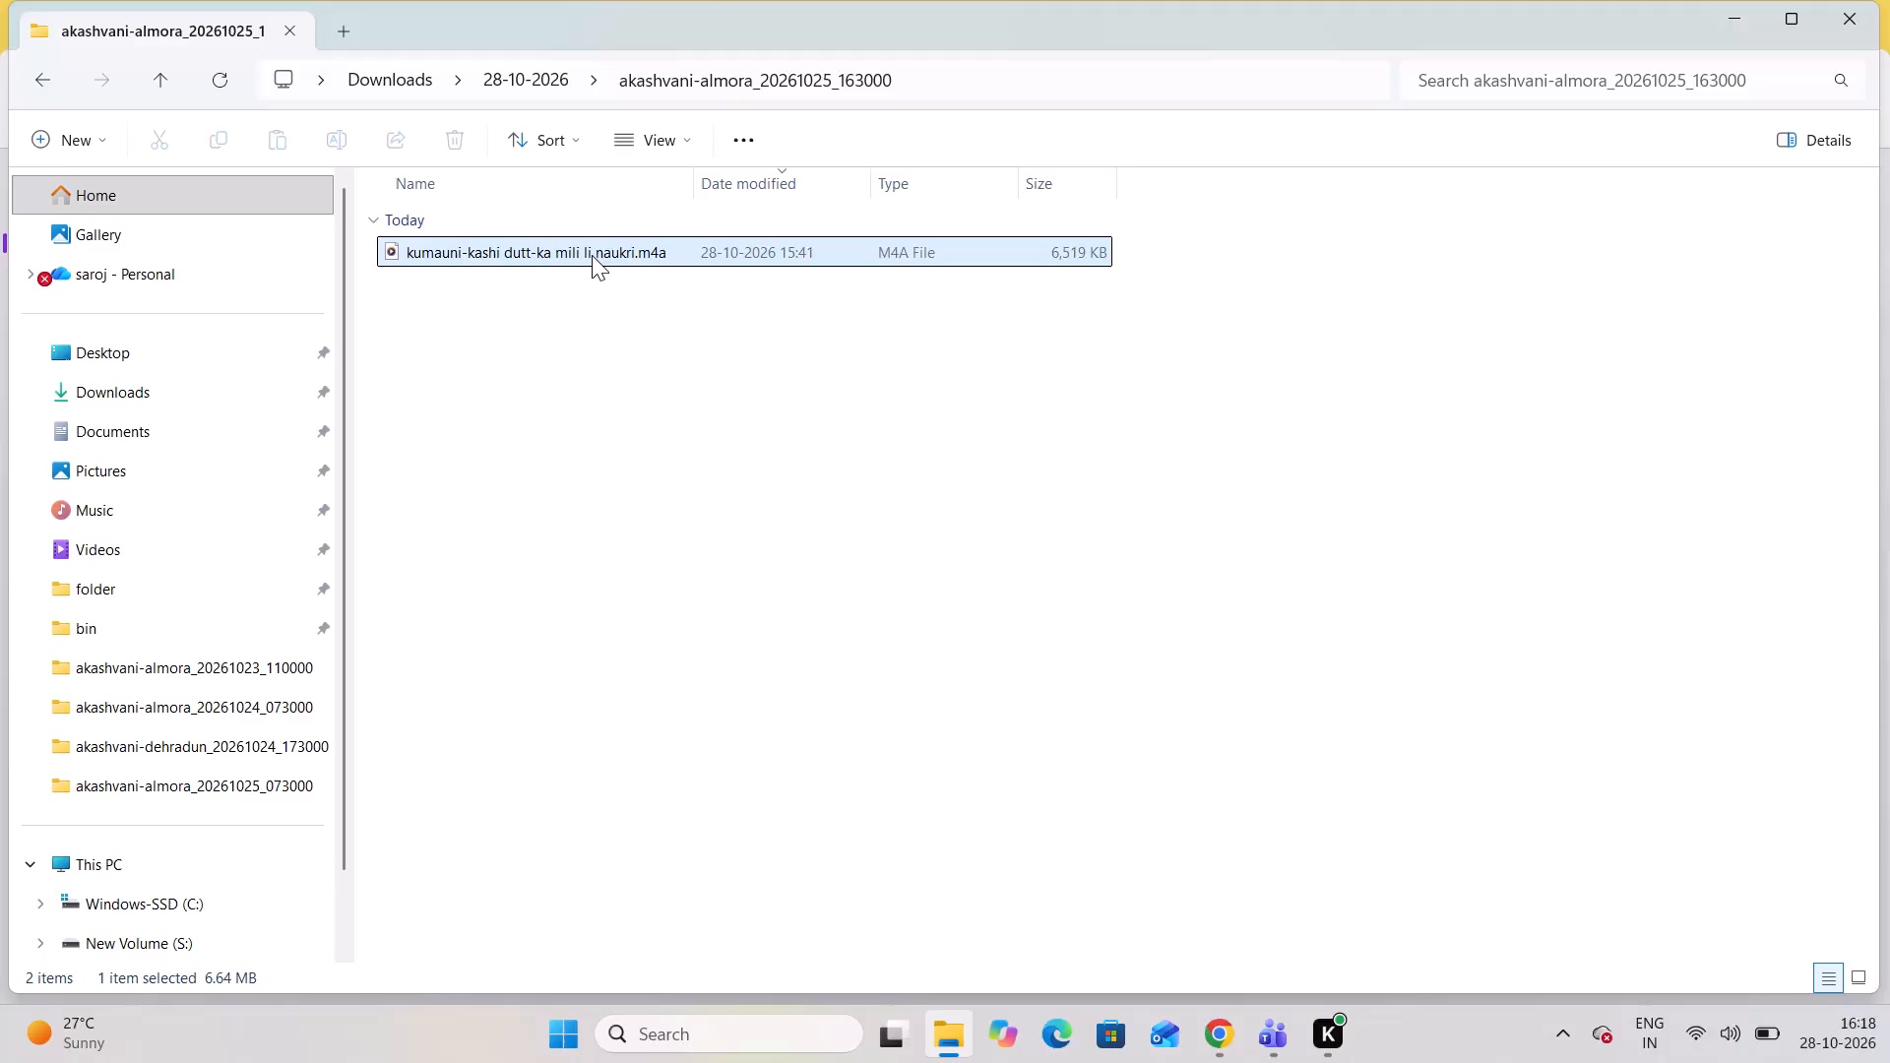
Switch to the Clipchamp editor with Video Project 107.
key("alt+Tab")
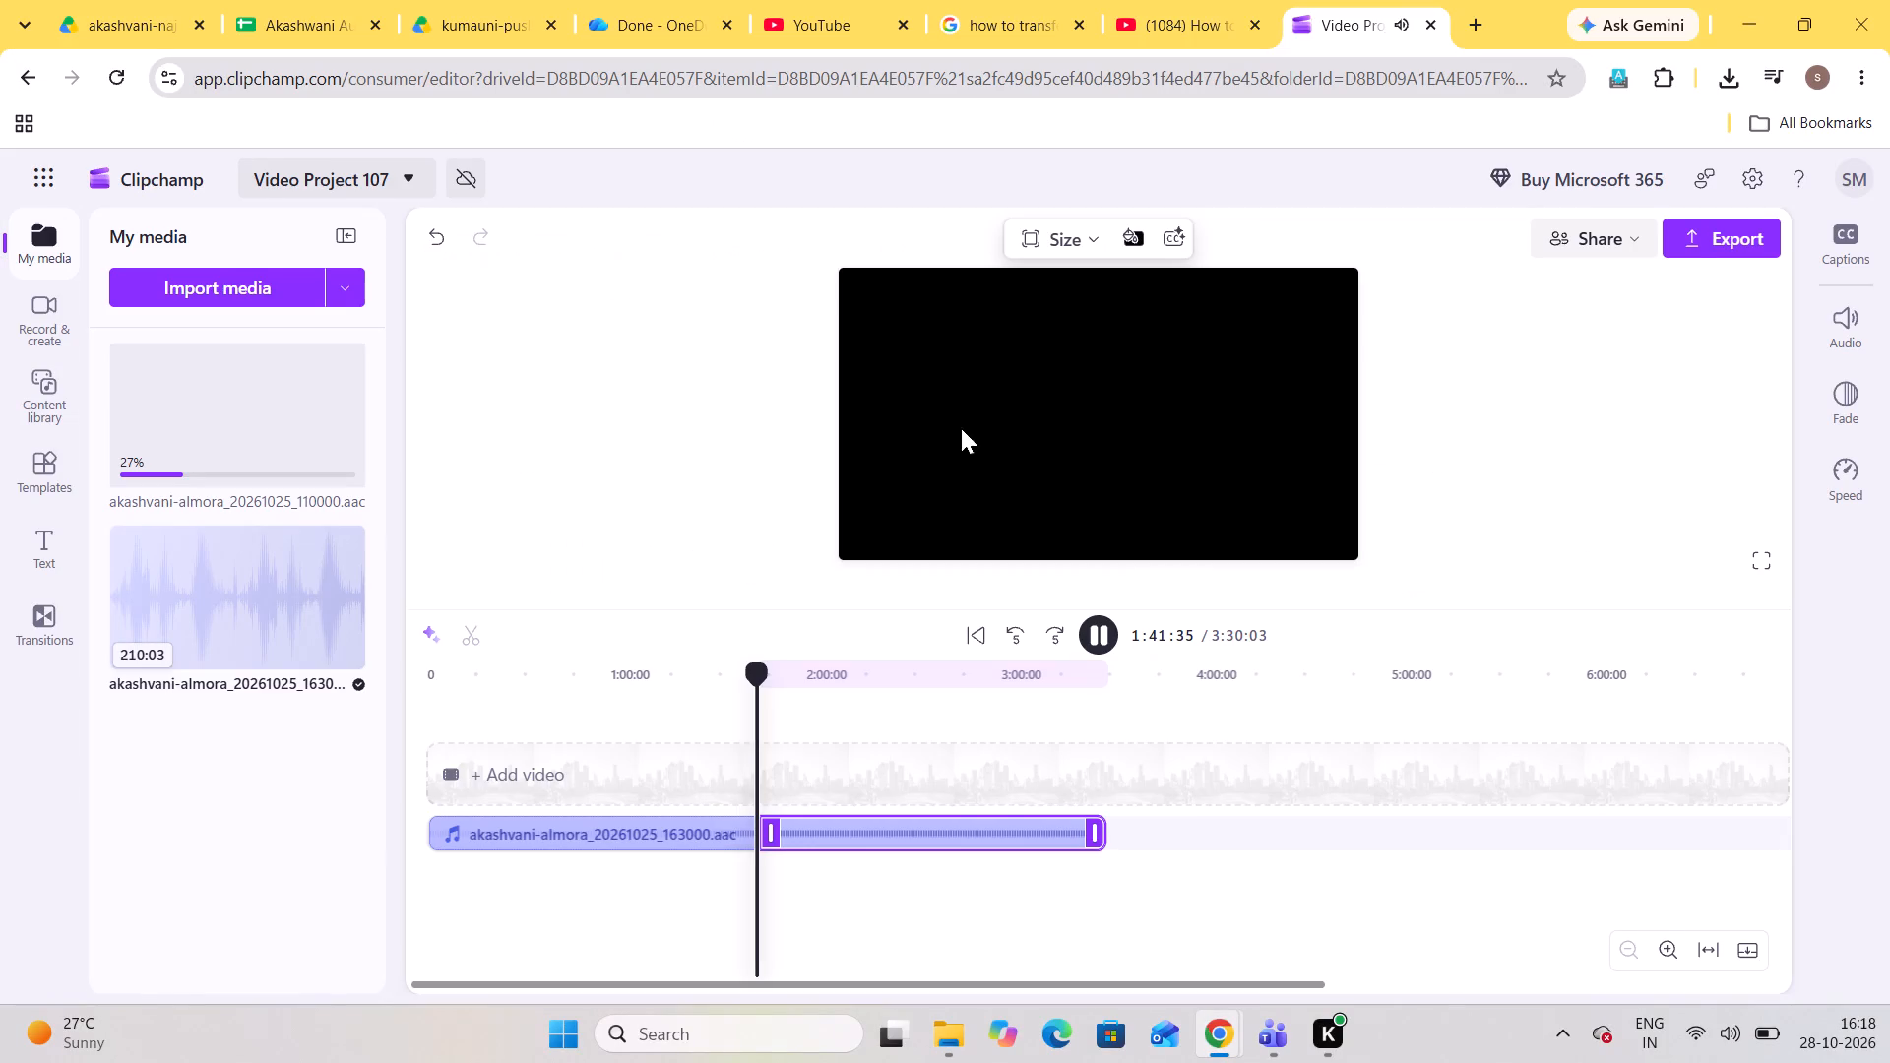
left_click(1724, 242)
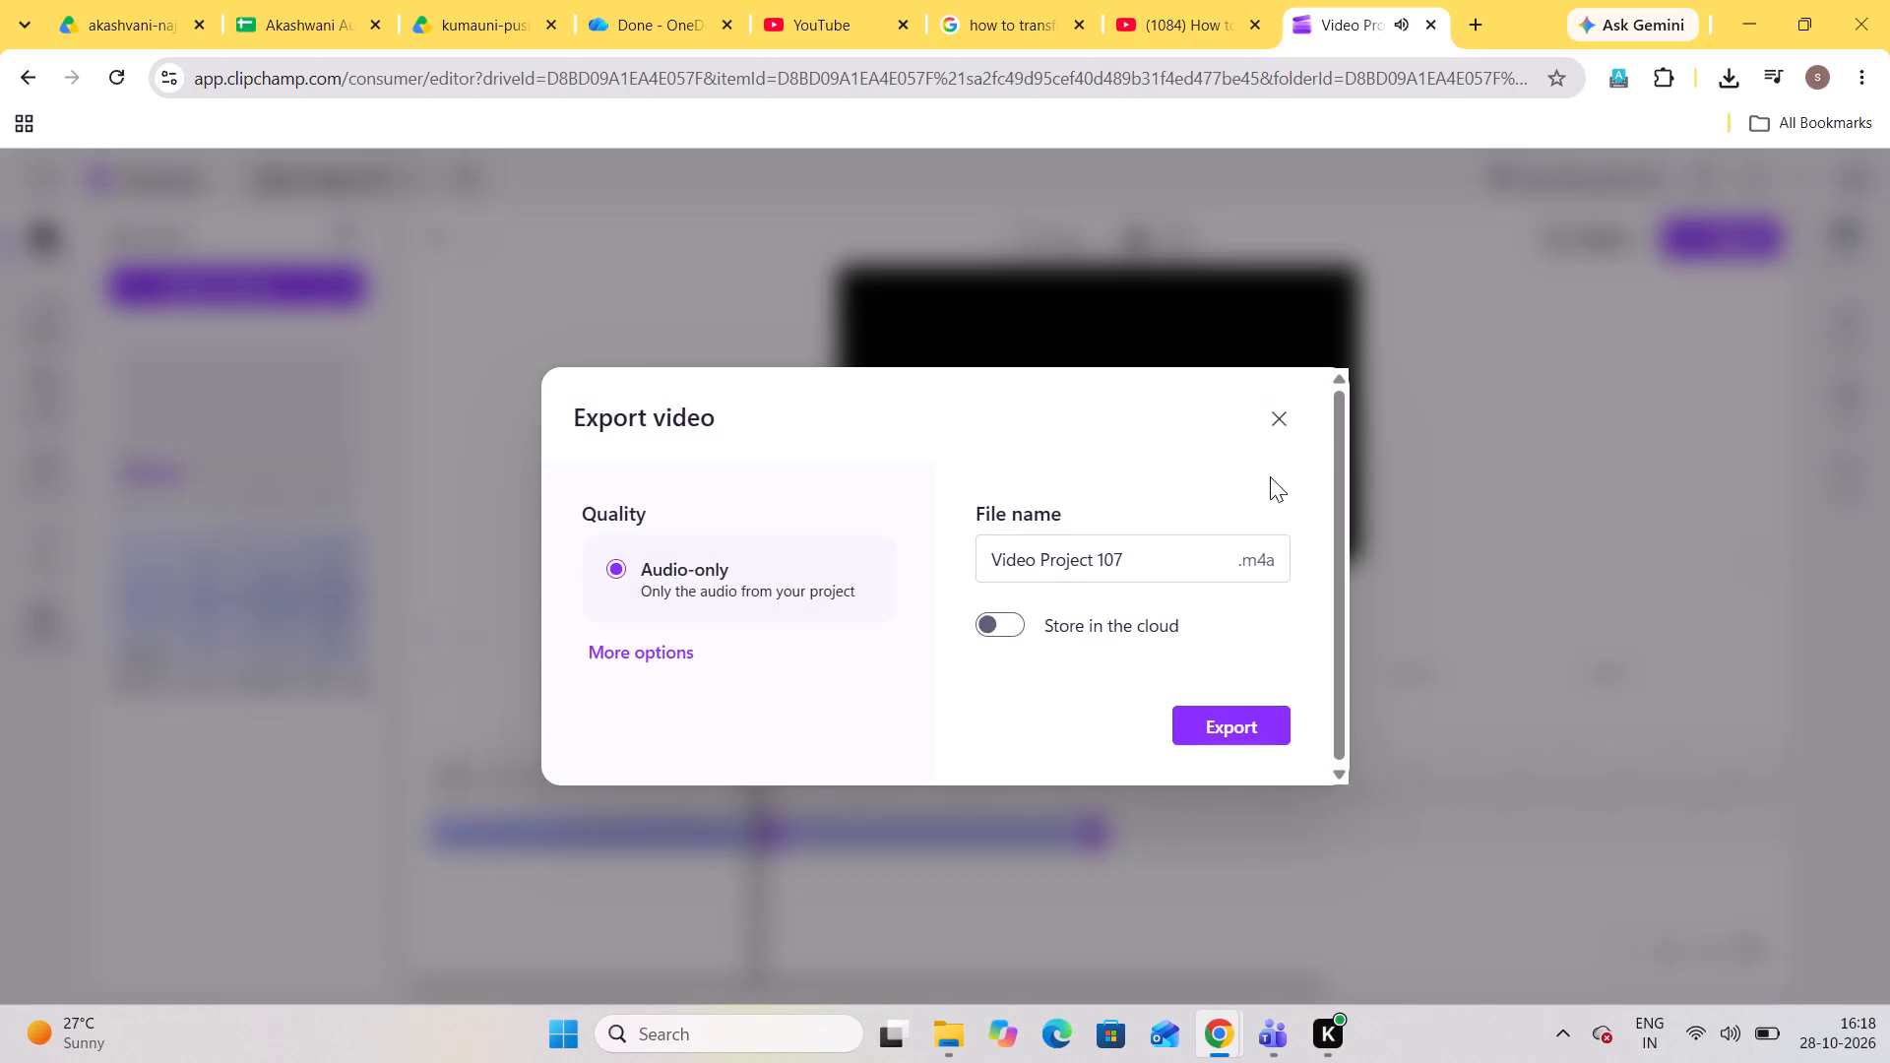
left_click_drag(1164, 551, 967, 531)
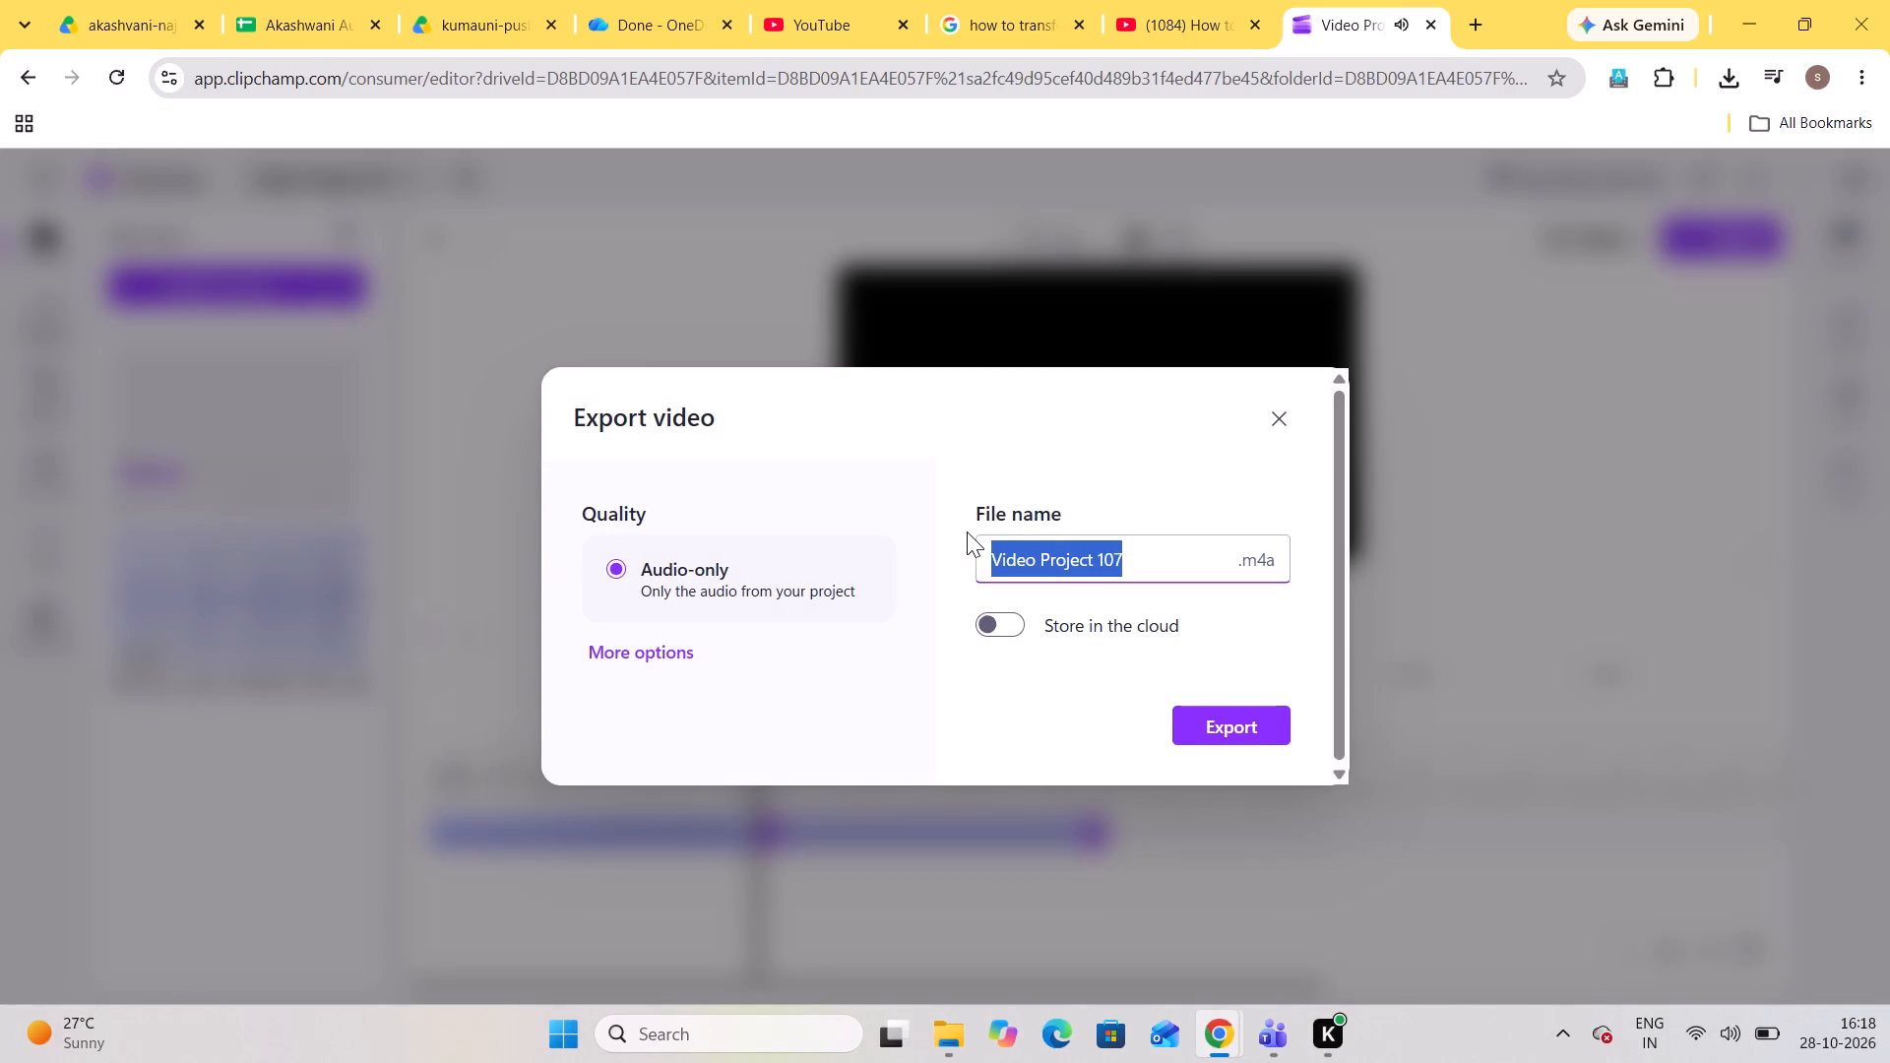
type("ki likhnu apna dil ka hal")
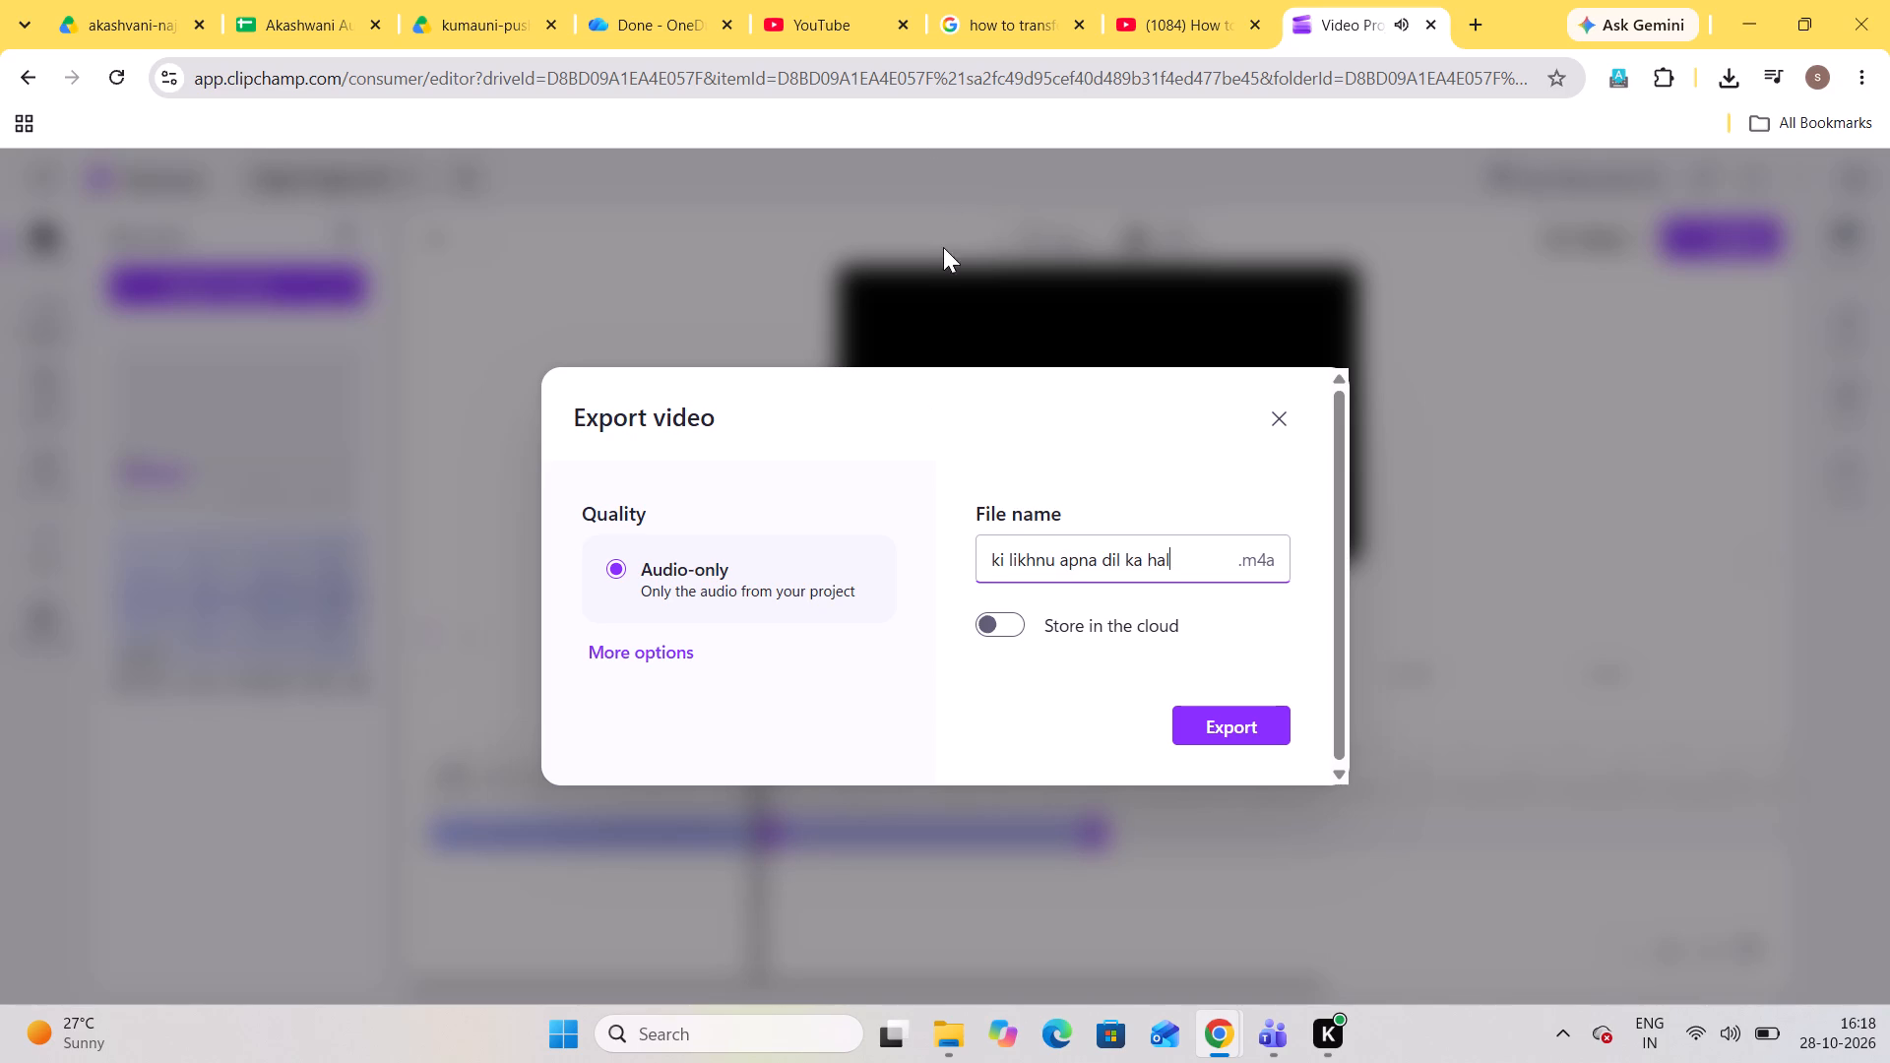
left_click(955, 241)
Pause playback, split the akashvani-almora_20261025_163000.aac audio at about 1:41:50, and resume playback.
left_click(1108, 626)
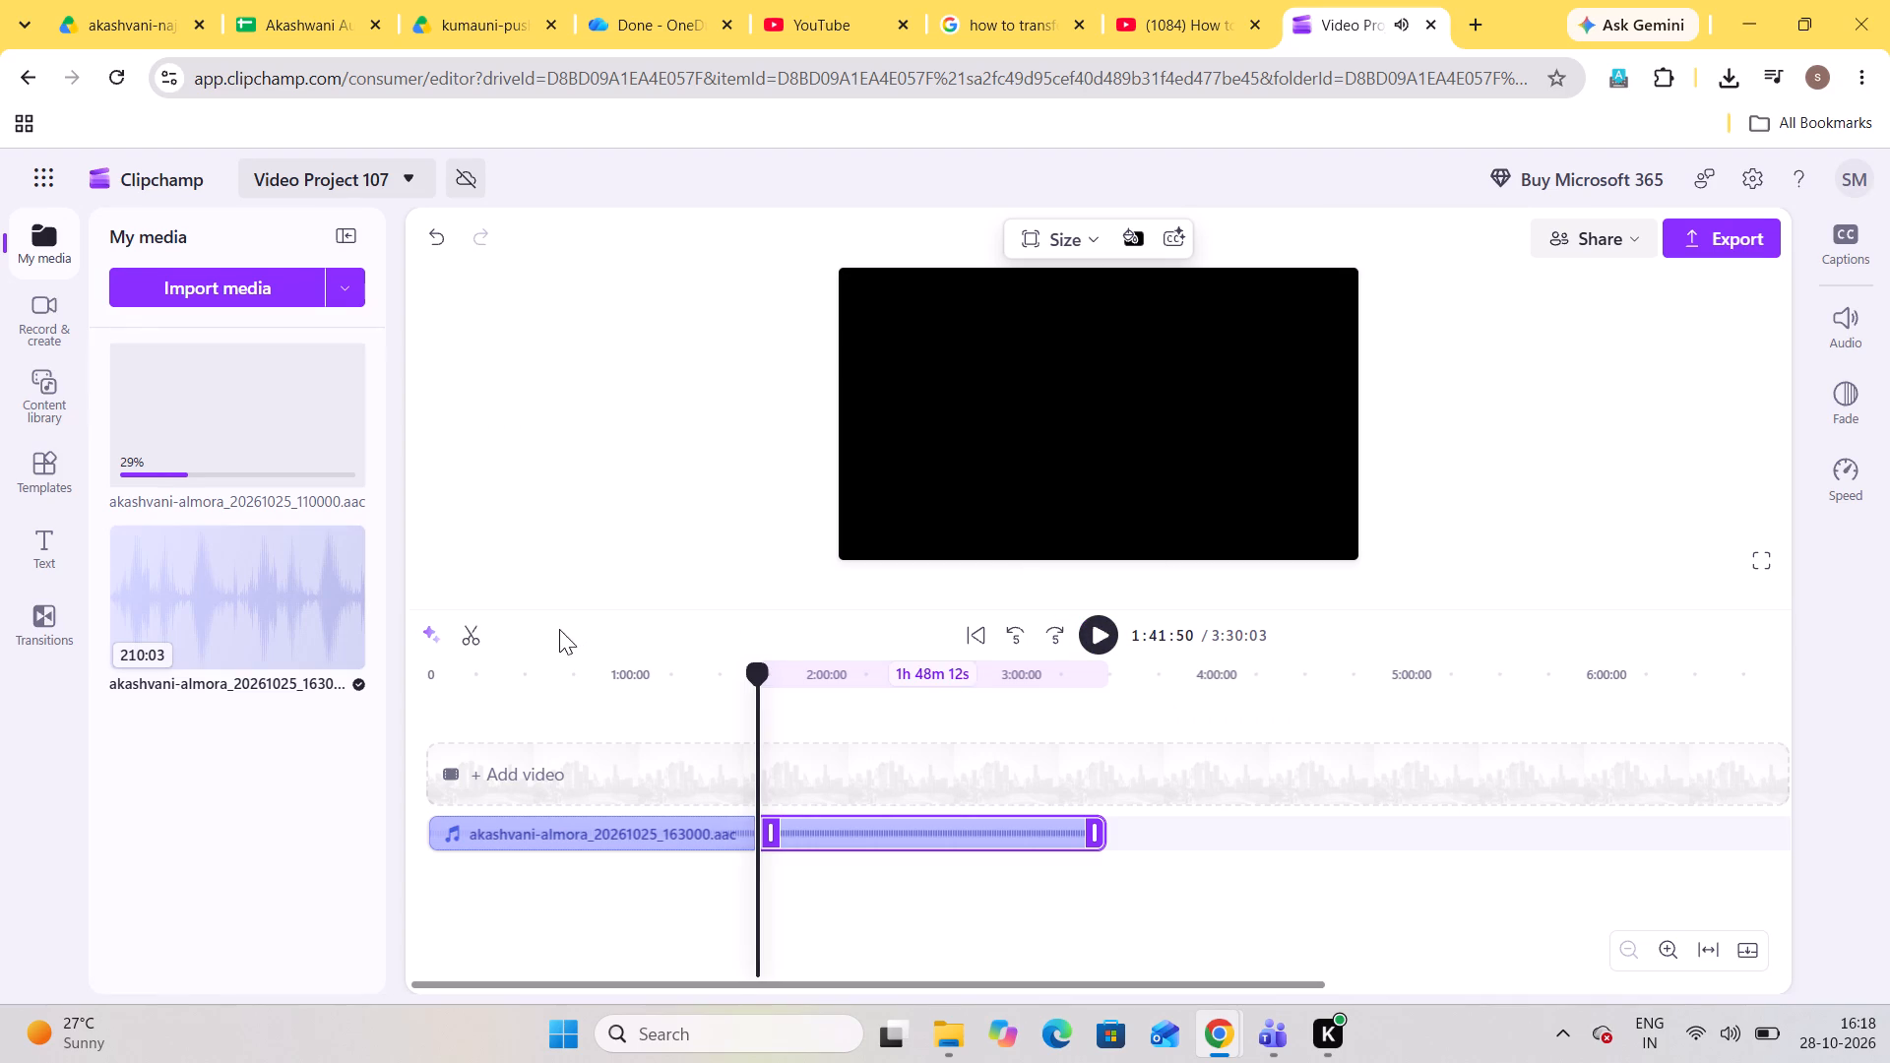
left_click(478, 631)
left_click(1106, 627)
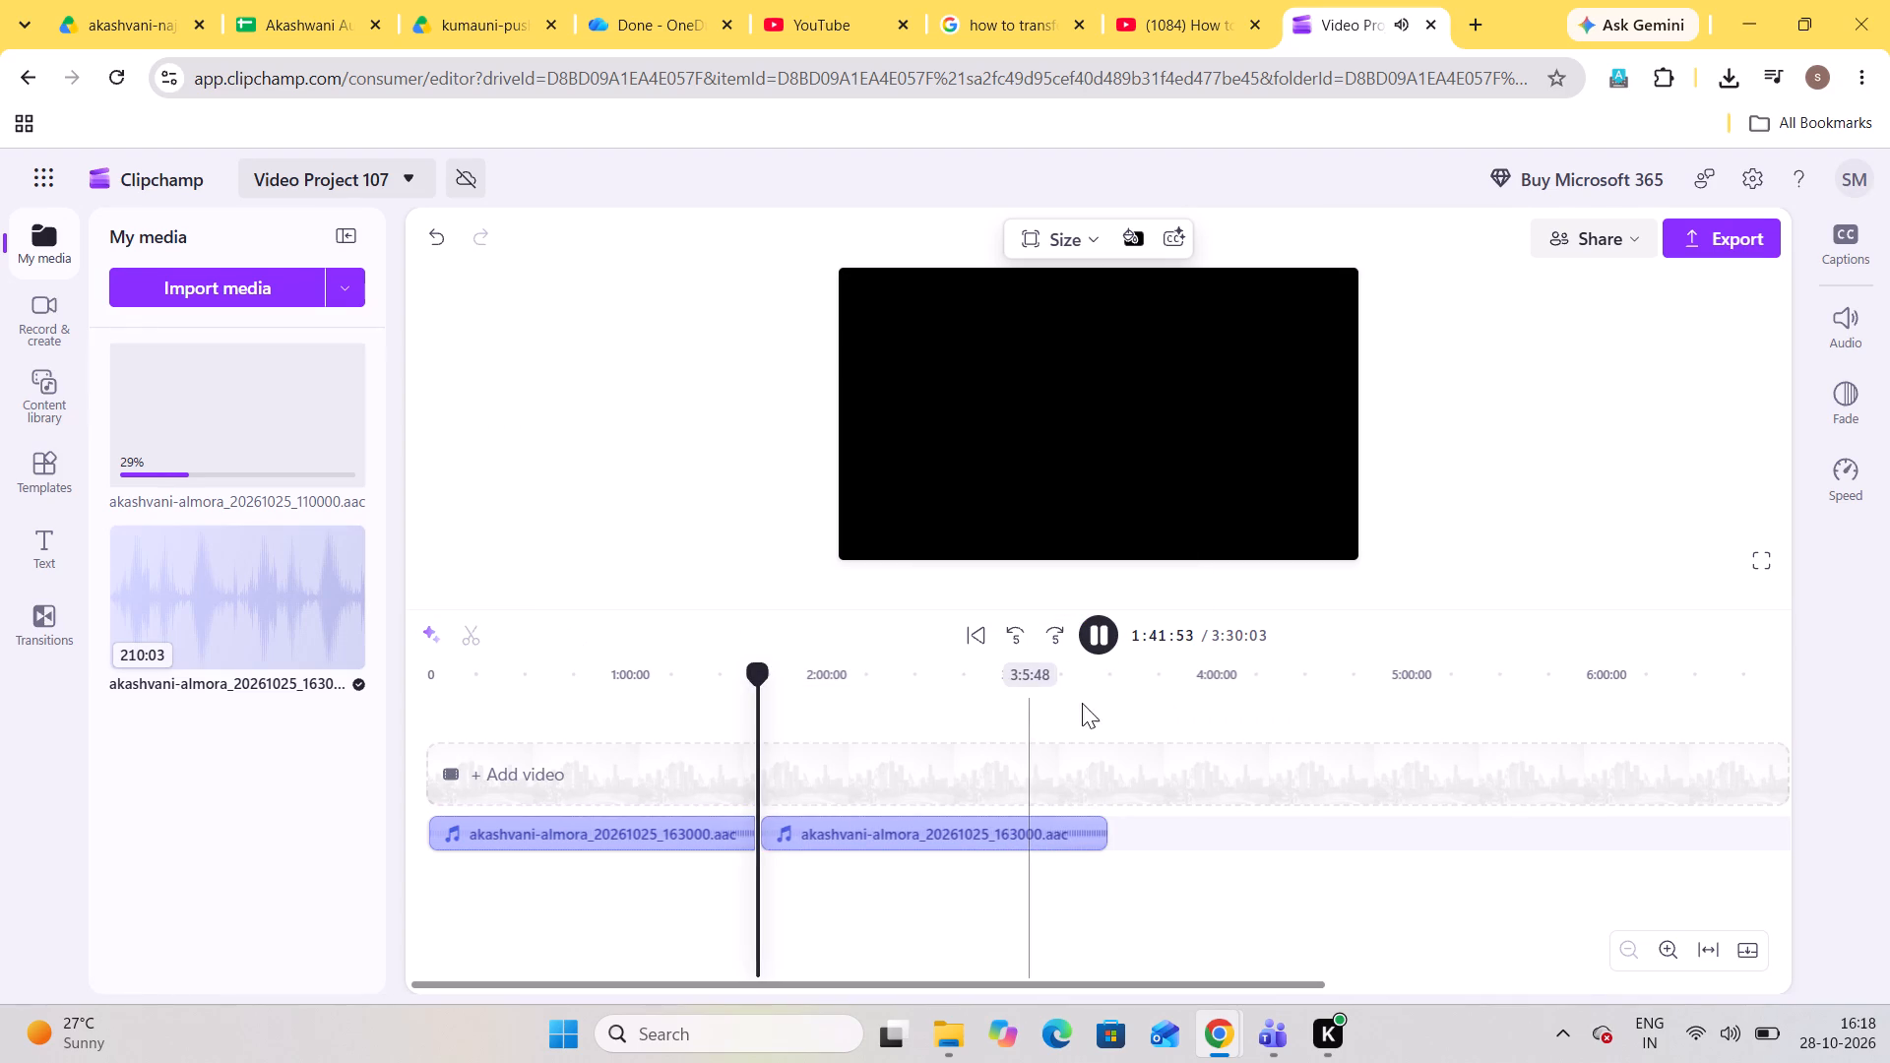
Delete the akashvani-almora_20261025_163000.aac clip that lies before the split at about 1:41:50.
double_click(1686, 956)
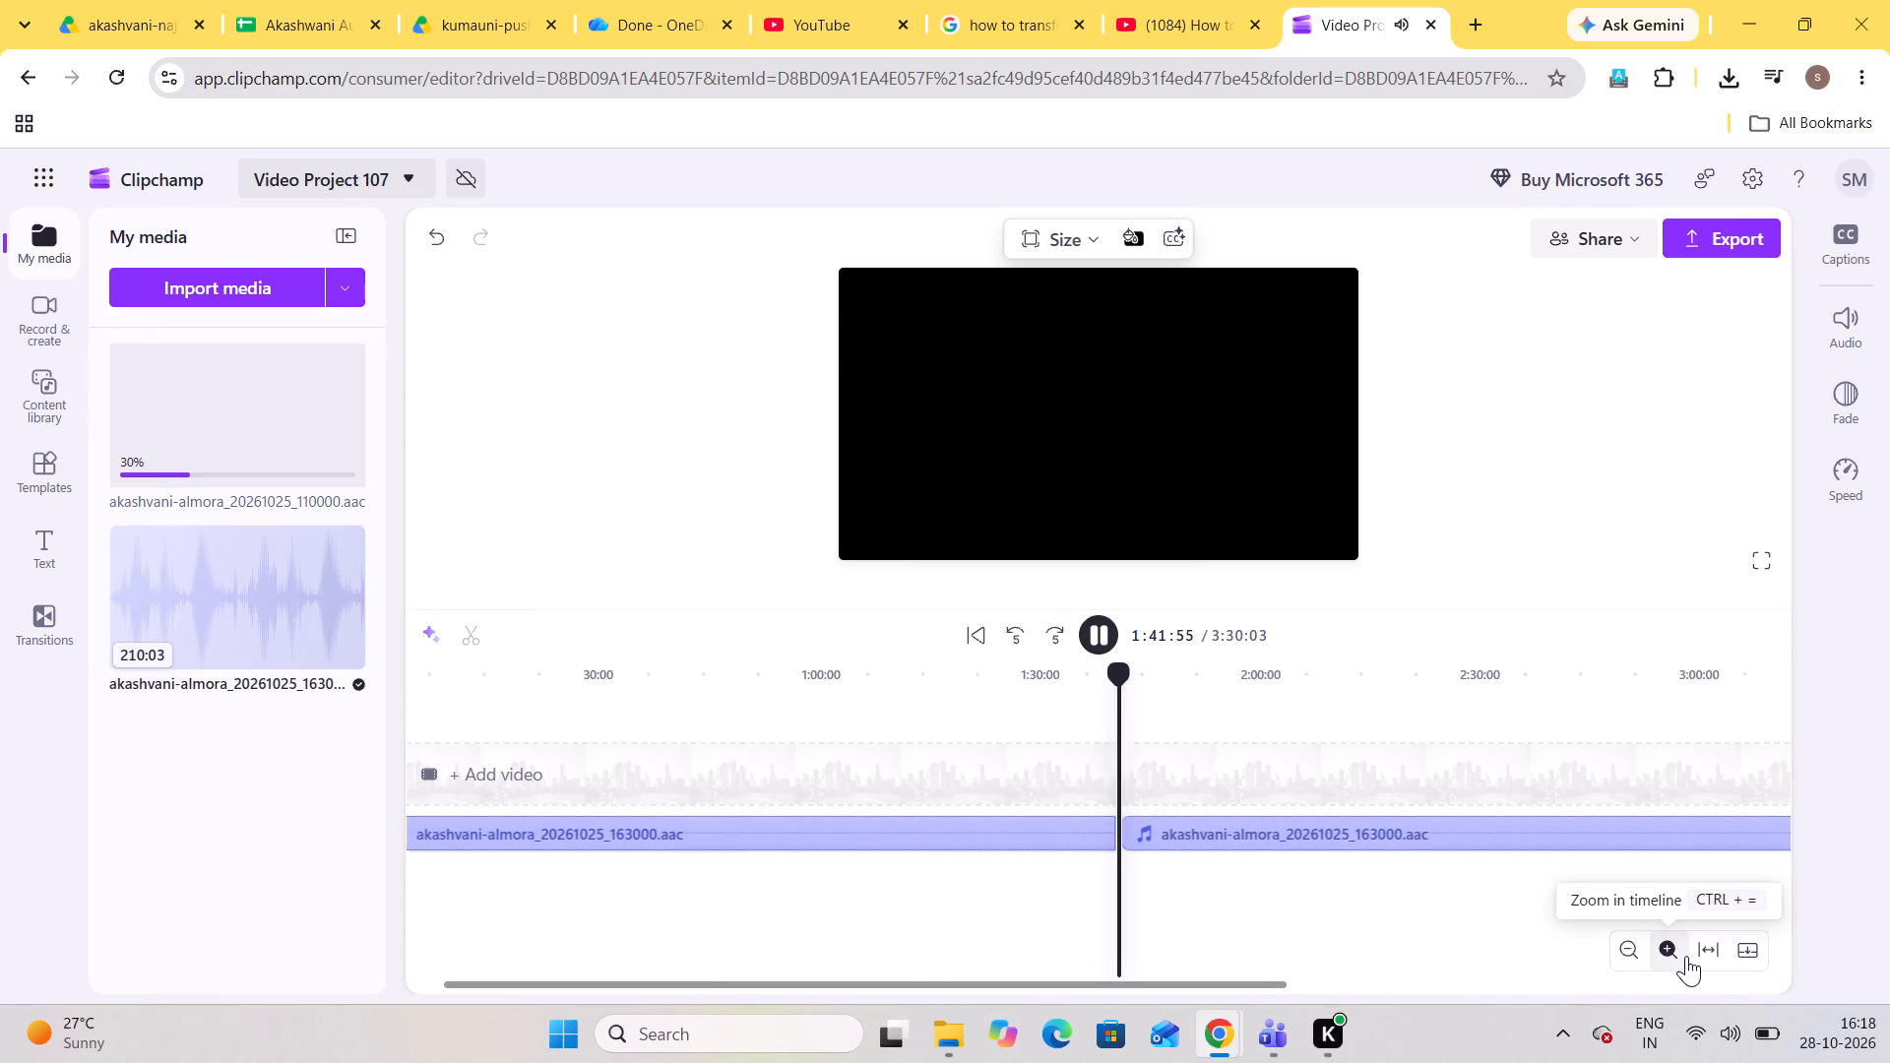
left_click(1686, 956)
scroll(1183, 805, "left", 1)
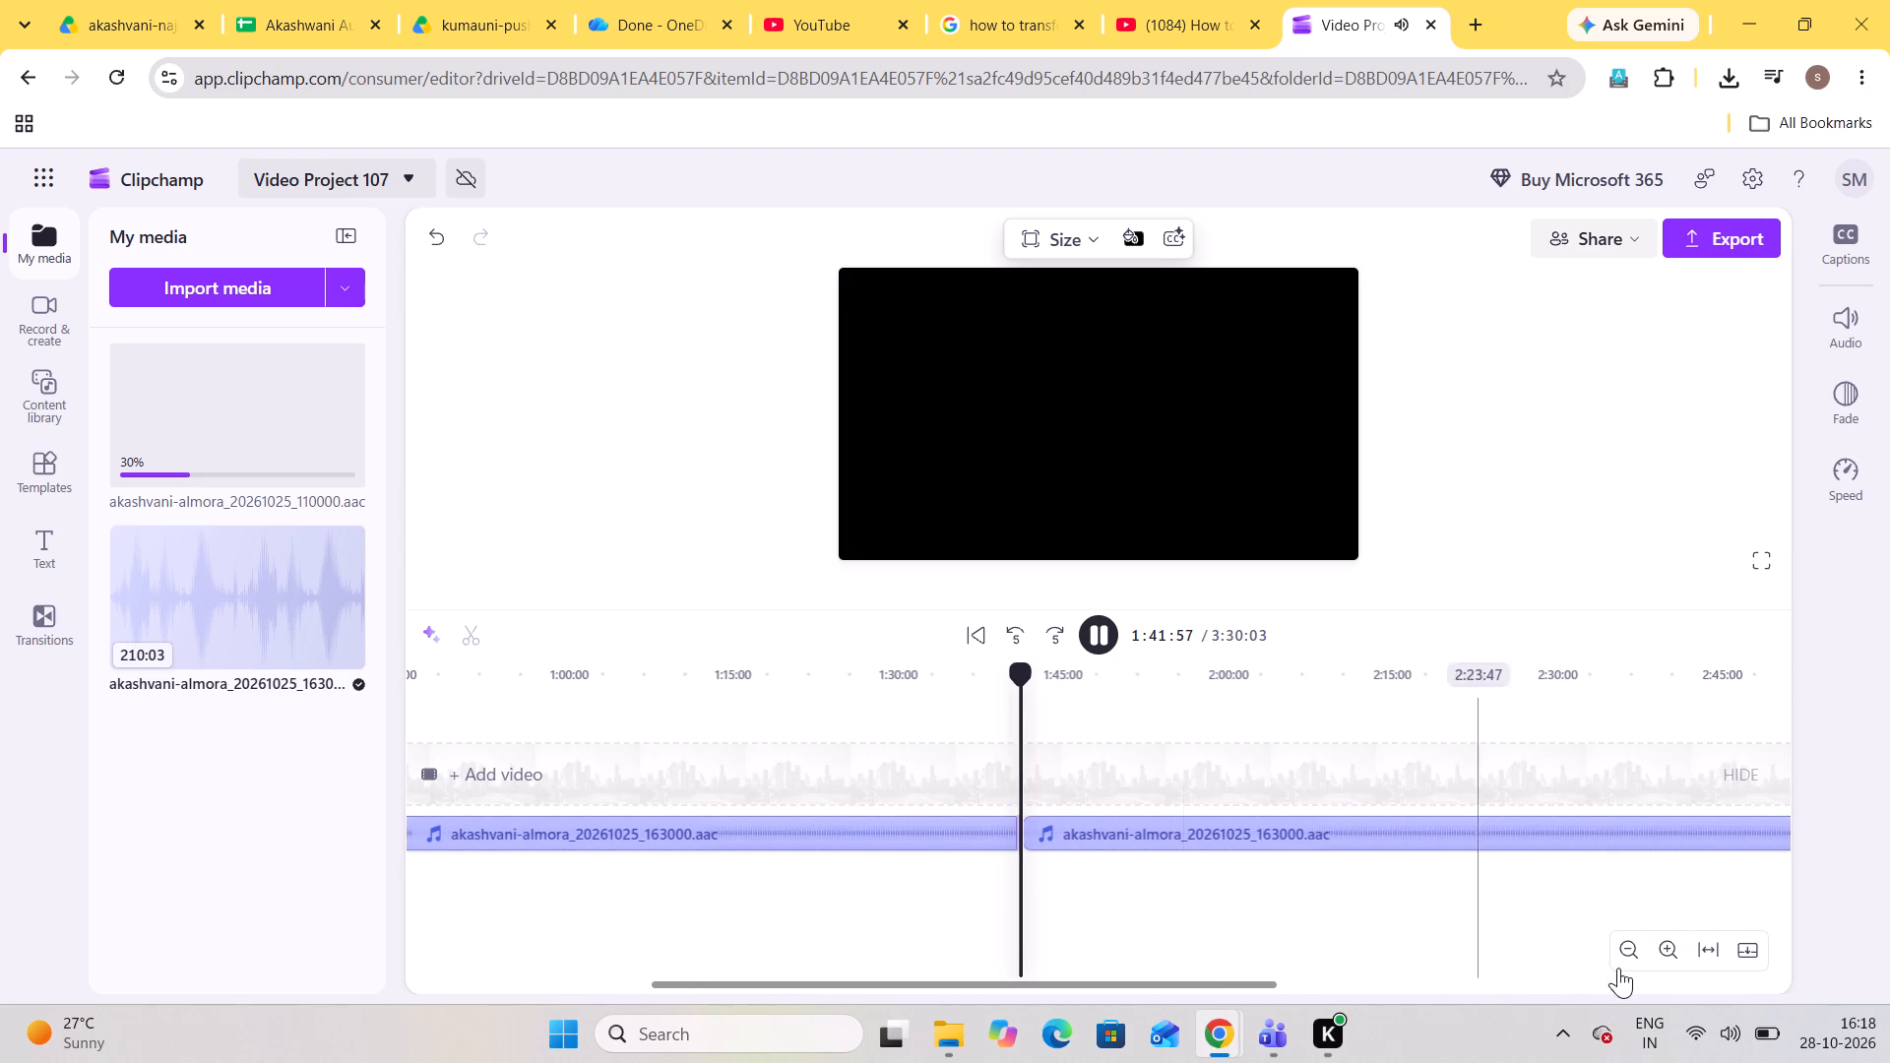
left_click(1669, 953)
double_click(1669, 952)
triple_click(1669, 952)
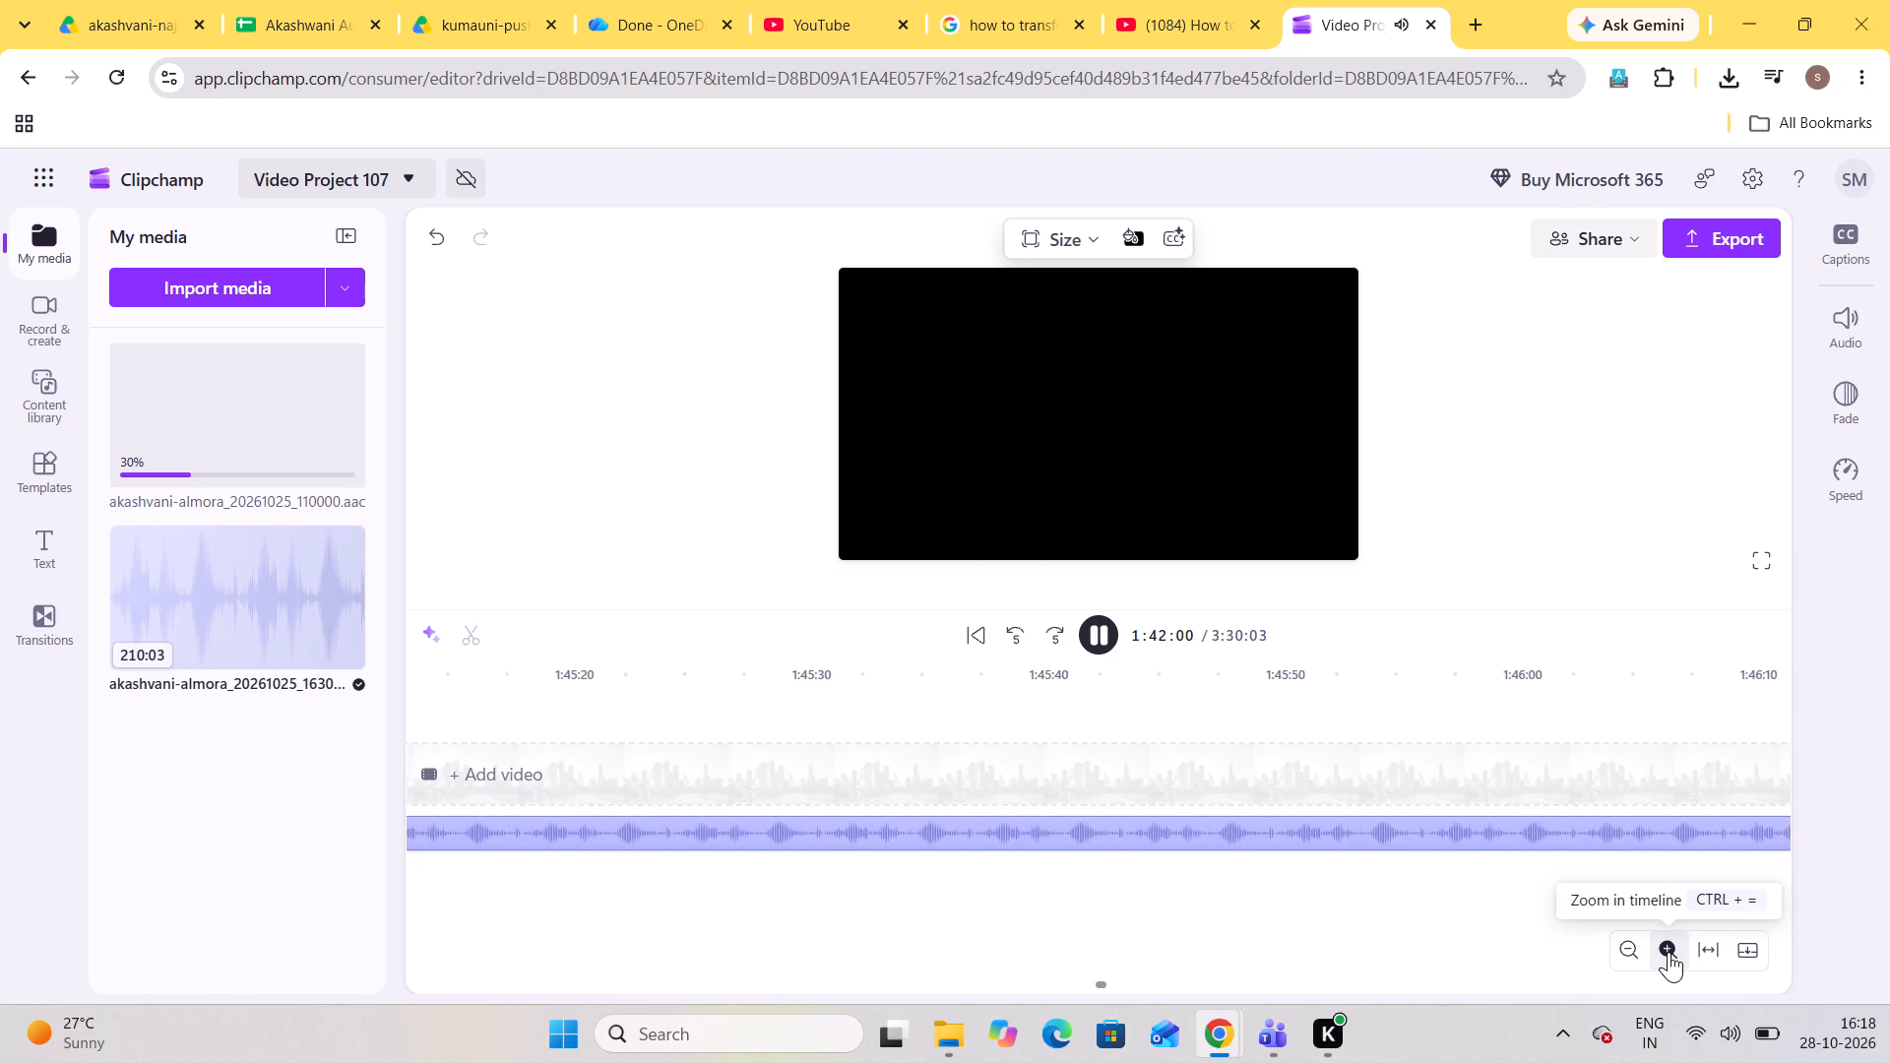
scroll(1669, 952, "right", 2)
triple_click(1639, 947)
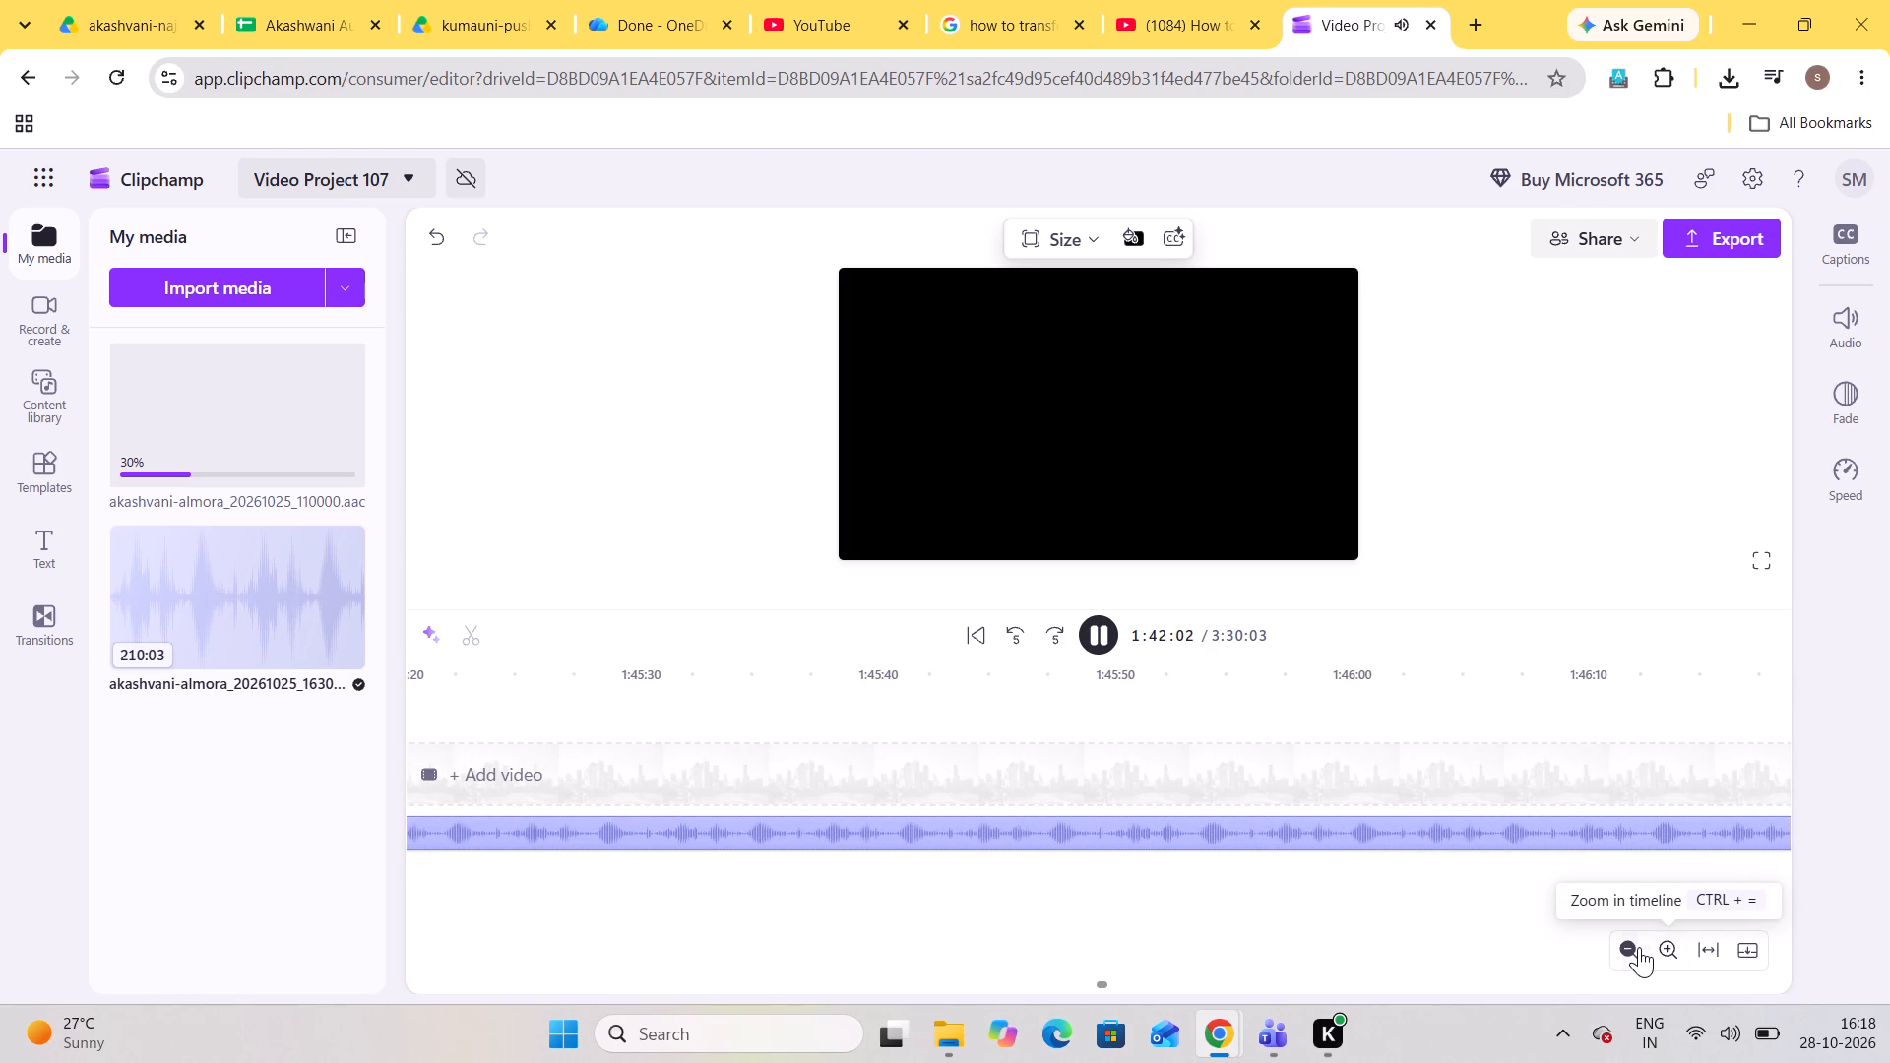
triple_click(1639, 947)
triple_click(1639, 947)
left_click(1639, 947)
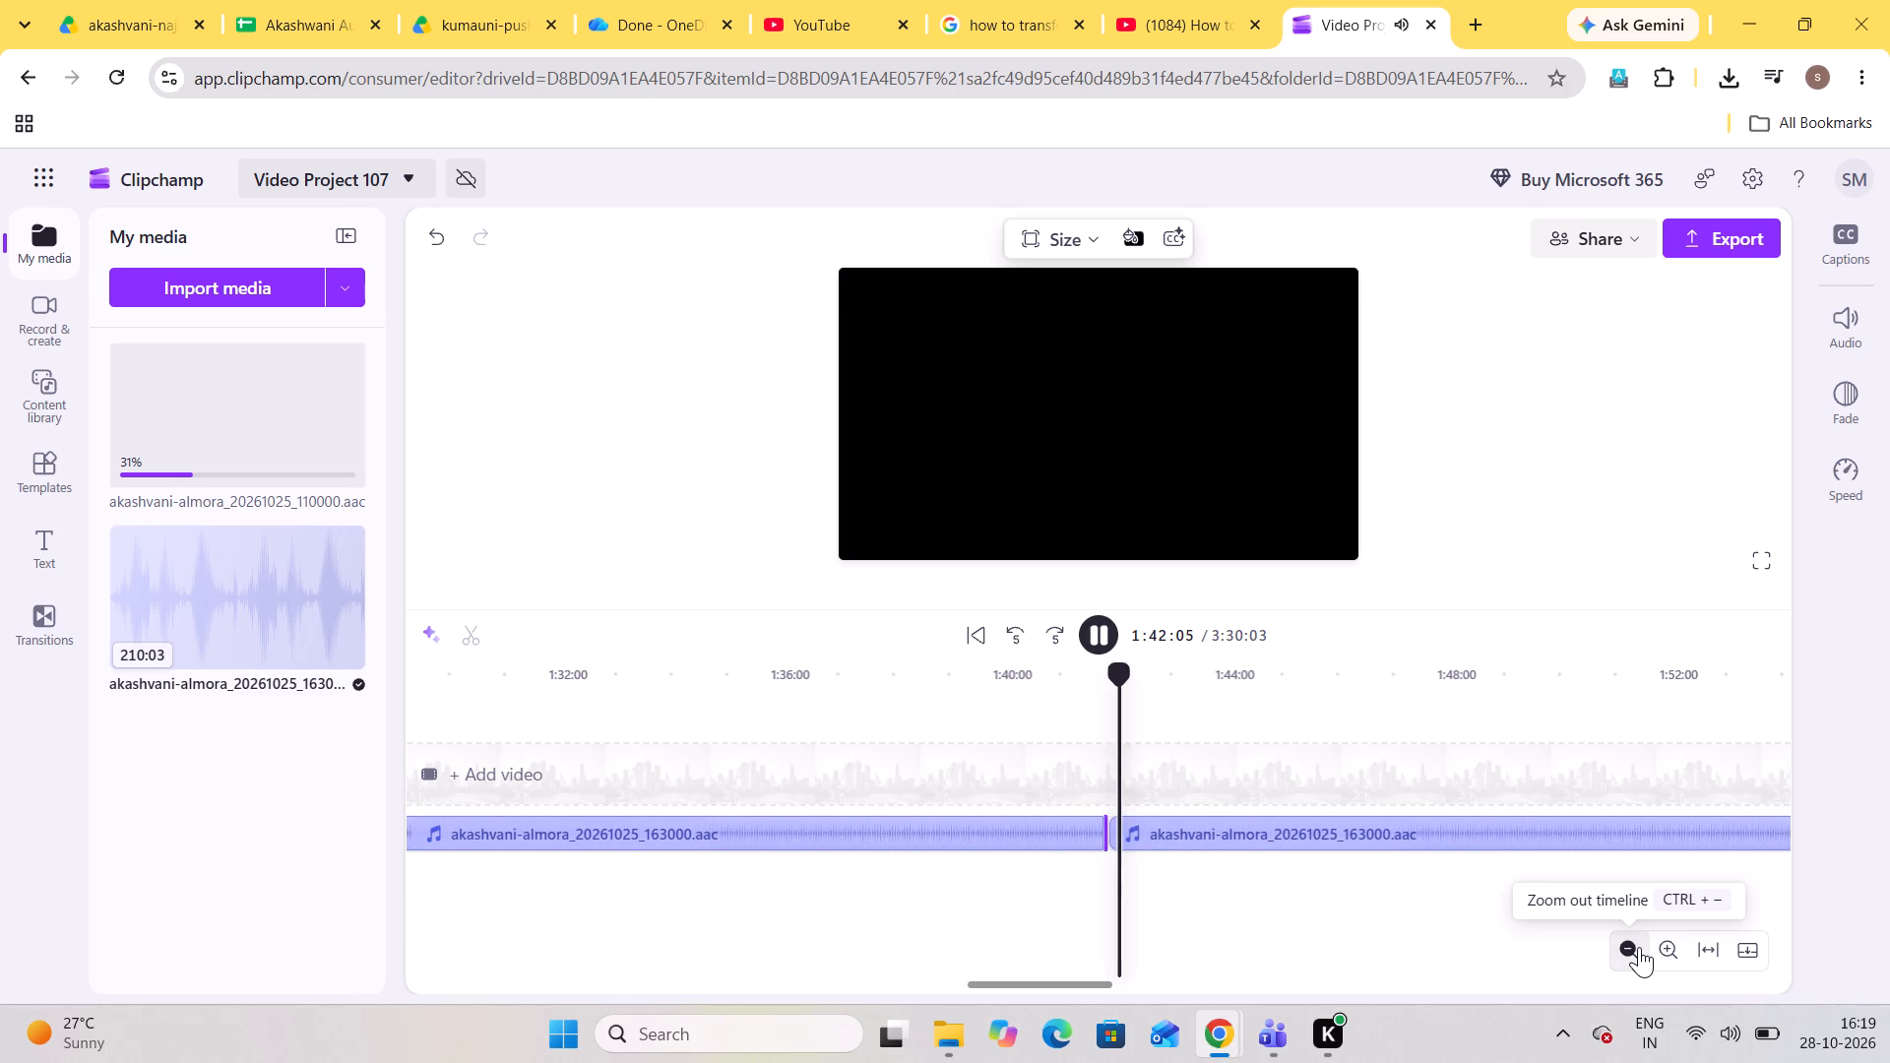
triple_click(1659, 945)
triple_click(1659, 945)
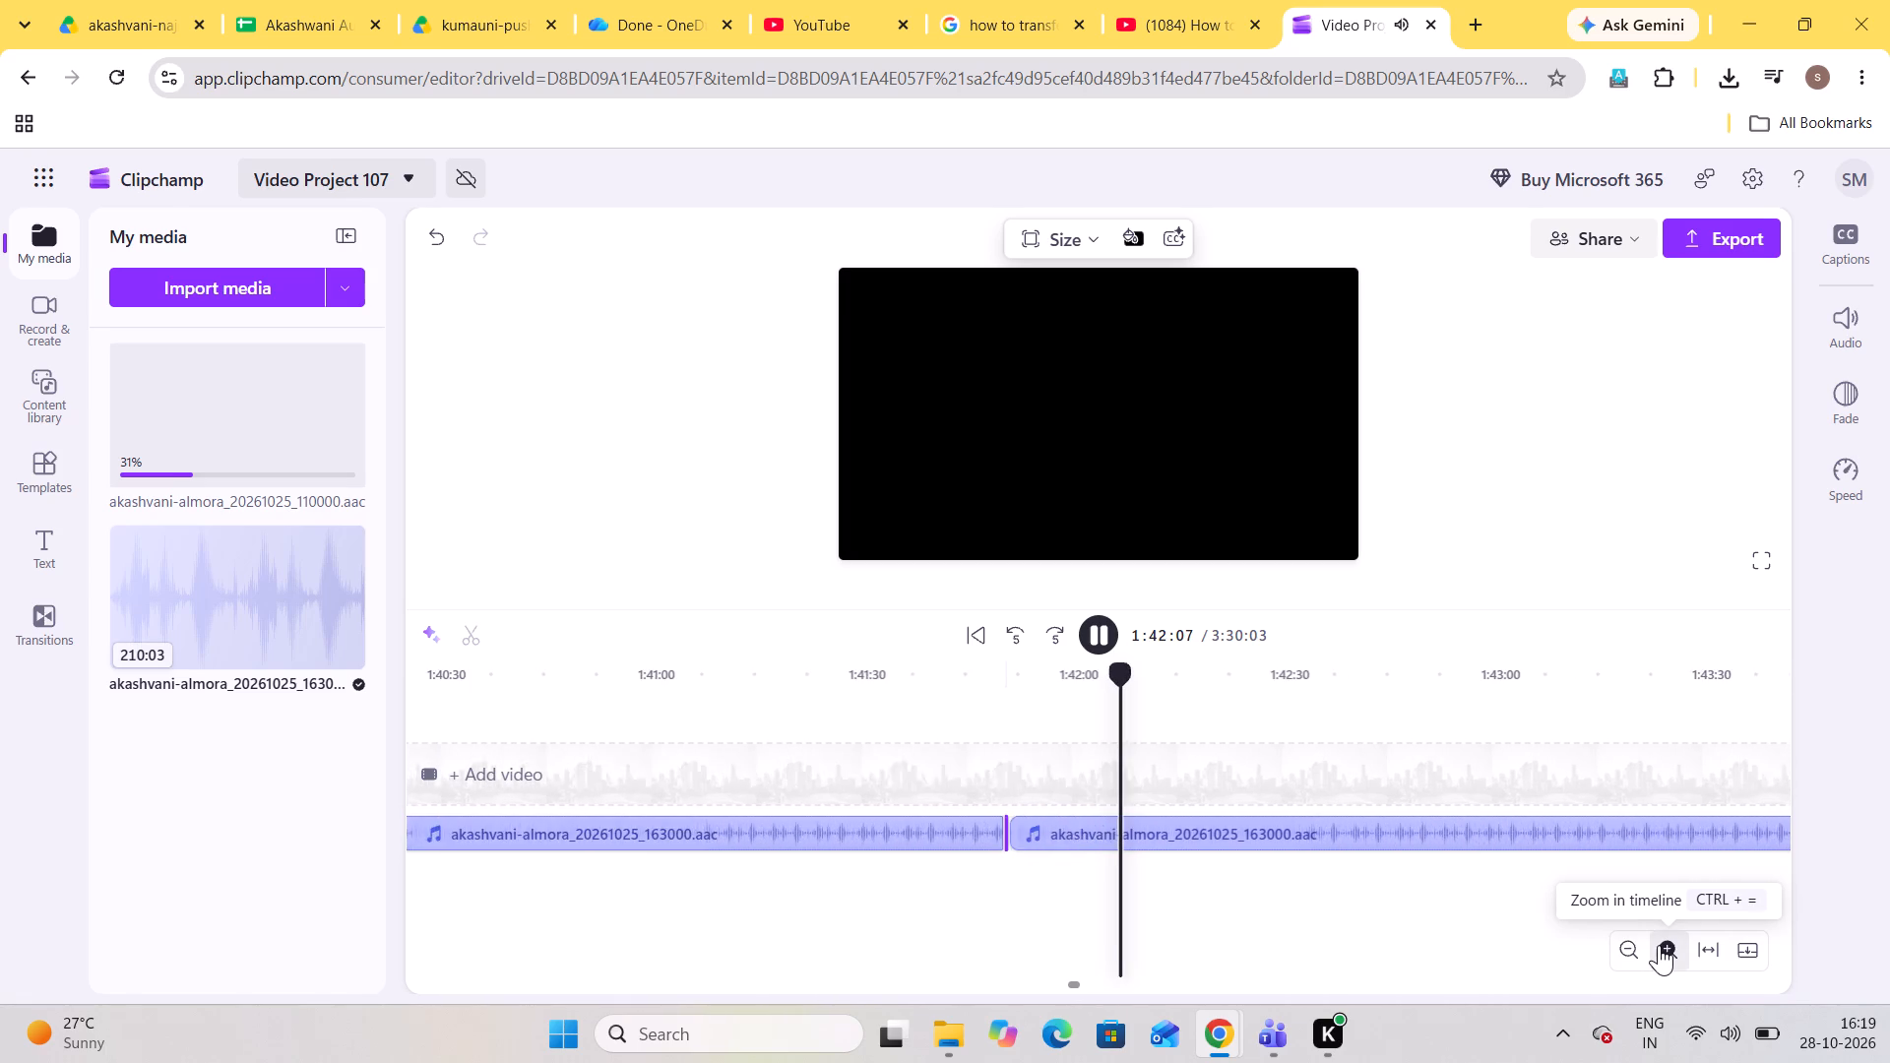
triple_click(1659, 945)
left_click(1659, 945)
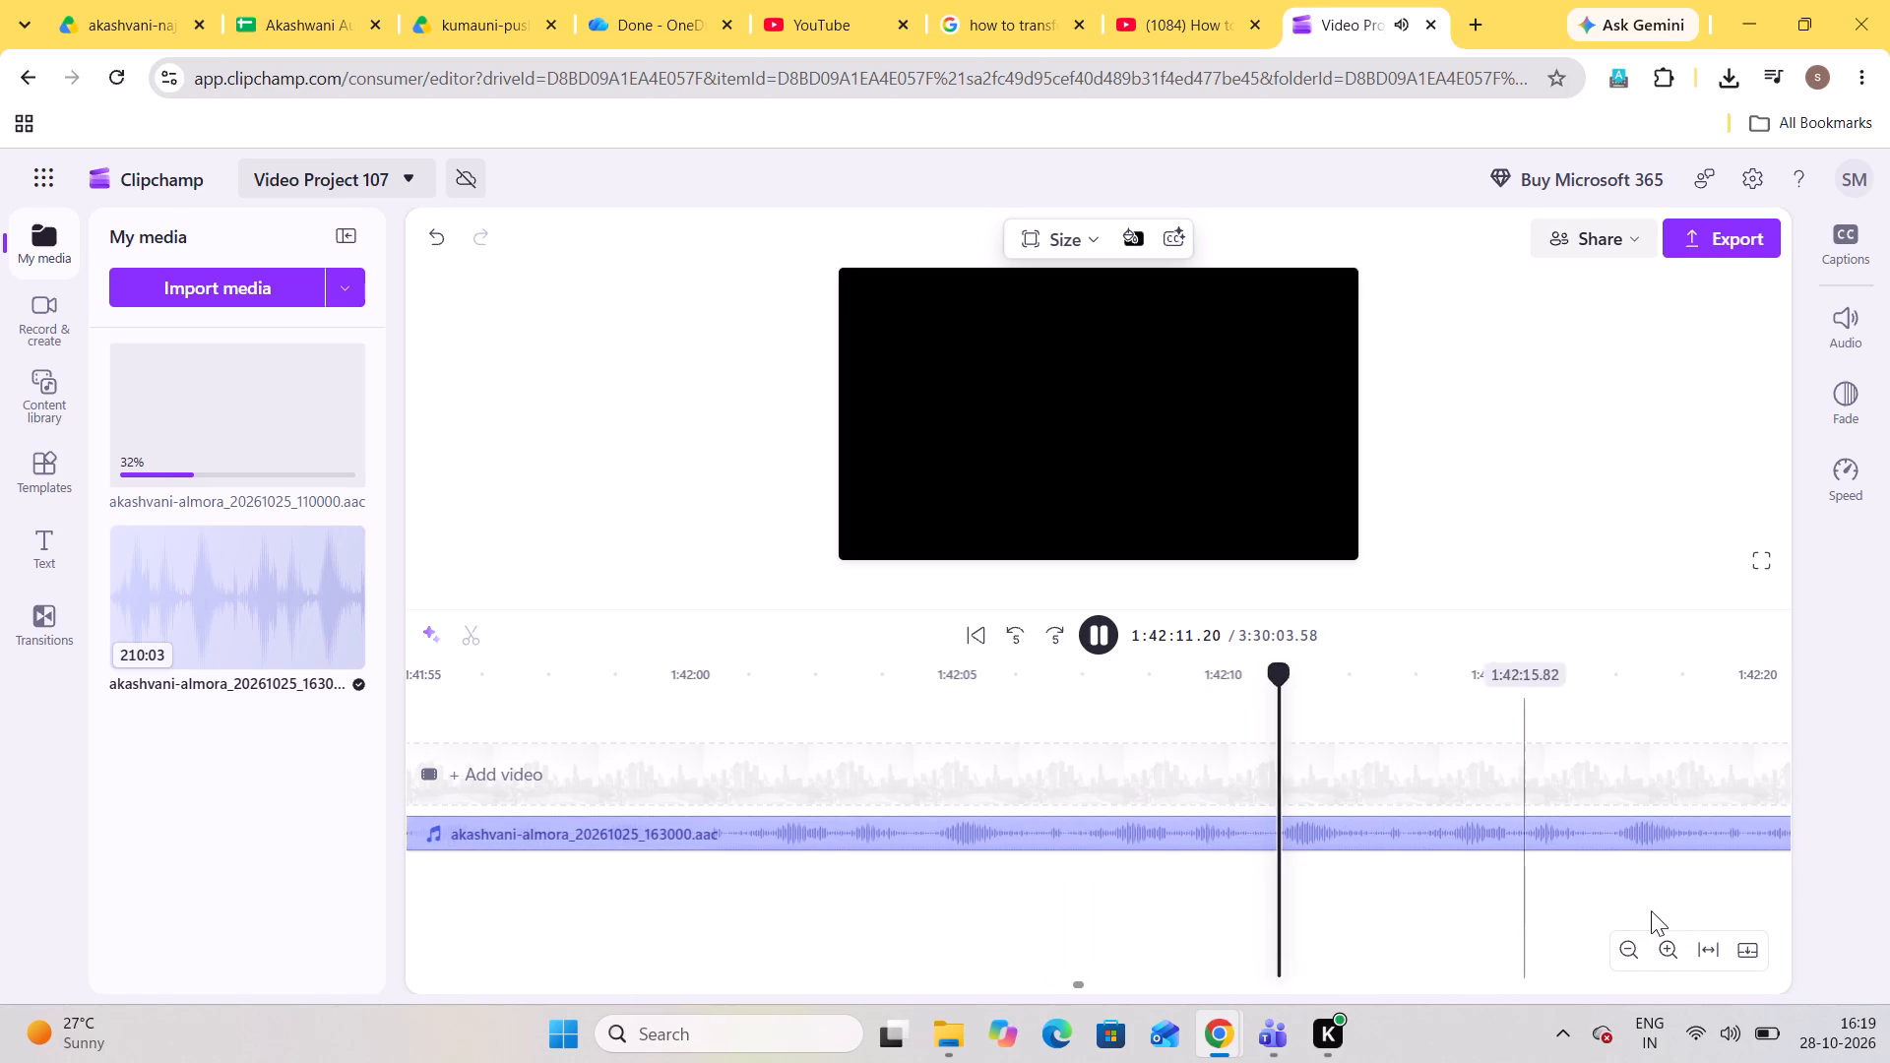
left_click(1630, 940)
left_click(1630, 940)
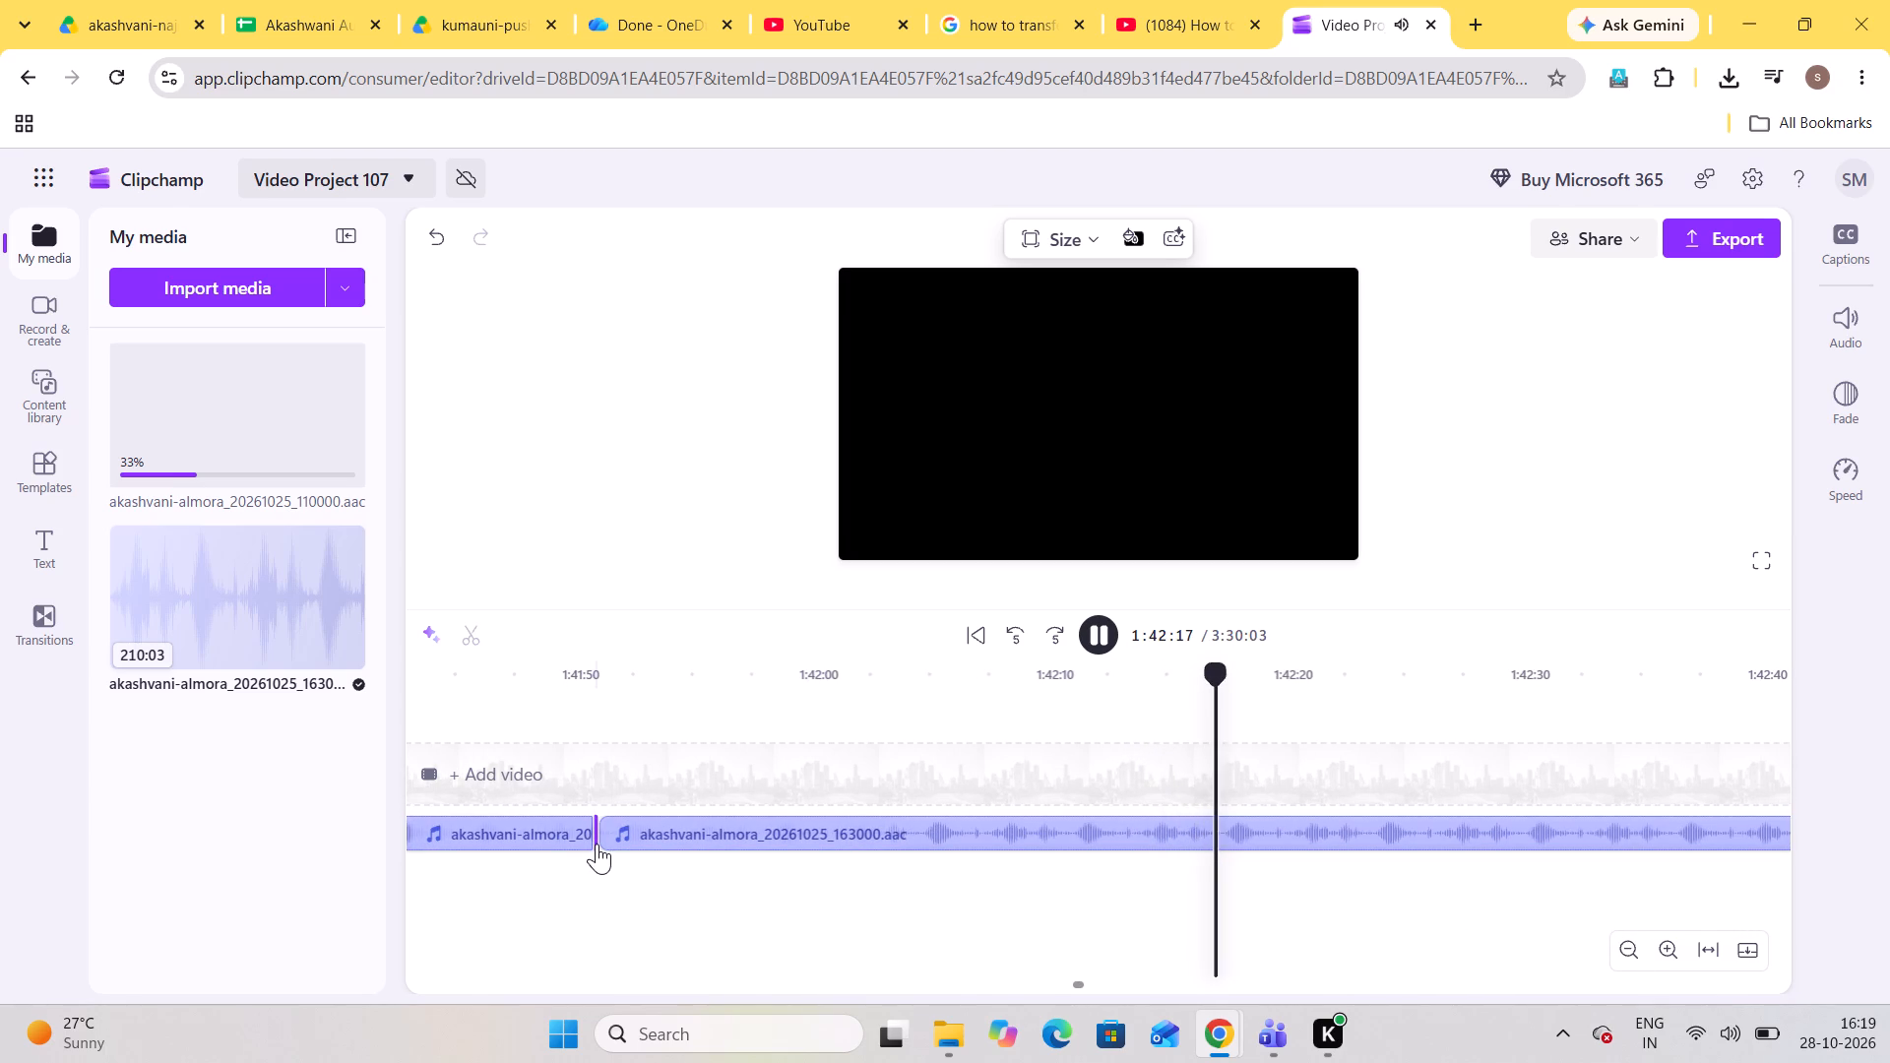
left_click(597, 844)
left_click(597, 850)
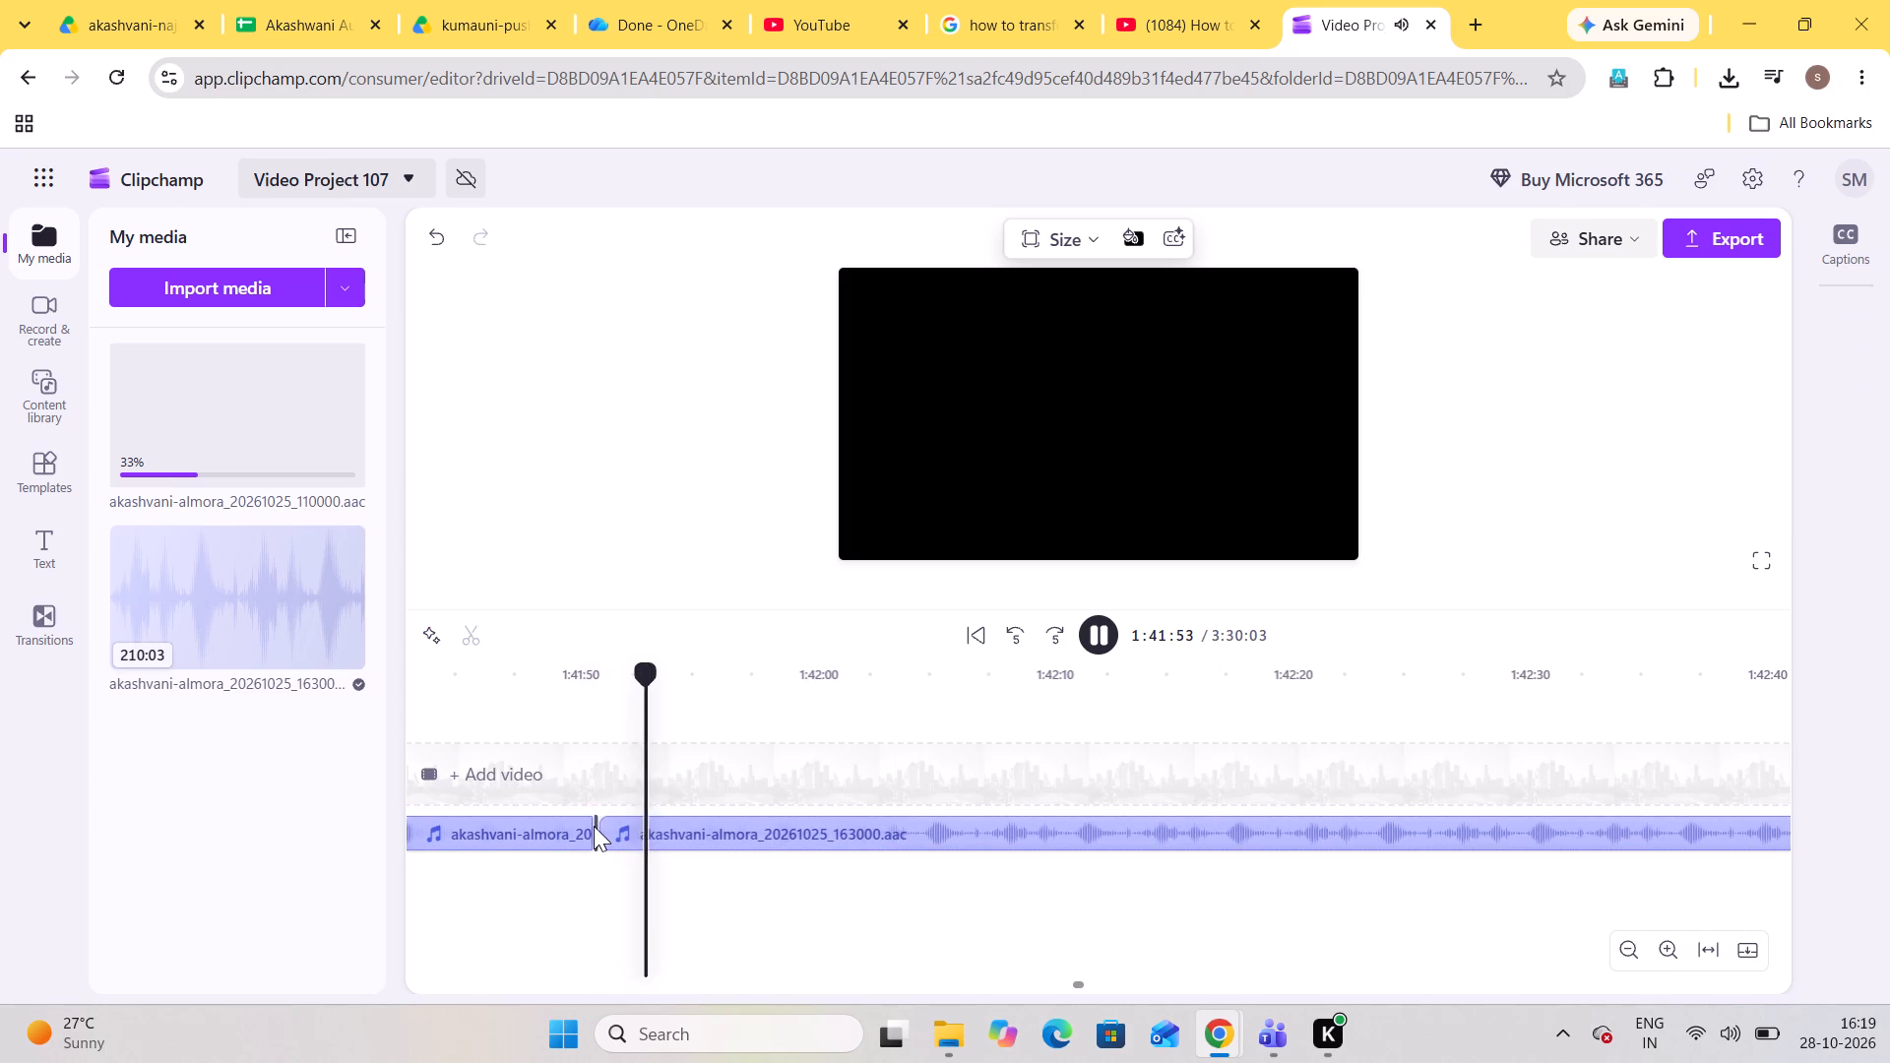
left_click(594, 826)
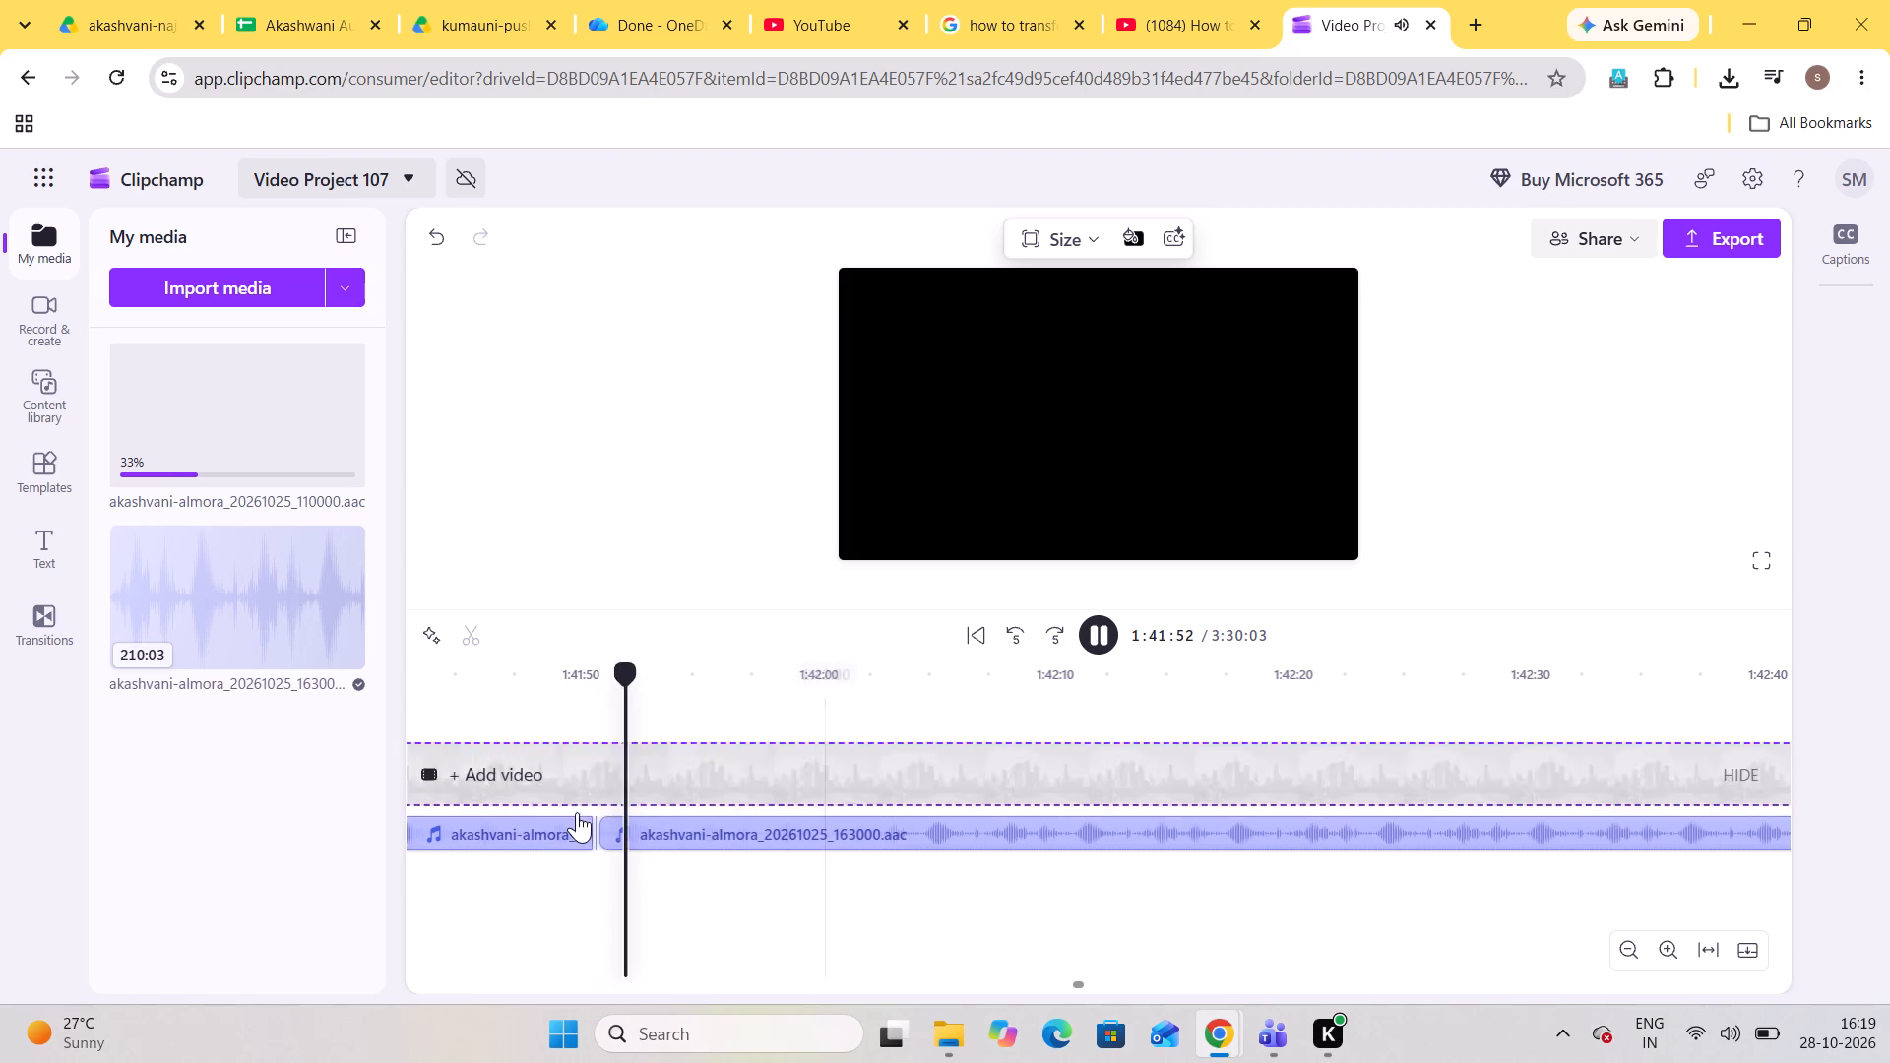
left_click(567, 815)
key("Delete")
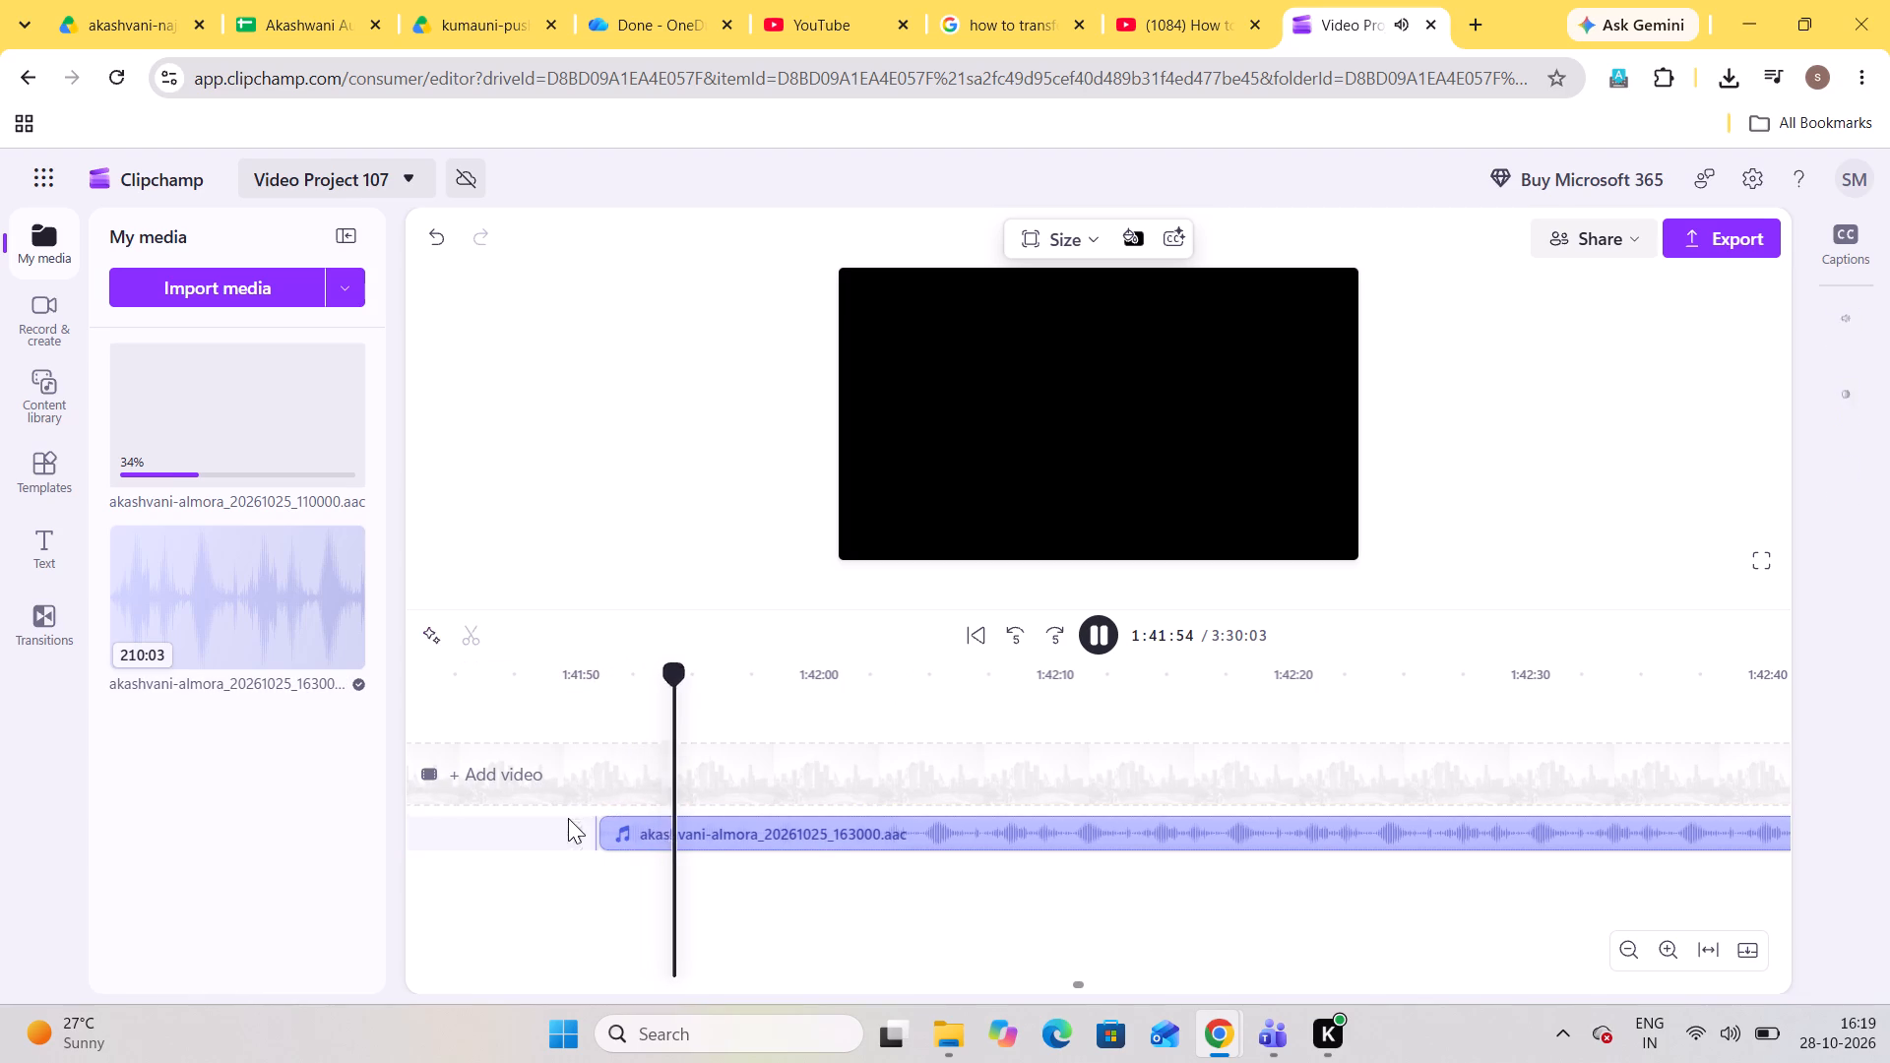
Delete the thin leftover sliver of audio just before the start of the remaining clip.
left_click(597, 825)
key("Delete")
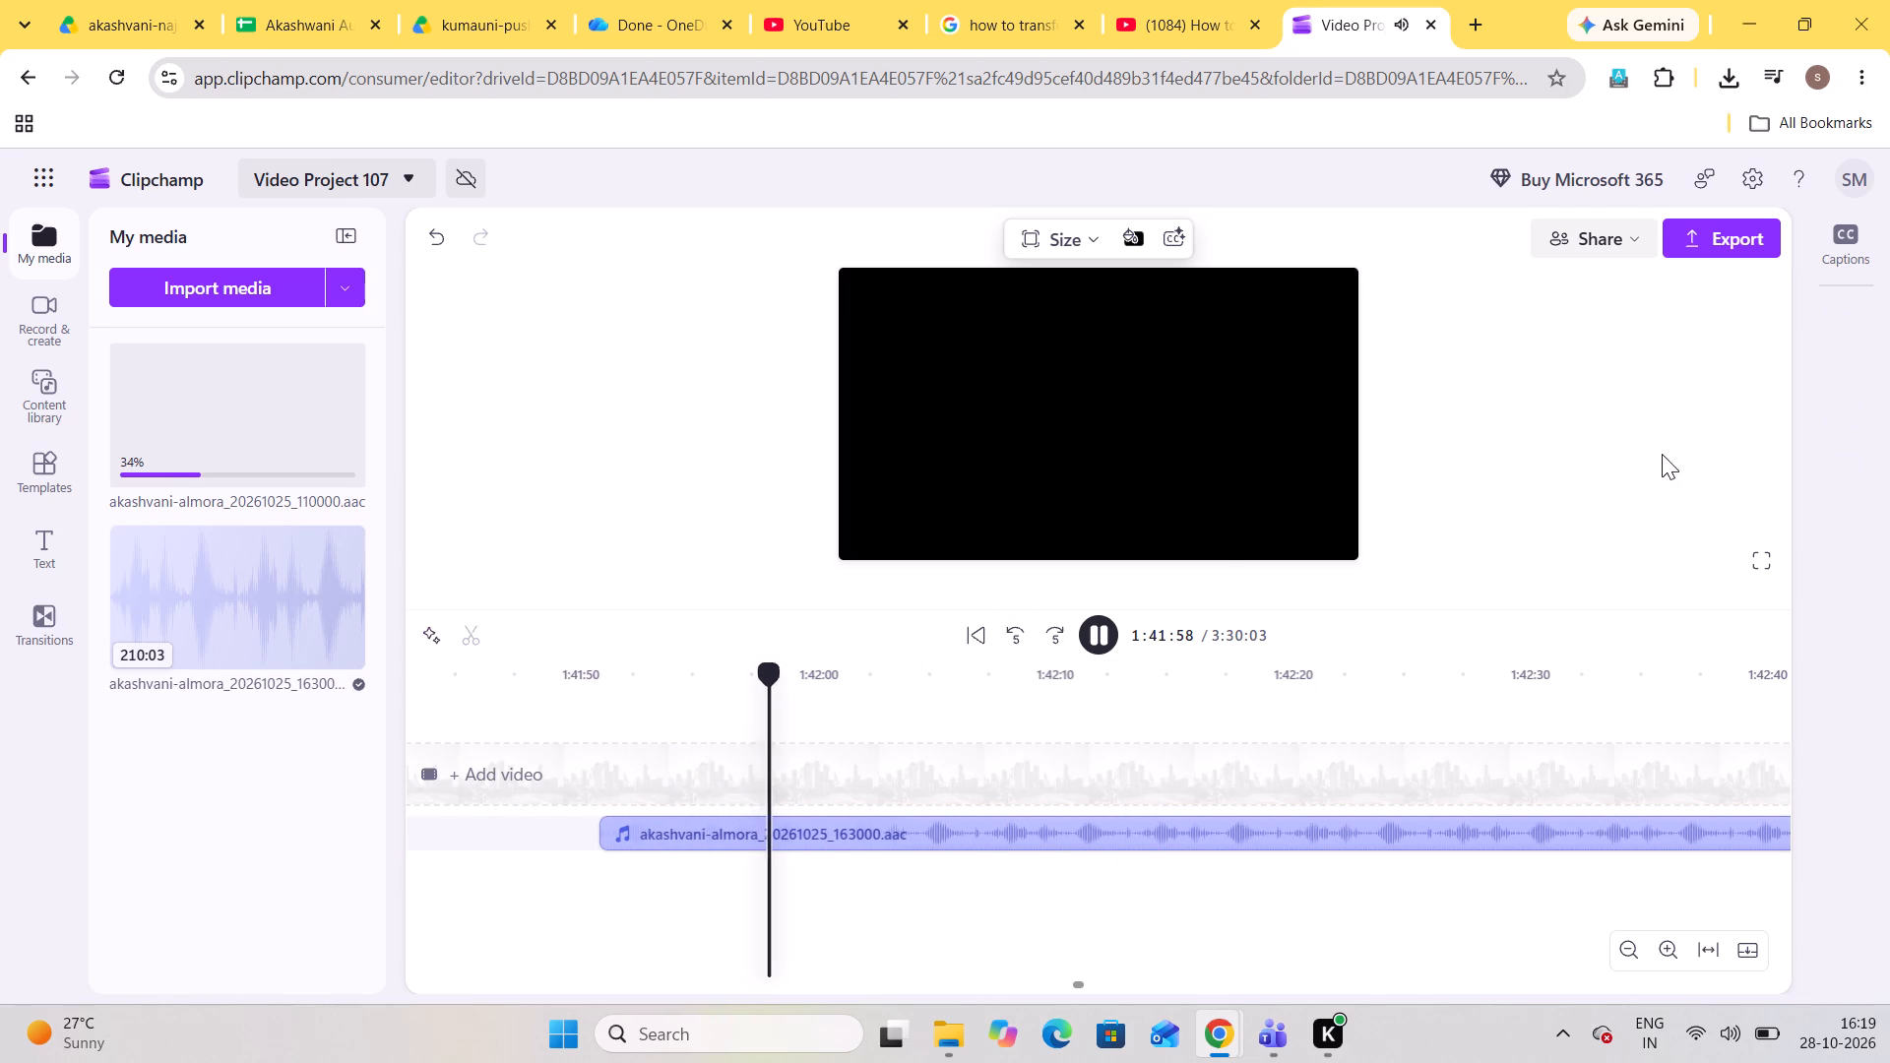
Search the Almora sheet of the Akashwani Audios spreadsheet for "reshmi rumal".
left_click(292, 26)
double_click(1508, 325)
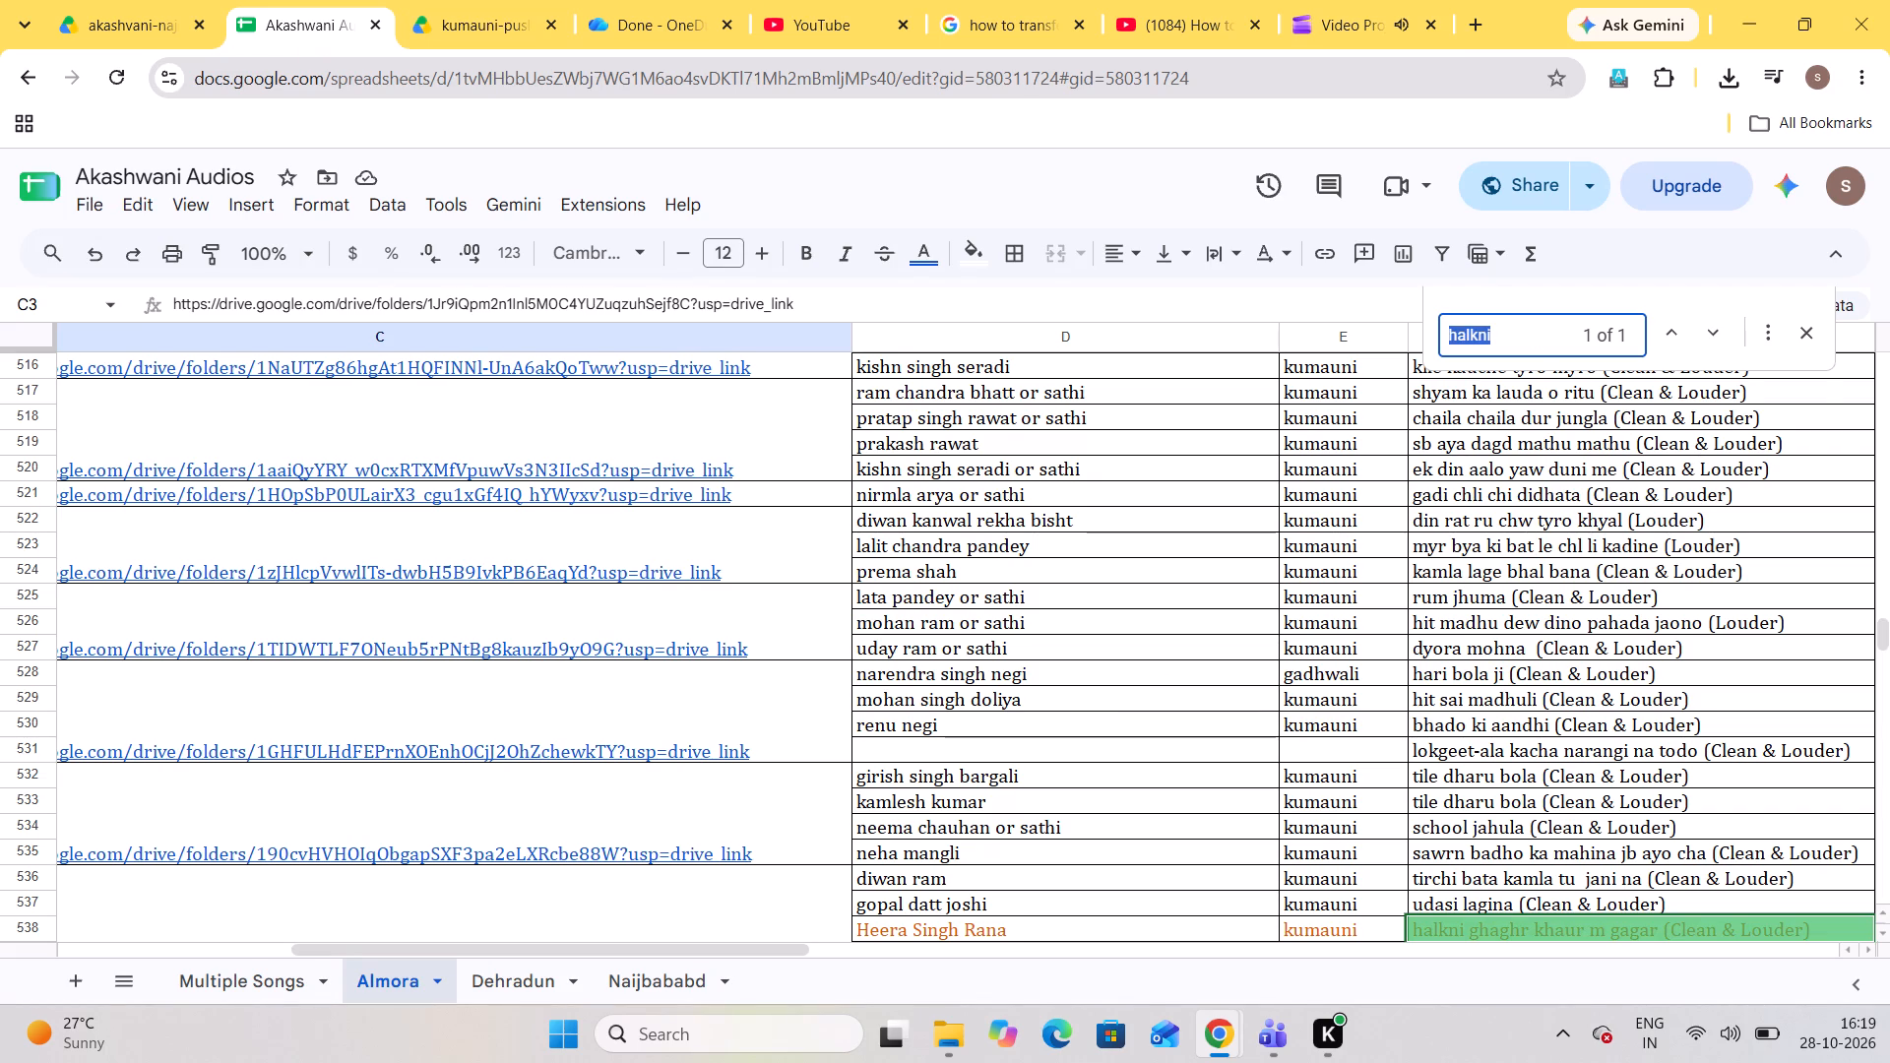
type("reshmi")
key("space")
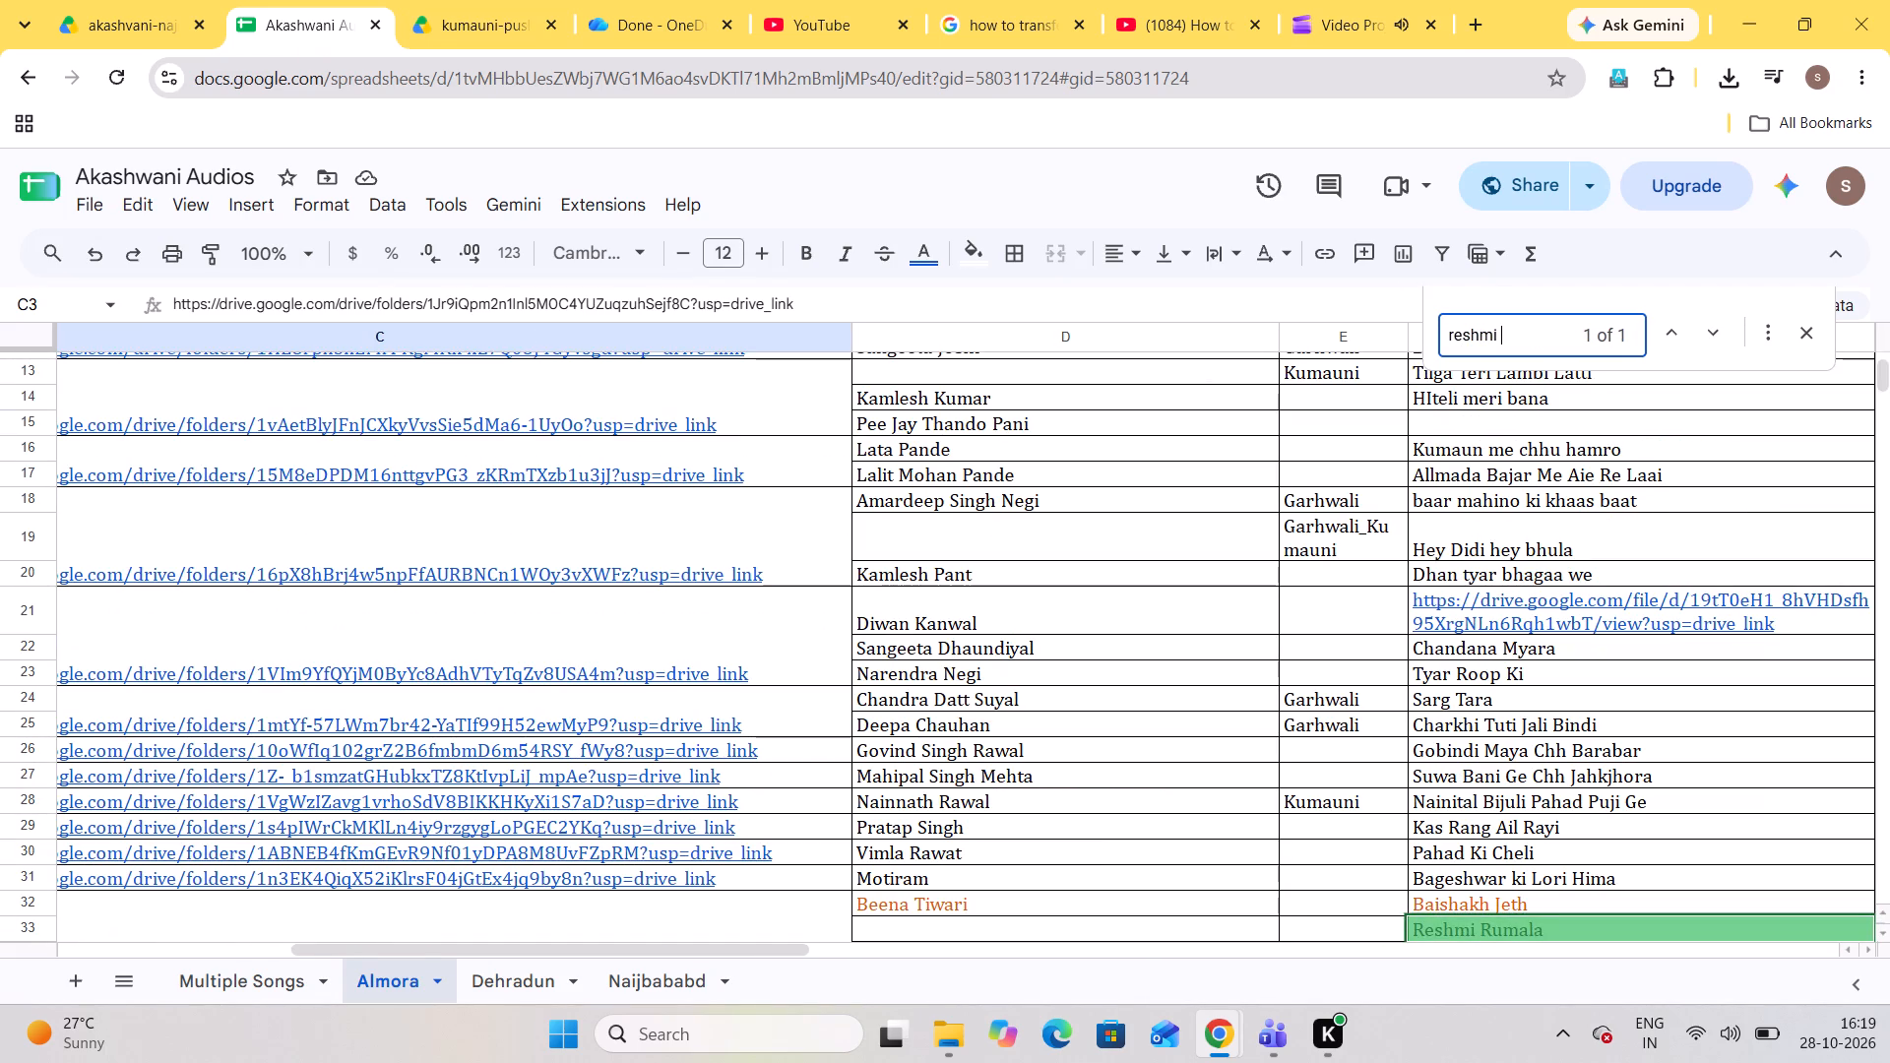
type("ru")
key("l")
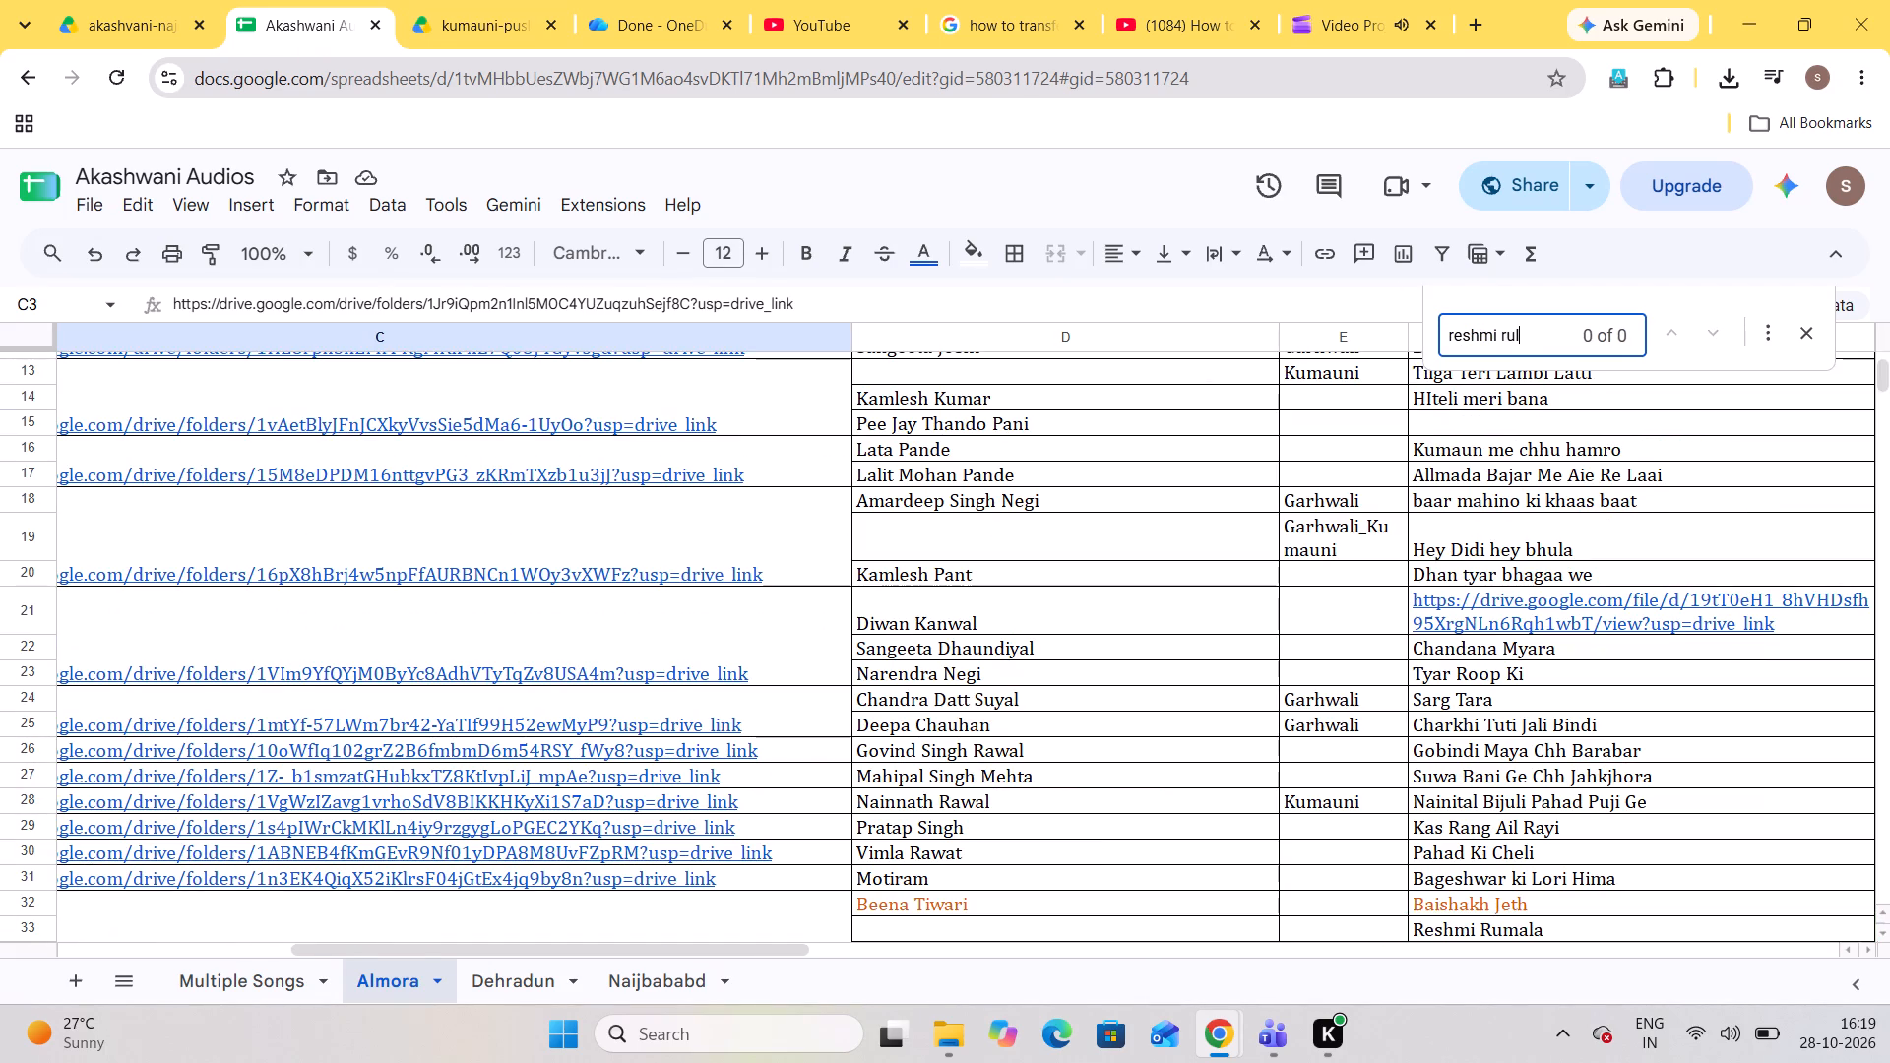
key("BackSpace")
type("mal")
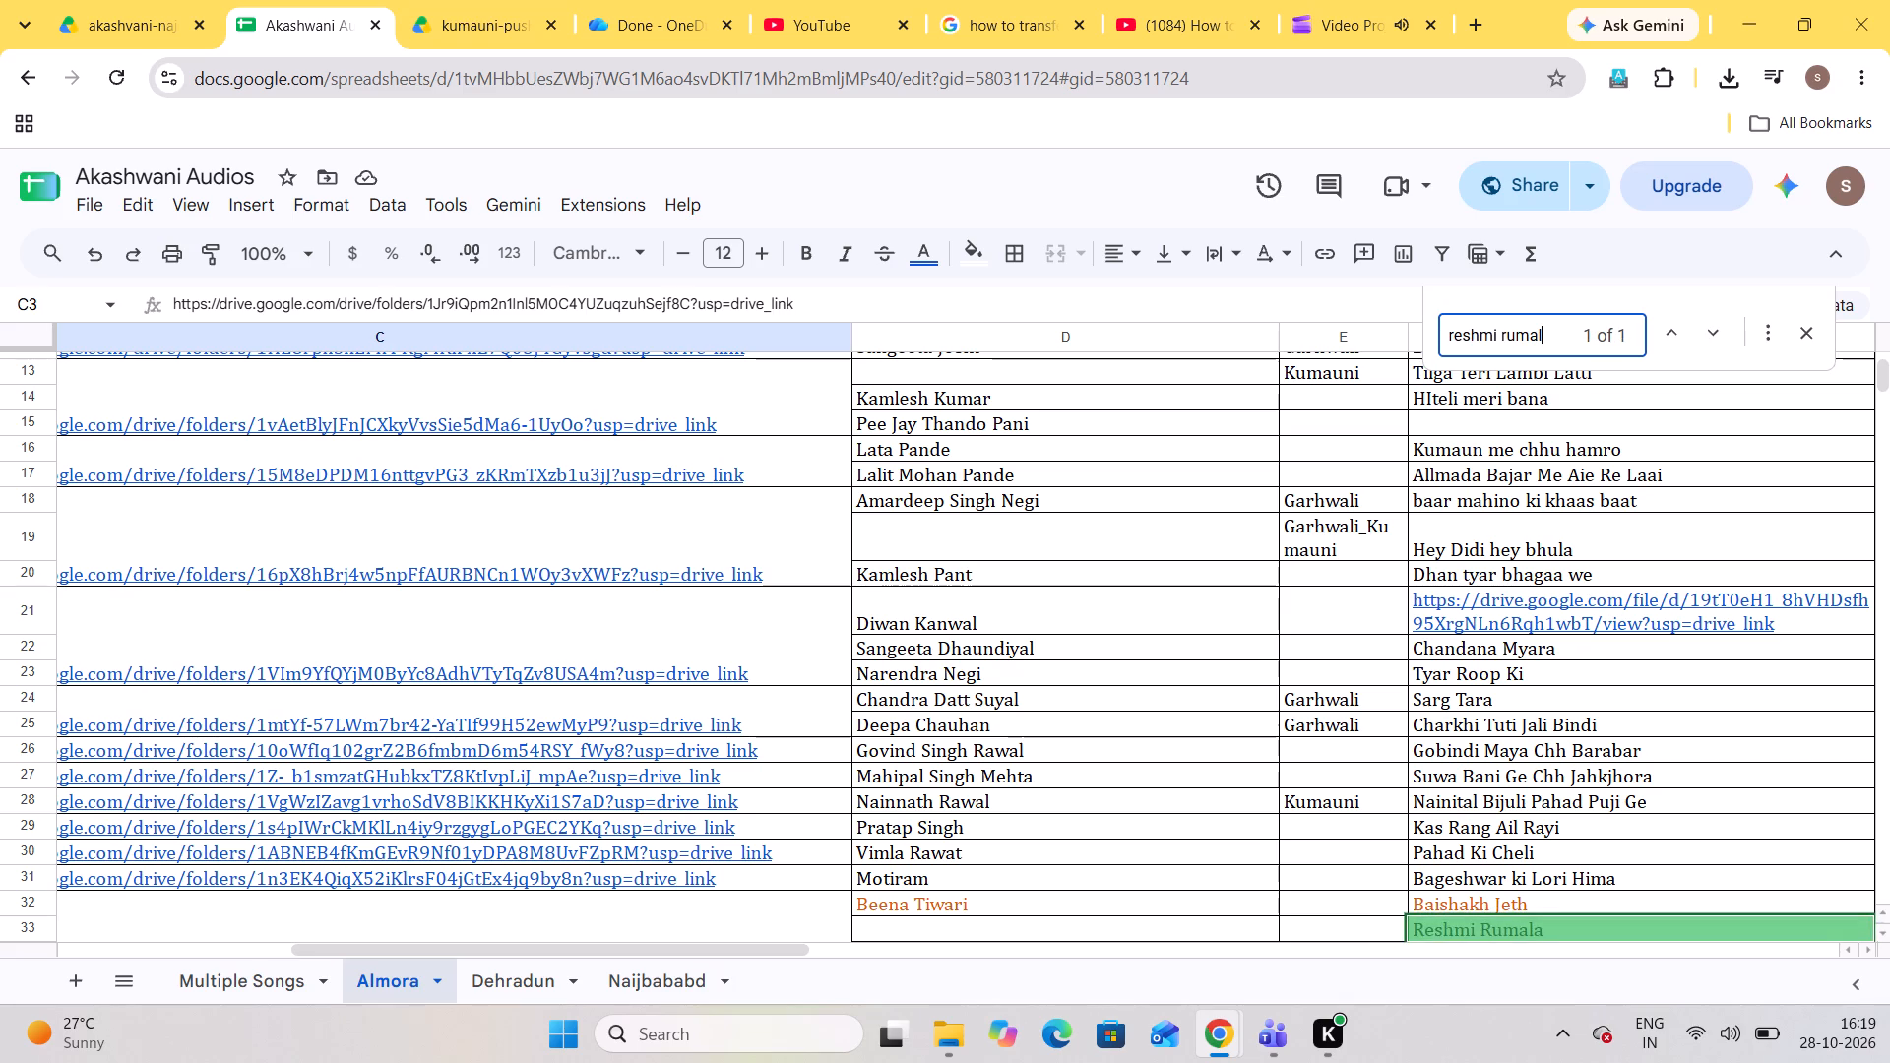
Open the Drive audio file Reshmi Rumala.m4a linked in row 33 of the Almora sheet.
scroll(1508, 325, "left", 1)
scroll(1671, 918, "left", 3)
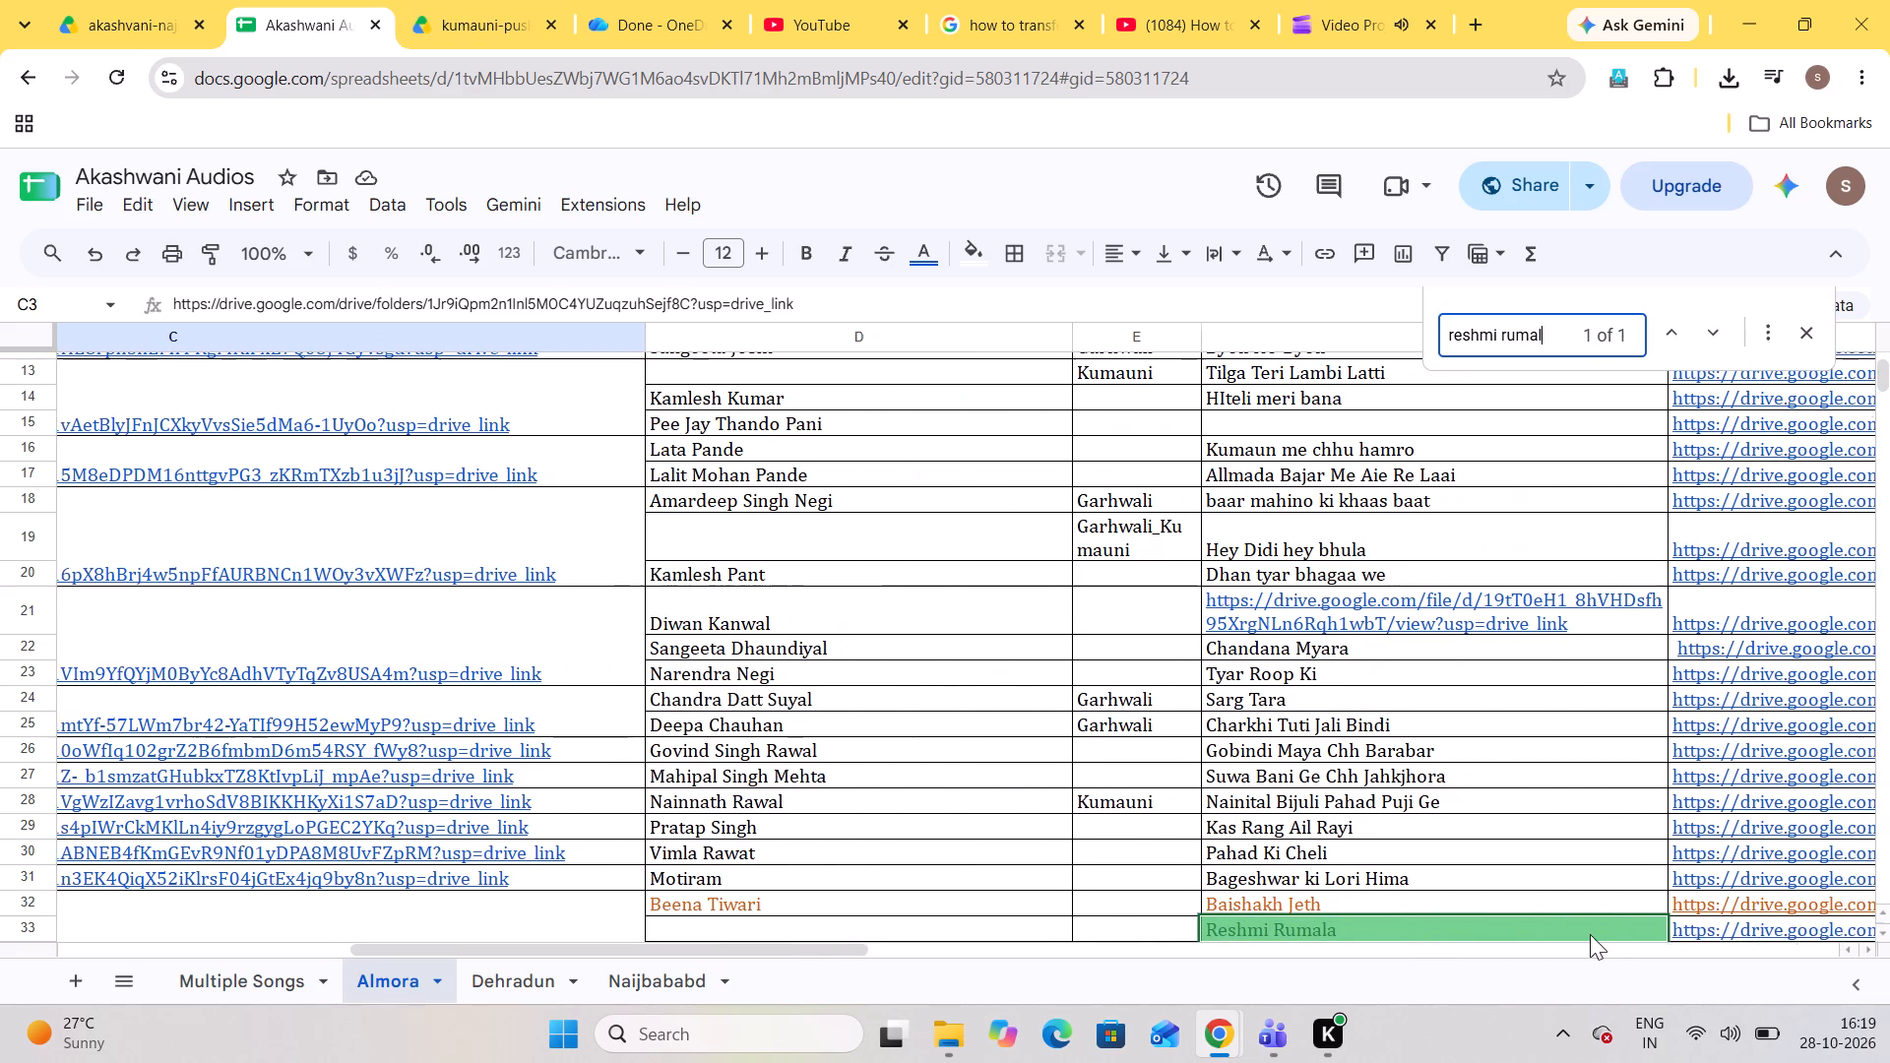
left_click(1698, 932)
left_click(1699, 931)
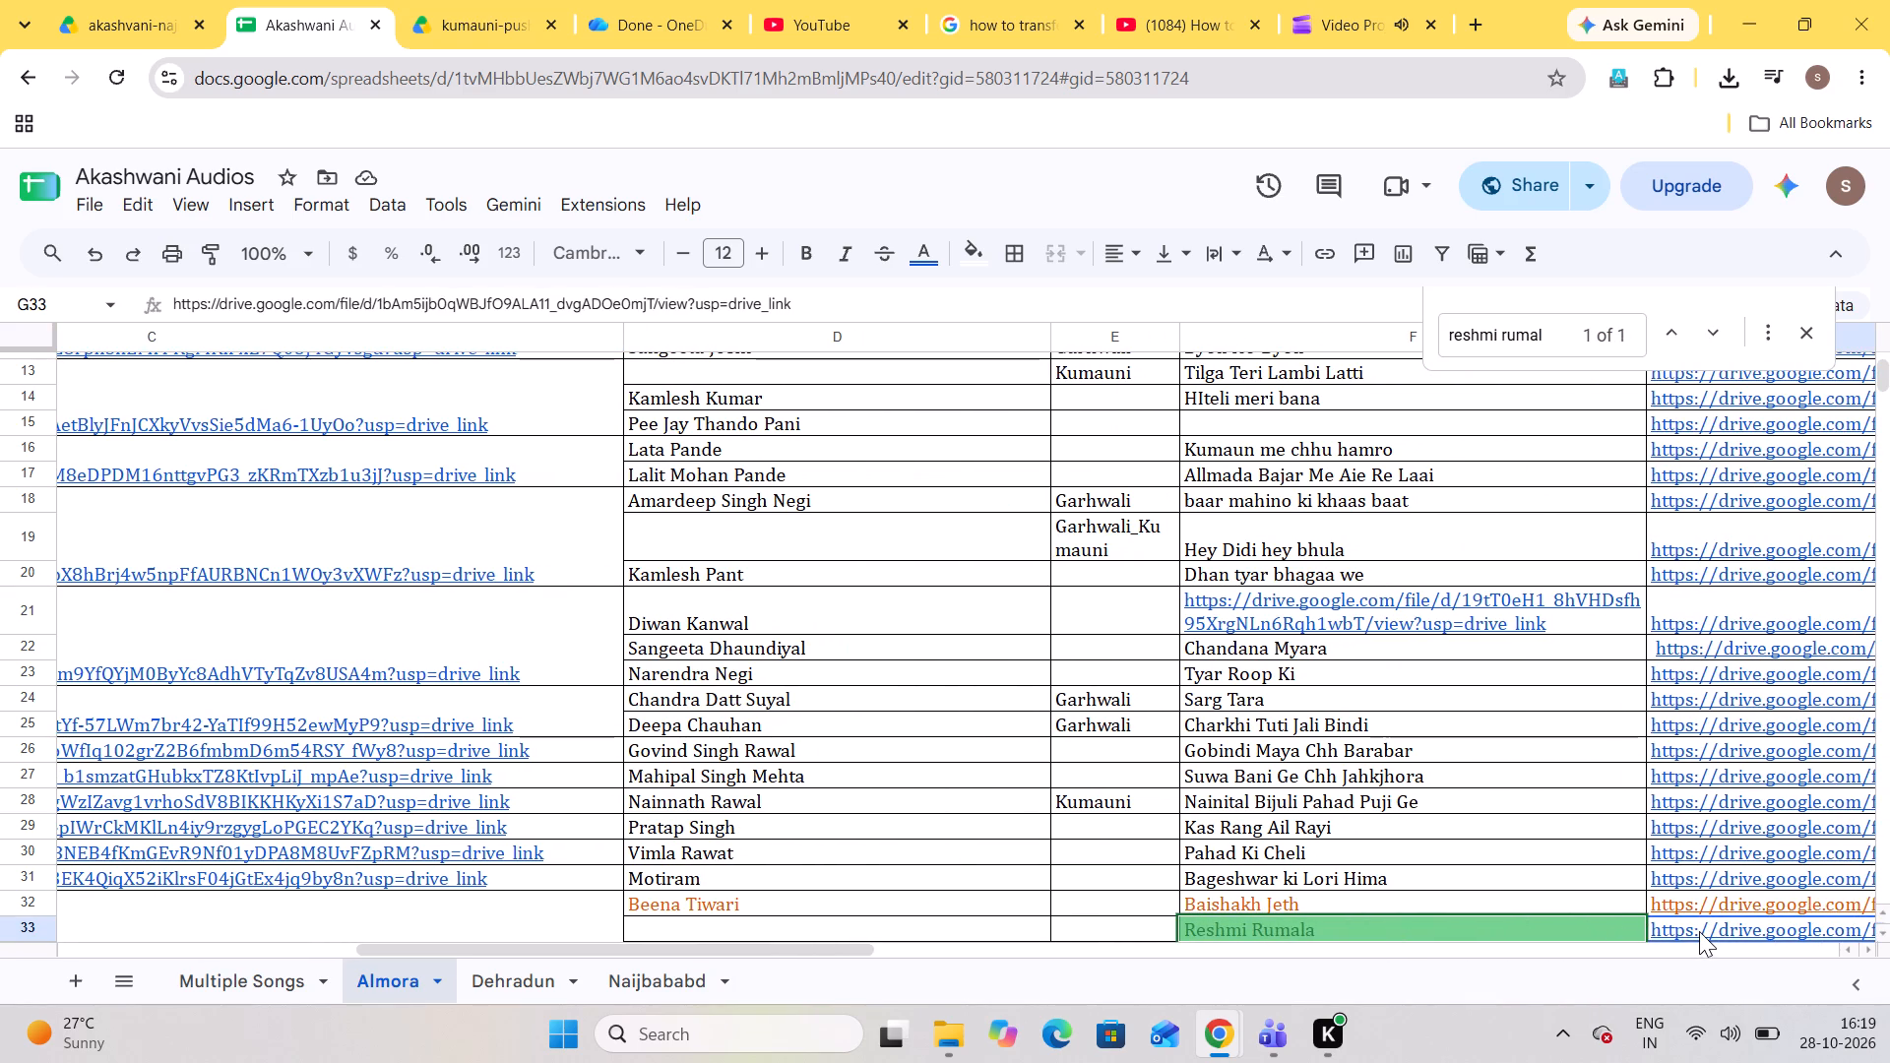
scroll(1699, 931, "down", 1)
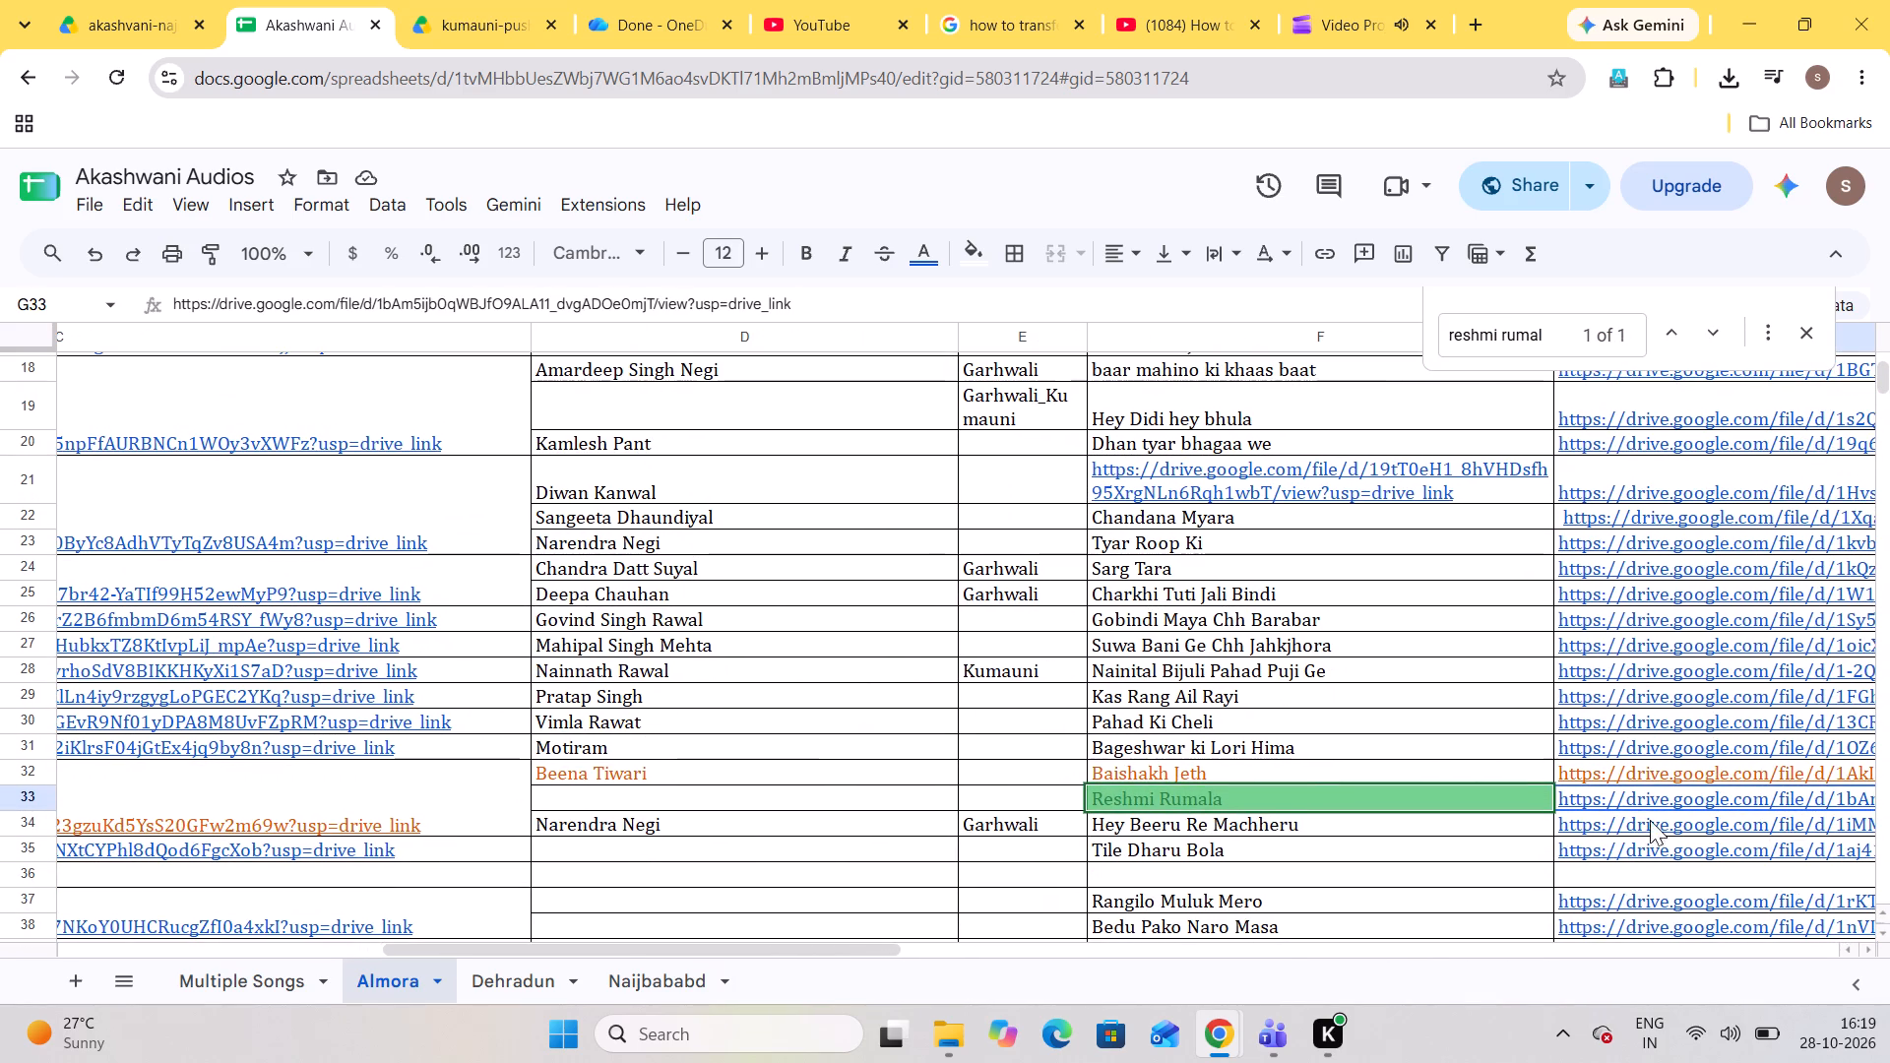
left_click(1635, 790)
left_click(1635, 792)
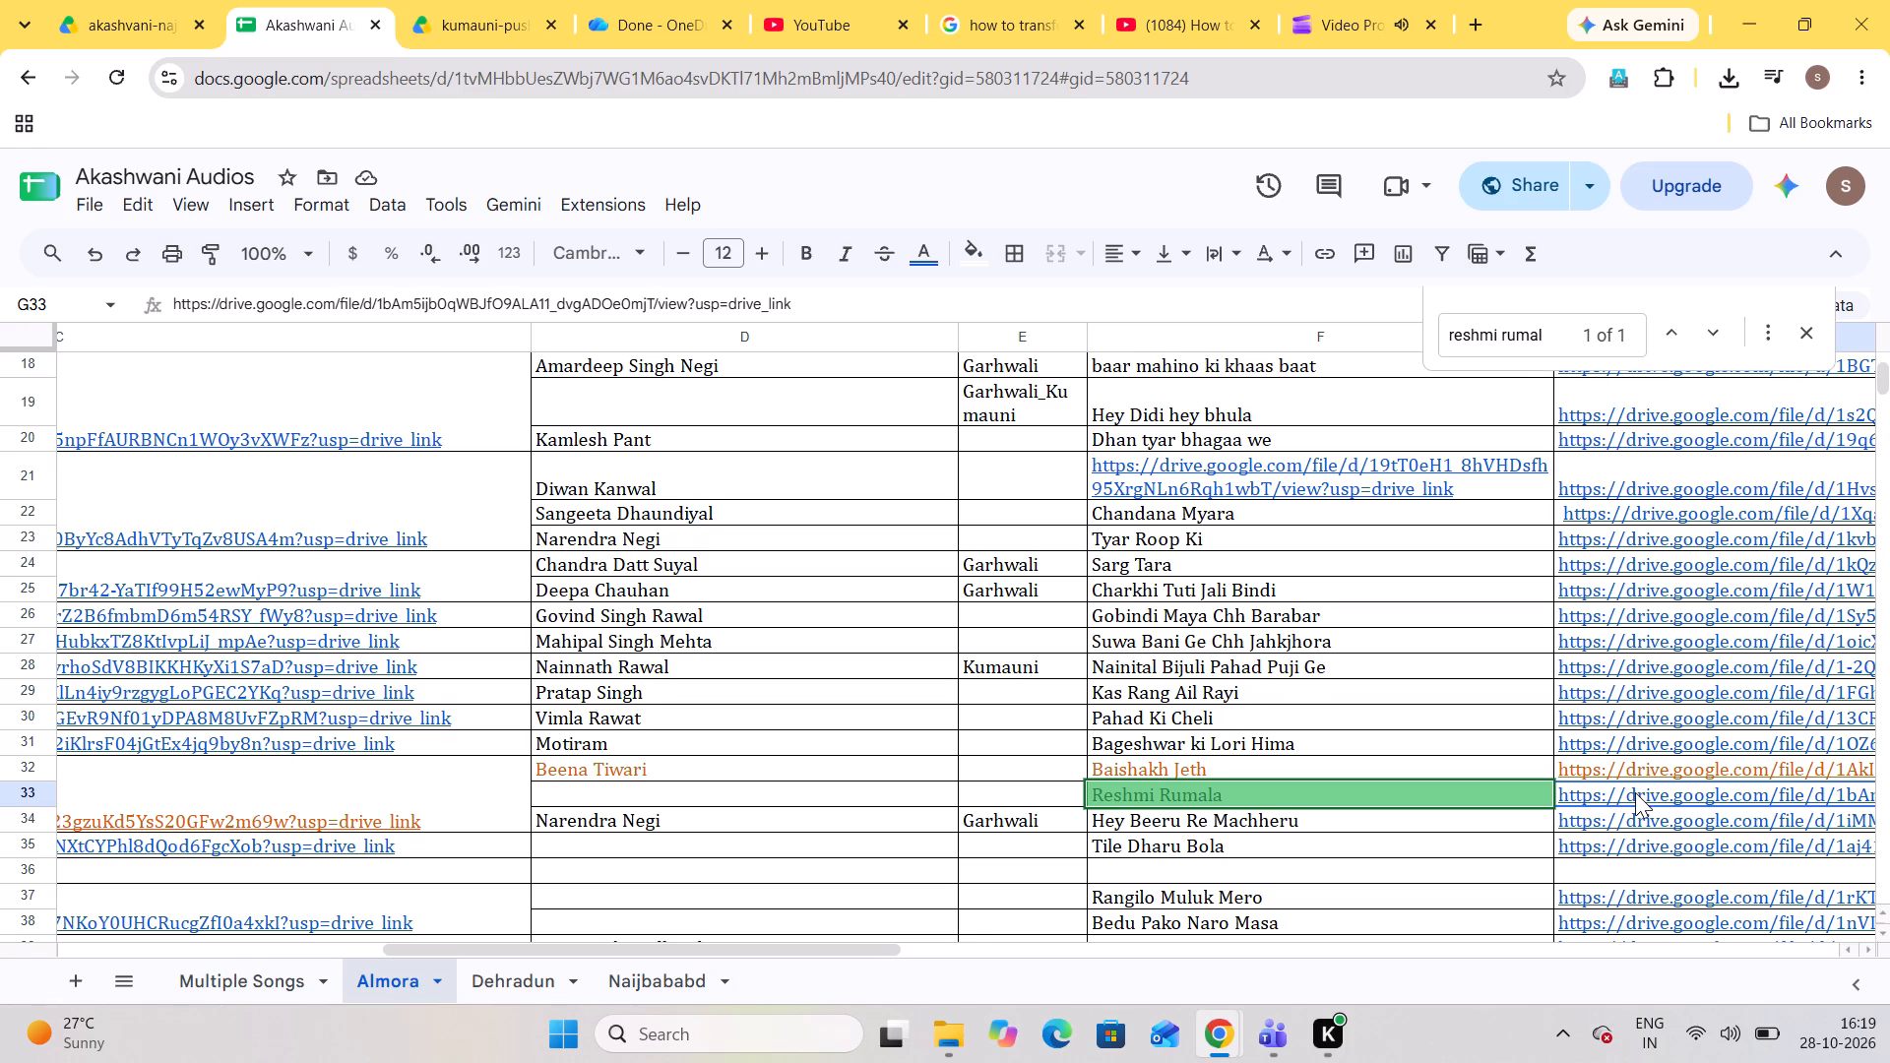
left_click(1643, 795)
triple_click(1646, 799)
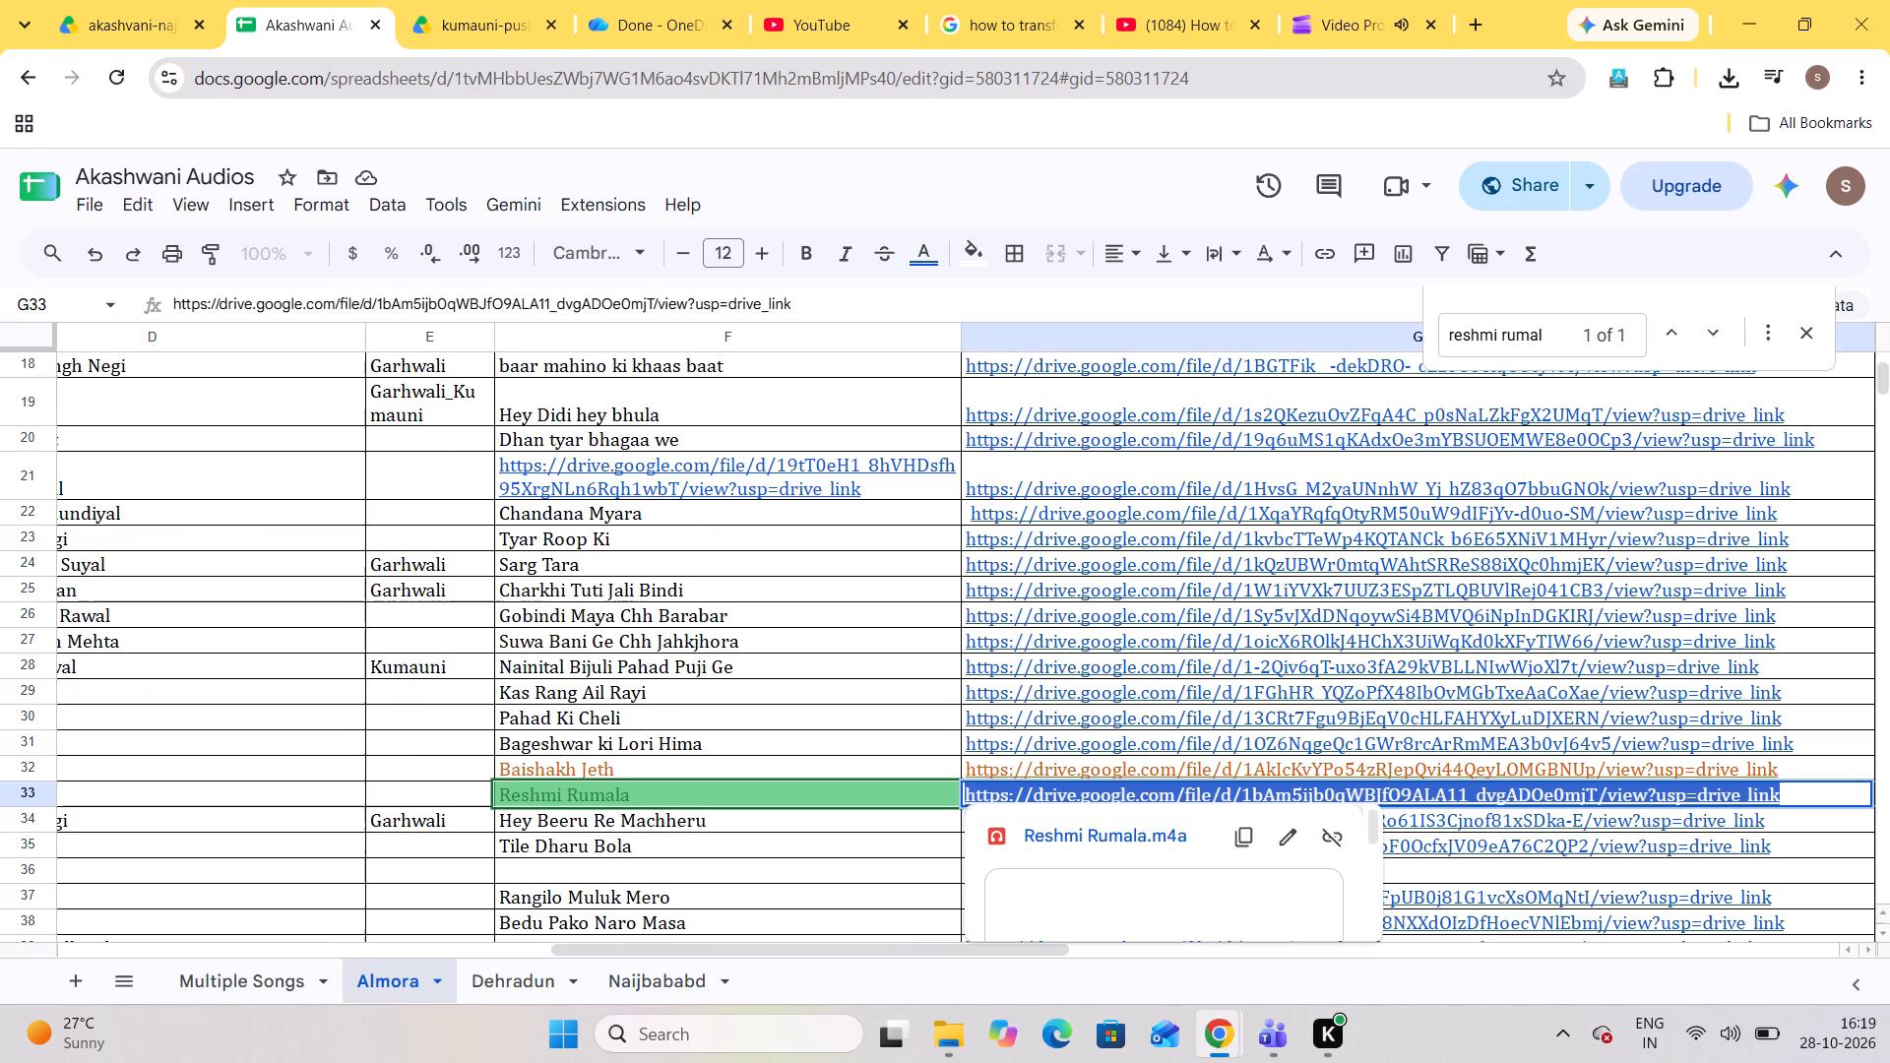
left_click(1210, 898)
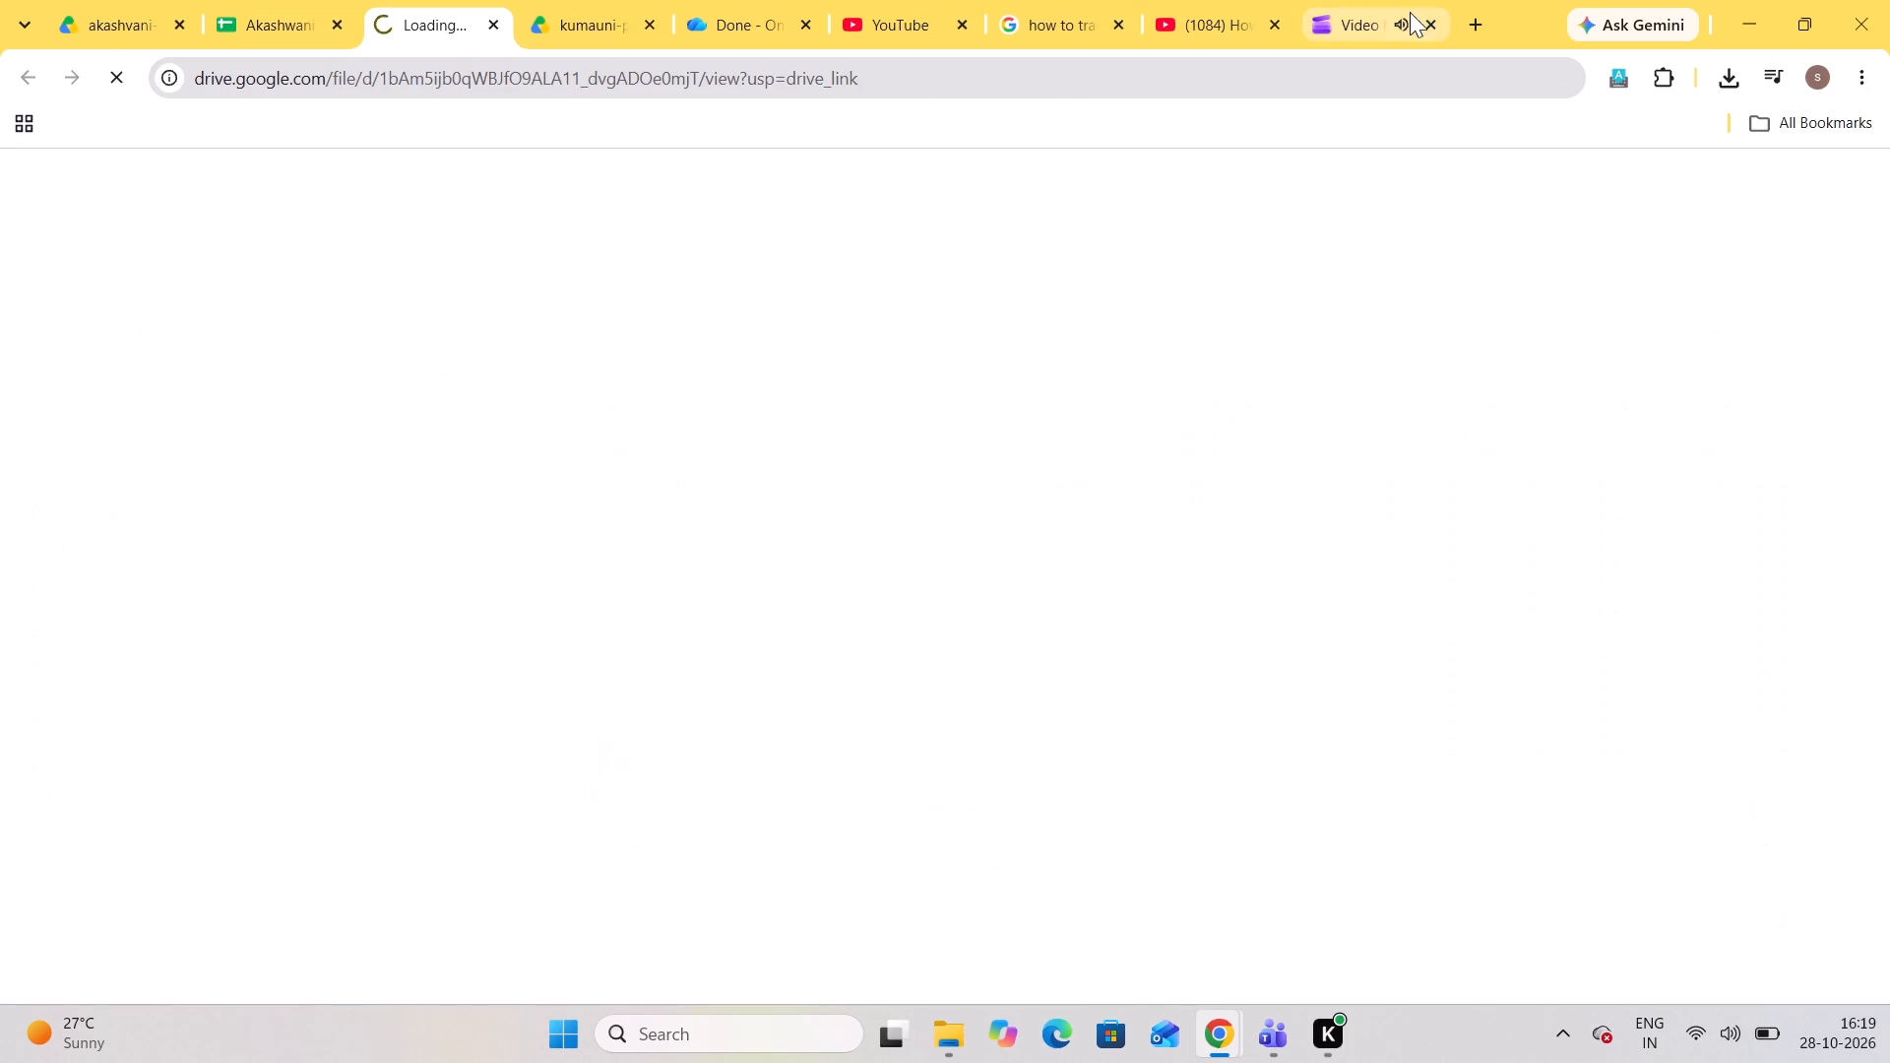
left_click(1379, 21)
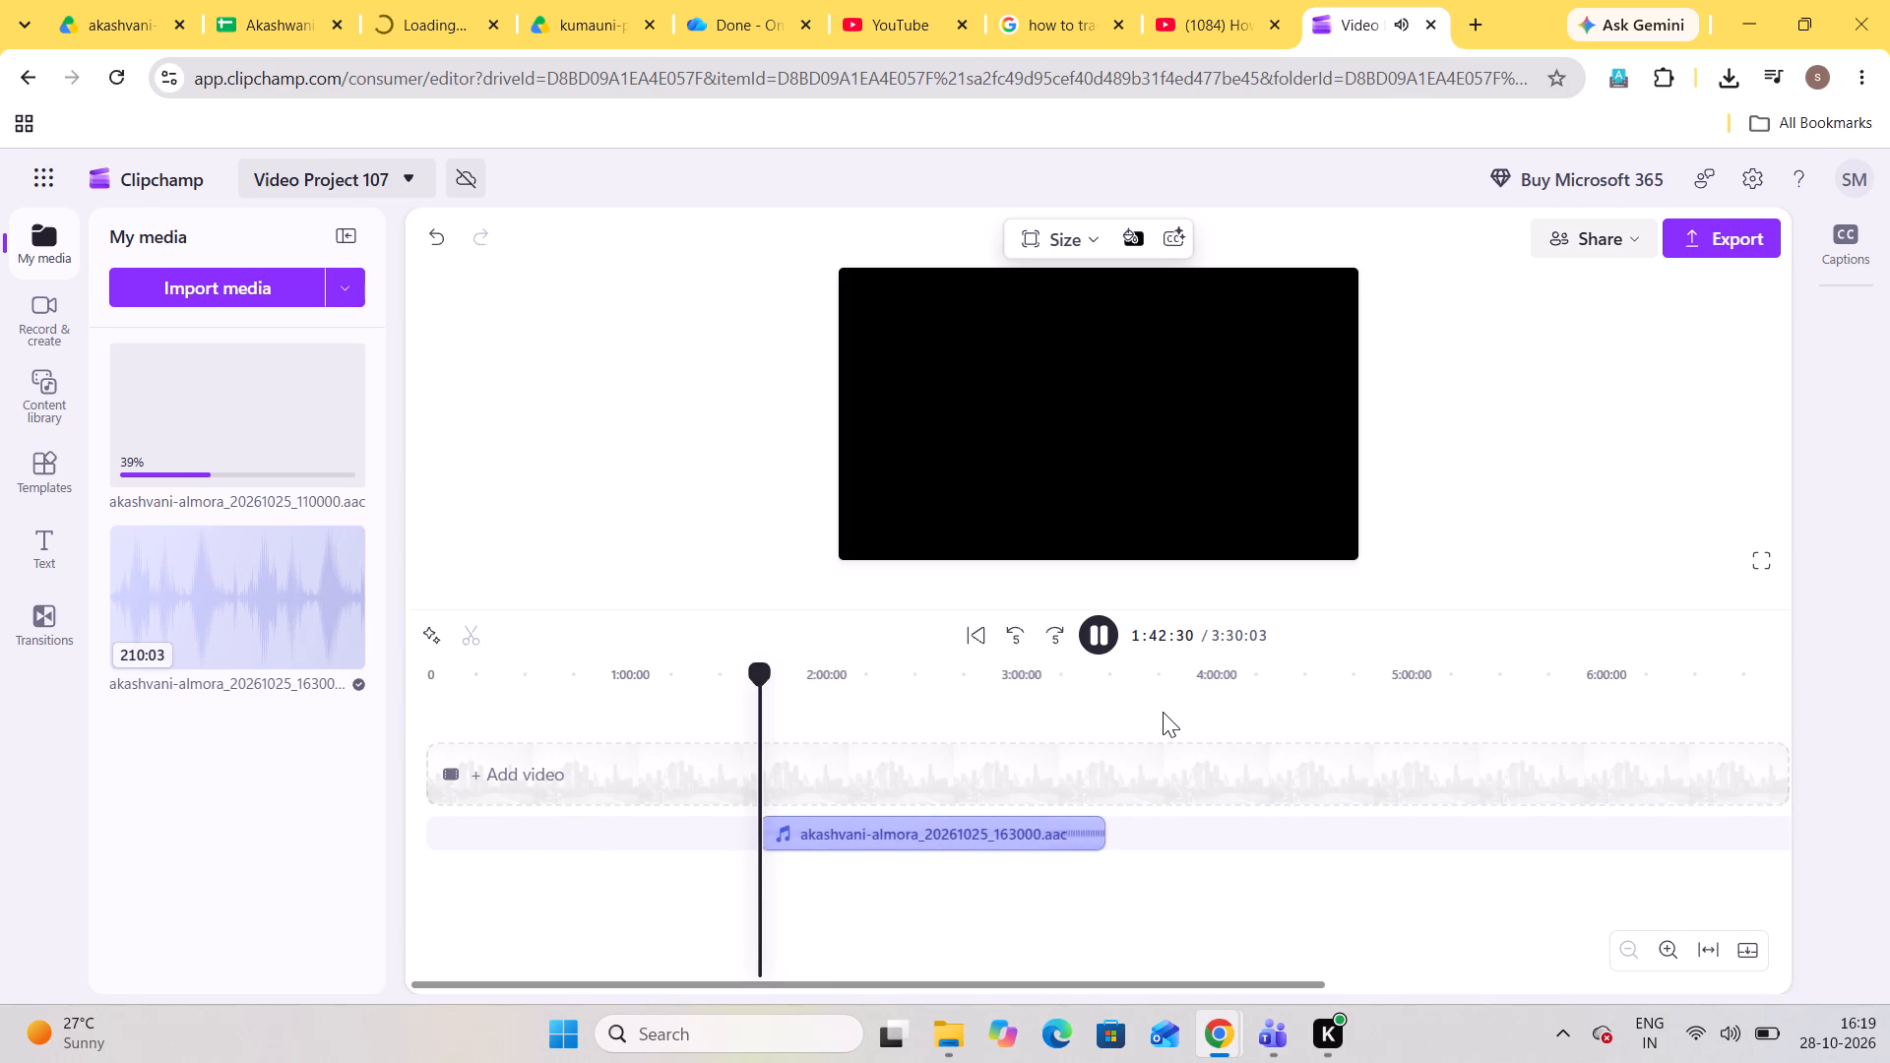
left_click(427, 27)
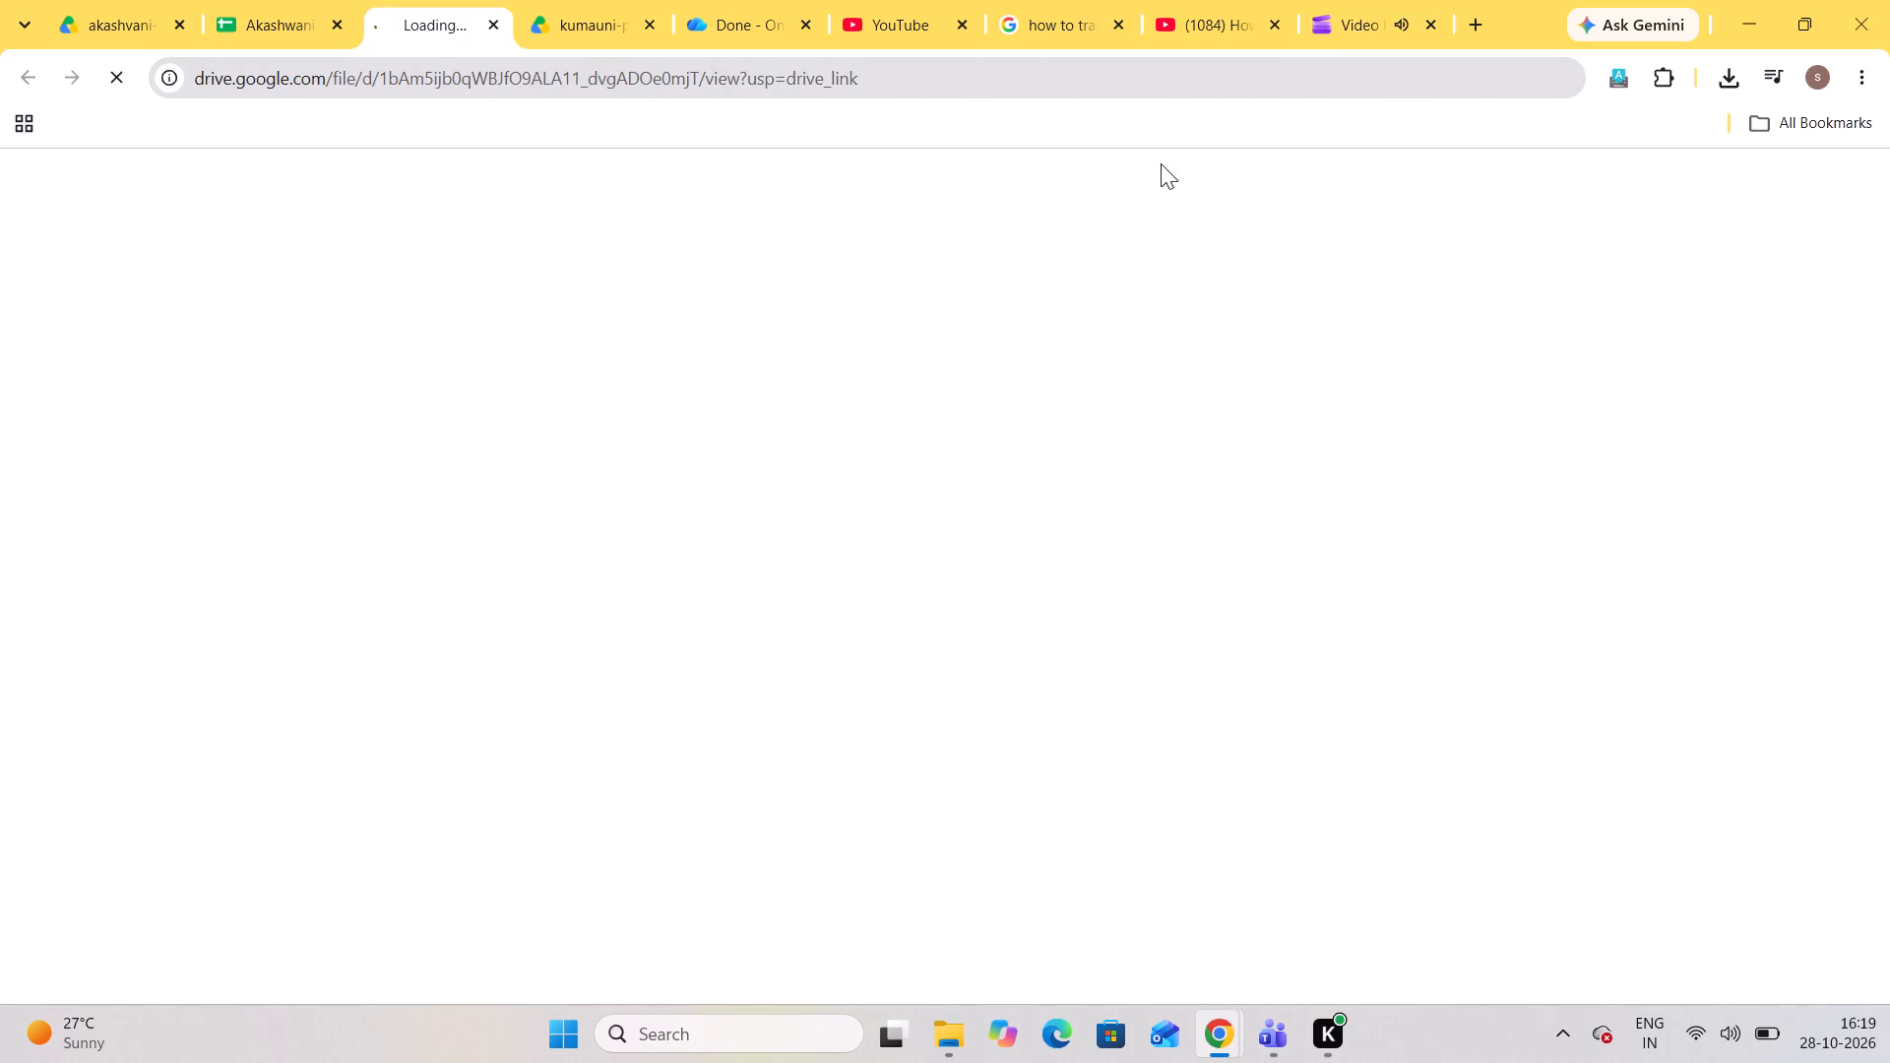
Switch to Clipchamp, find where the song ends in the akashvani-almora_20261025_163000.aac clip, and split it at about 1:46:50.
left_click(1348, 25)
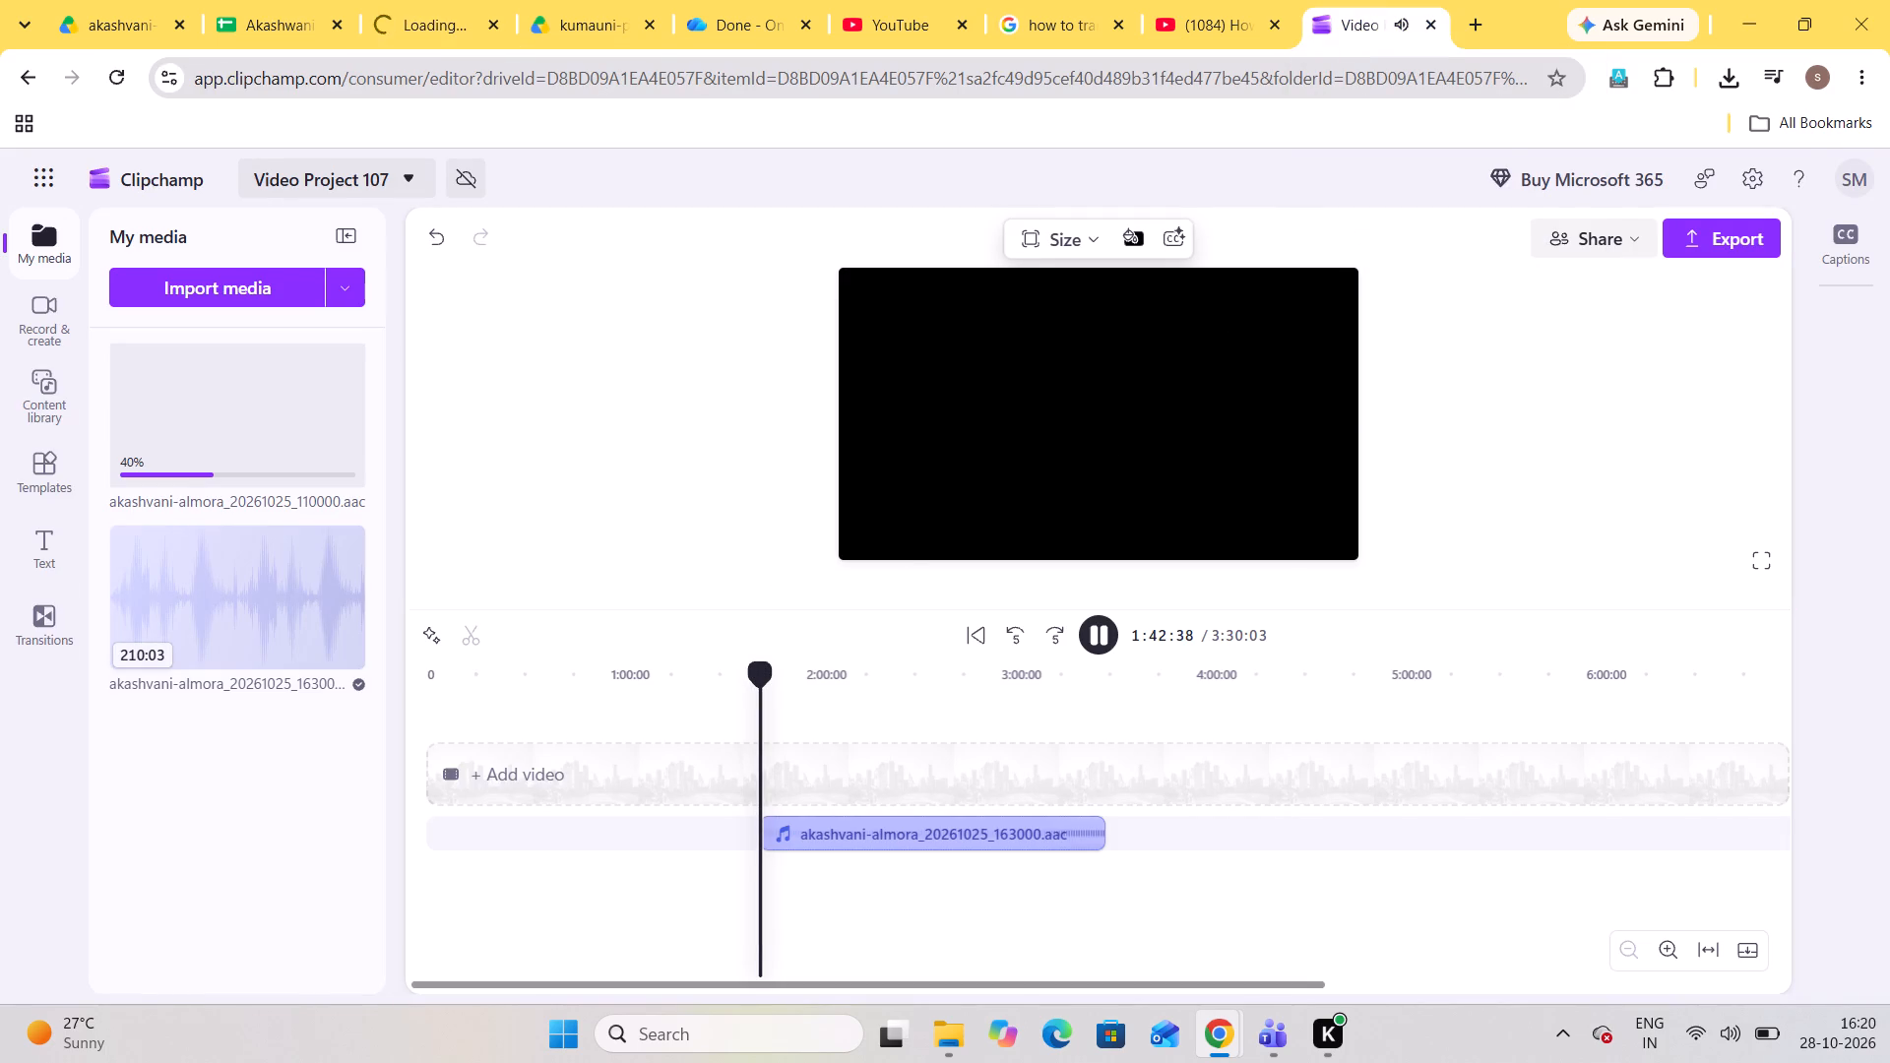
scroll(791, 686, "left", 1)
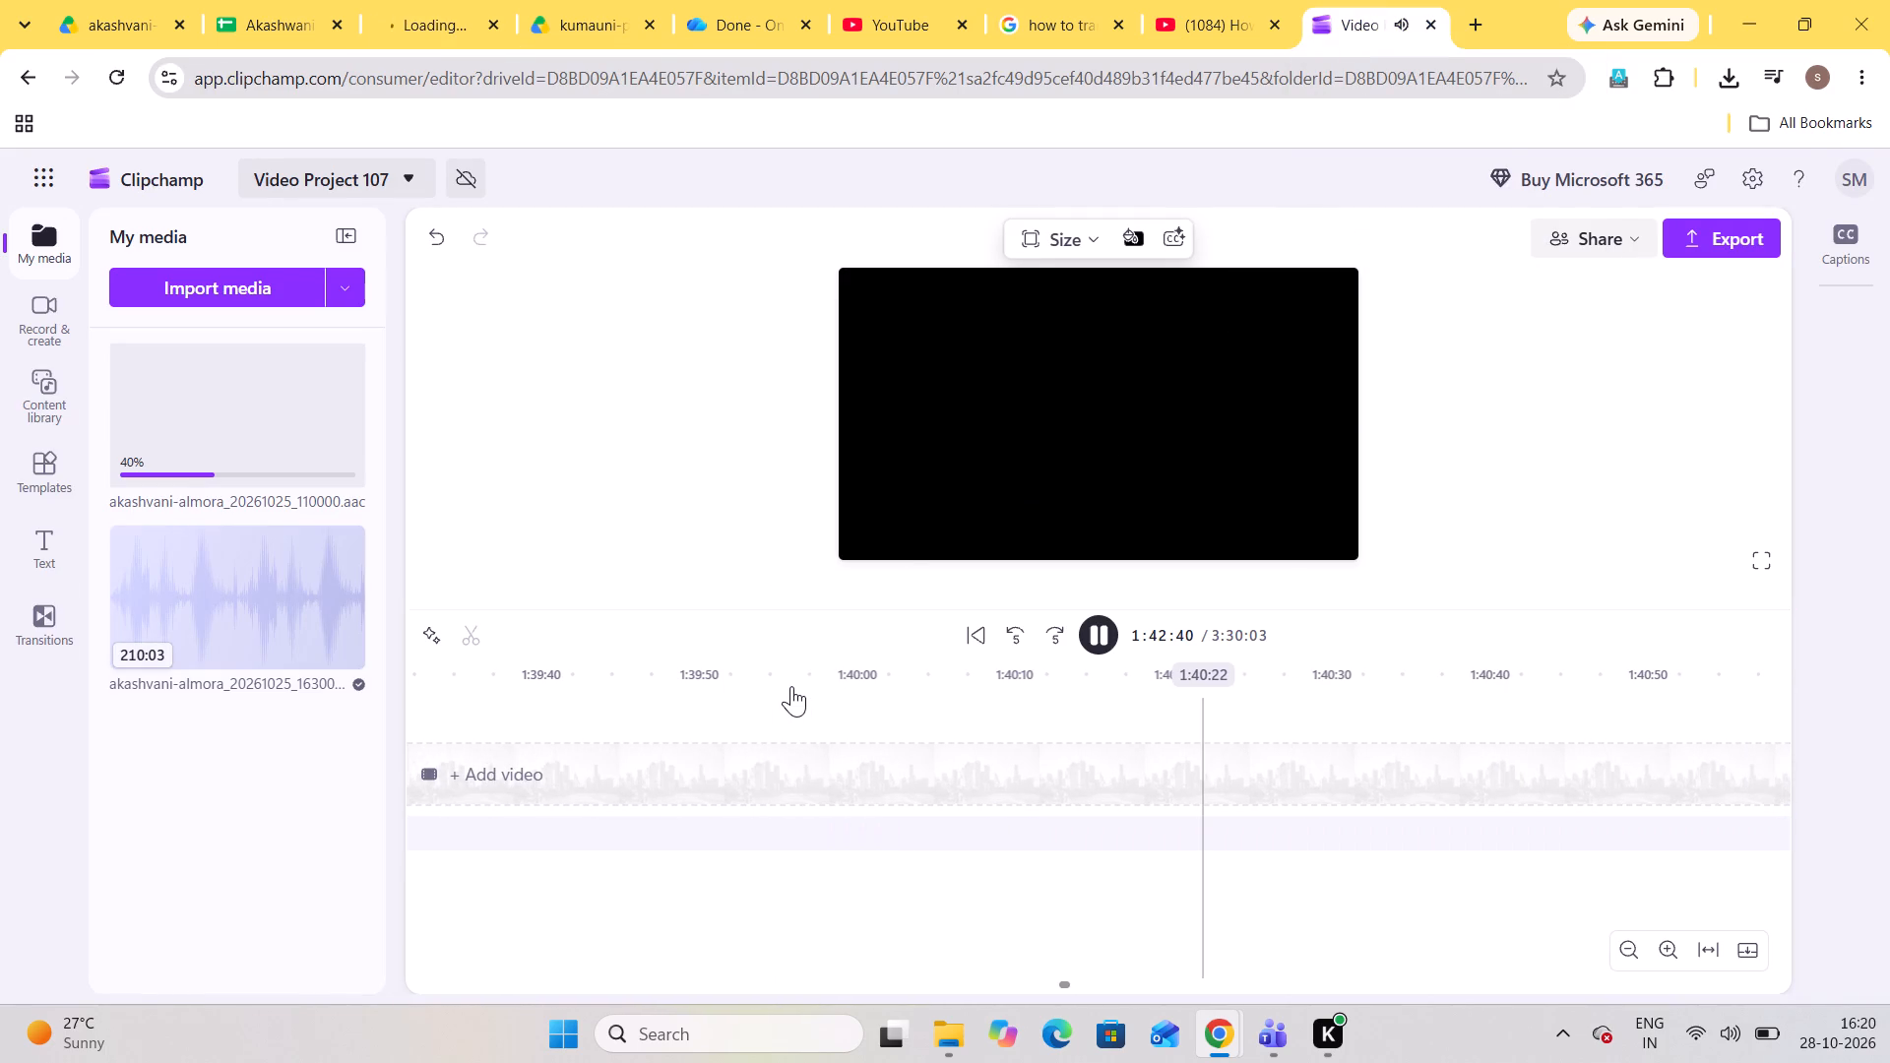
scroll(791, 686, "left", 16)
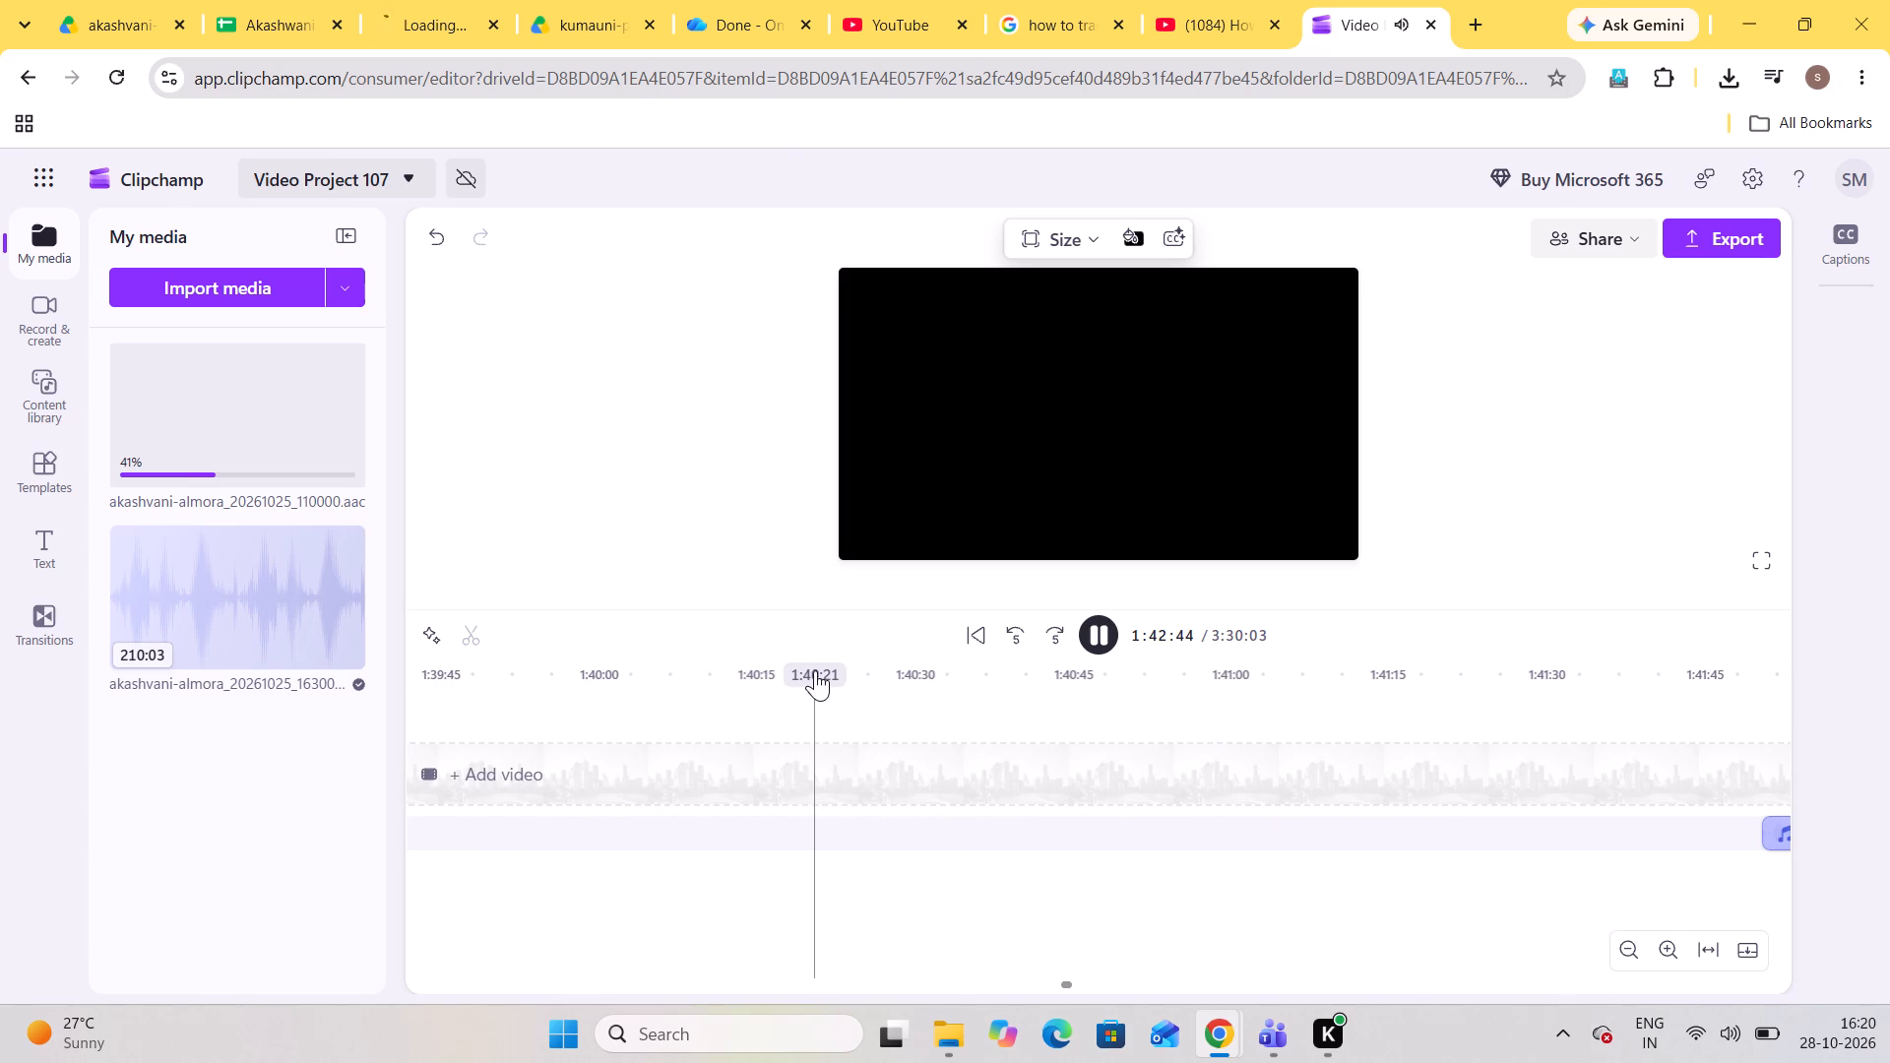
scroll(815, 670, "left", 13)
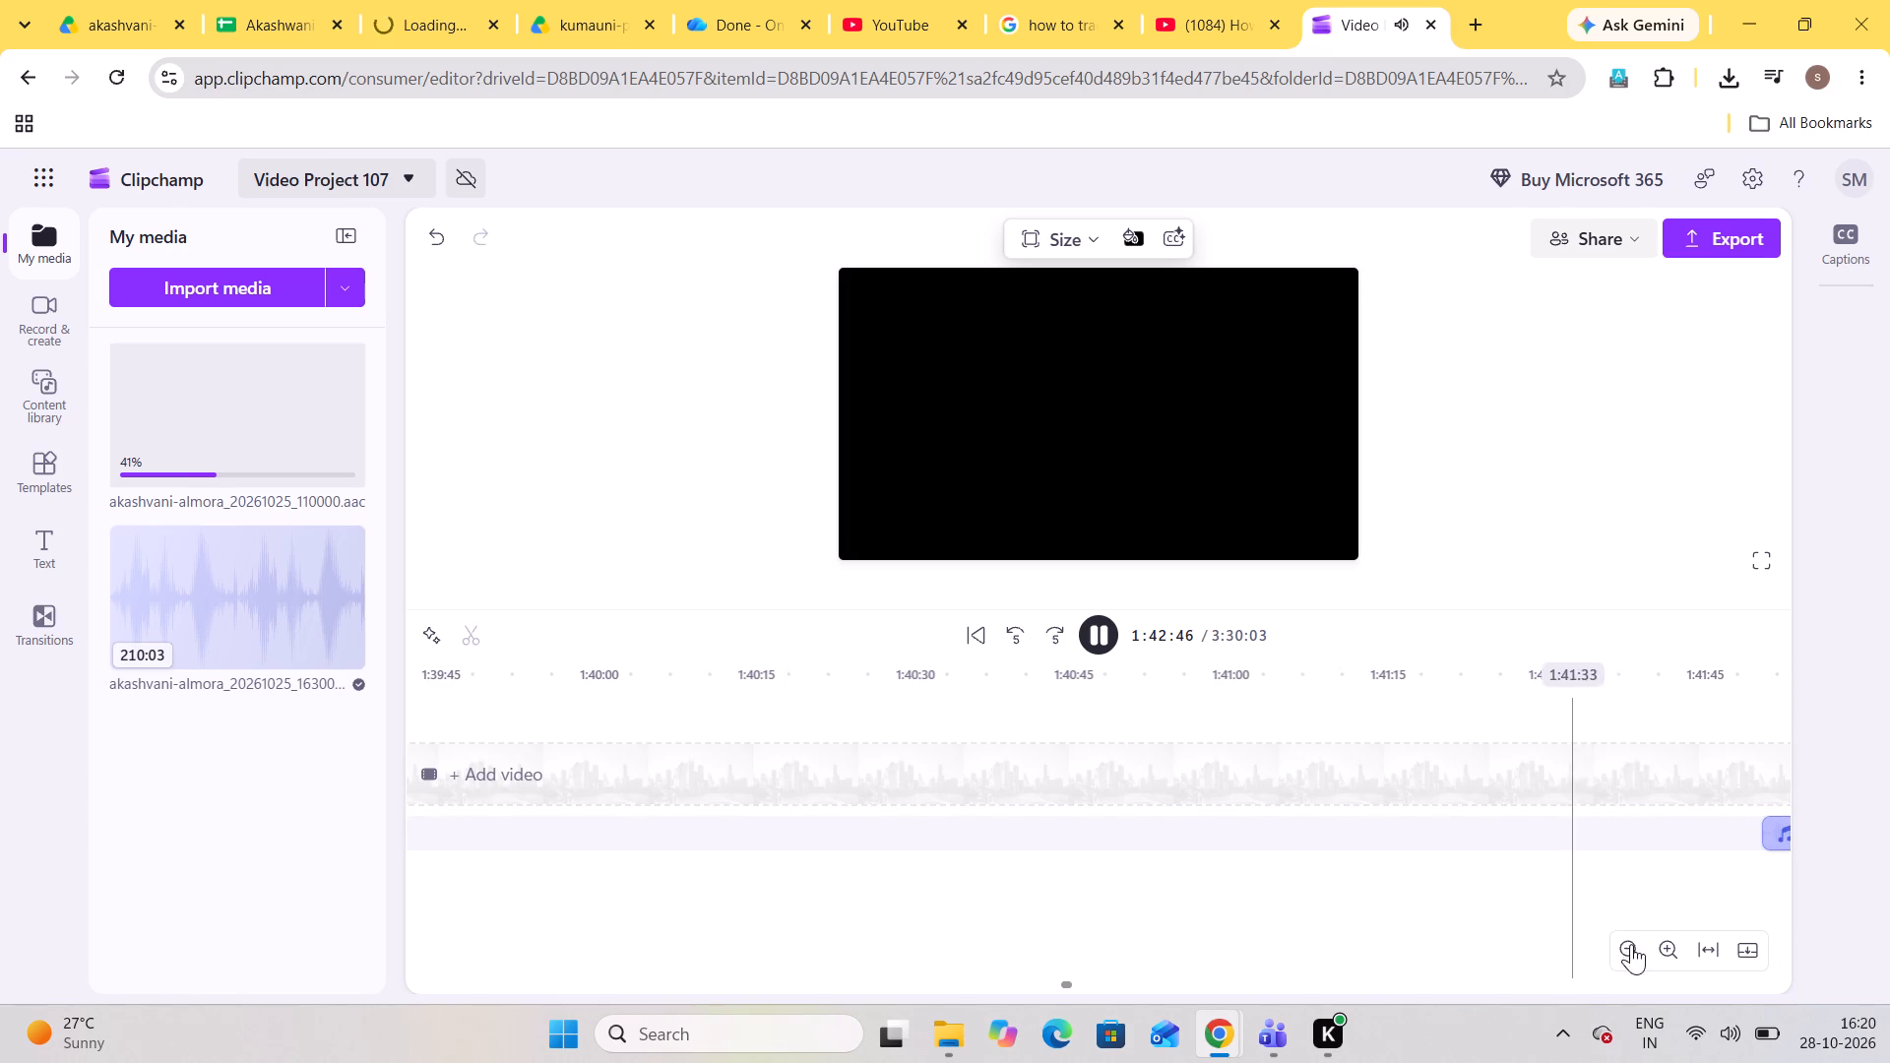
scroll(1685, 955, "left", 6)
left_click(1679, 952)
scroll(1678, 951, "left", 7)
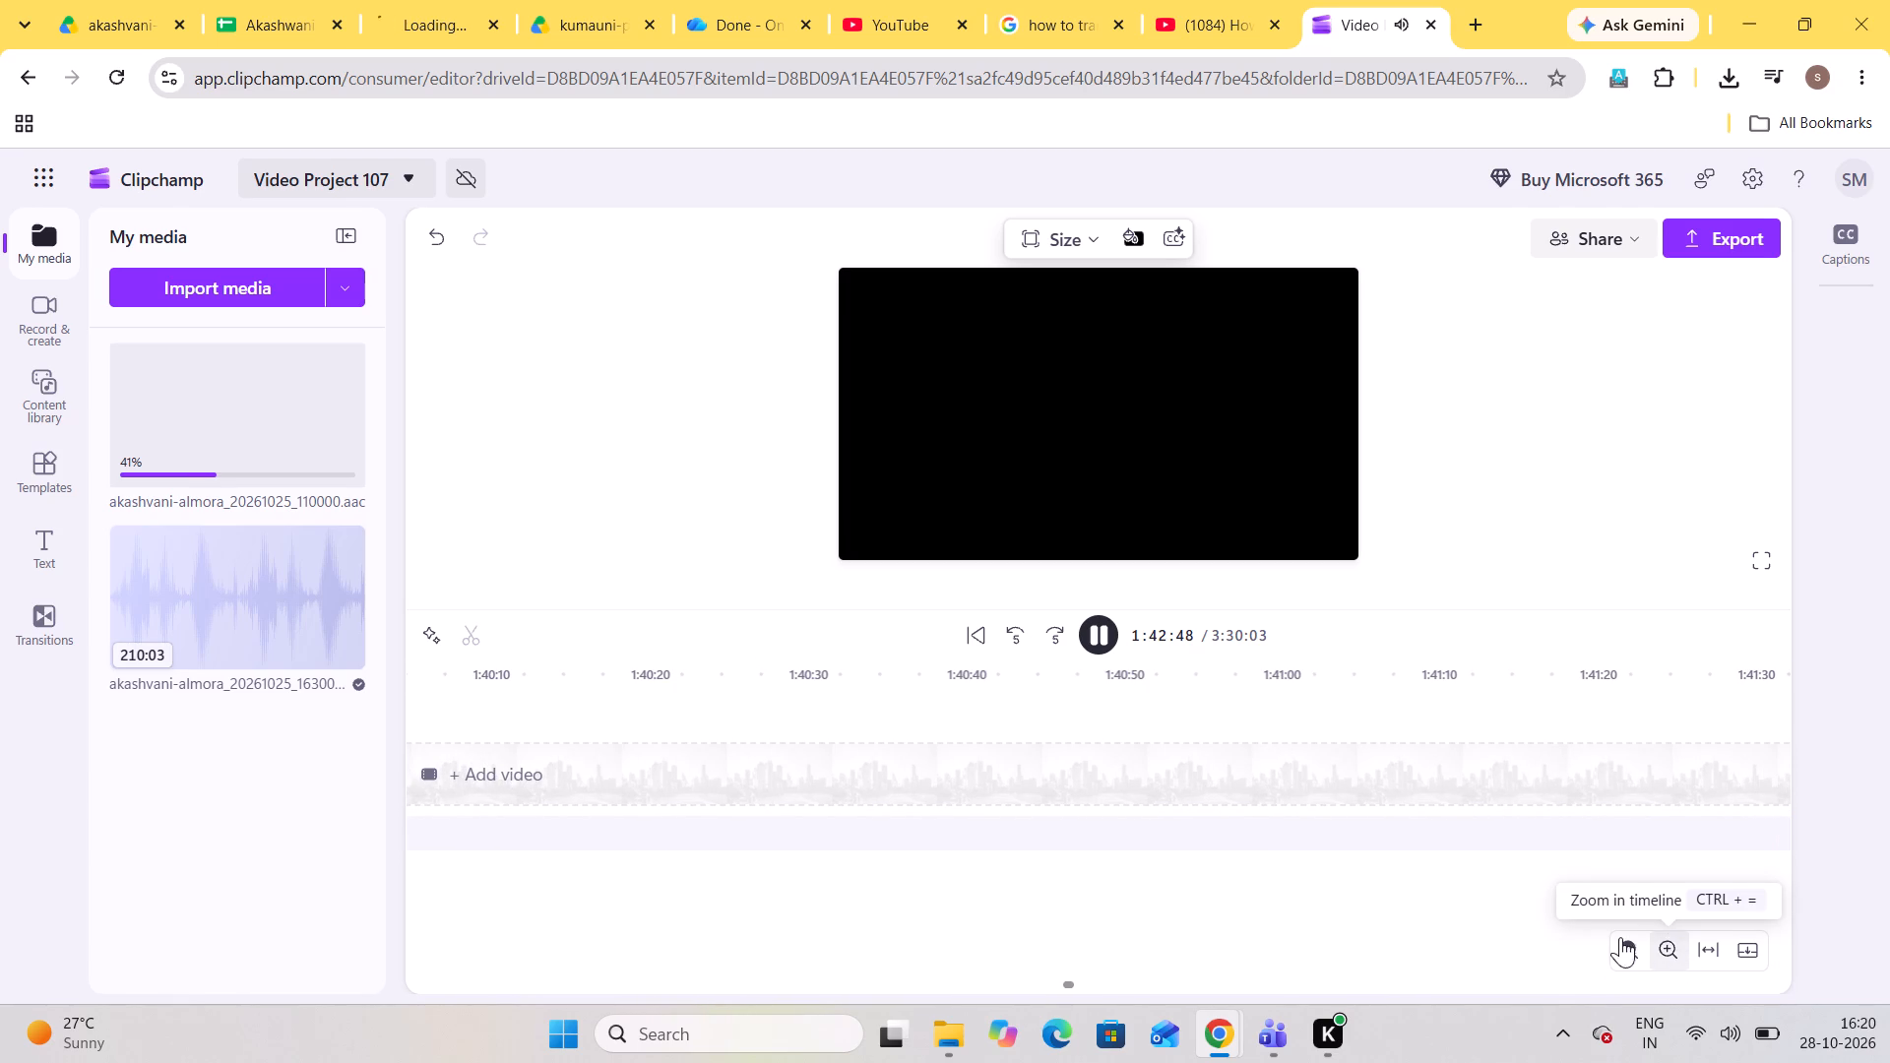
triple_click(1615, 937)
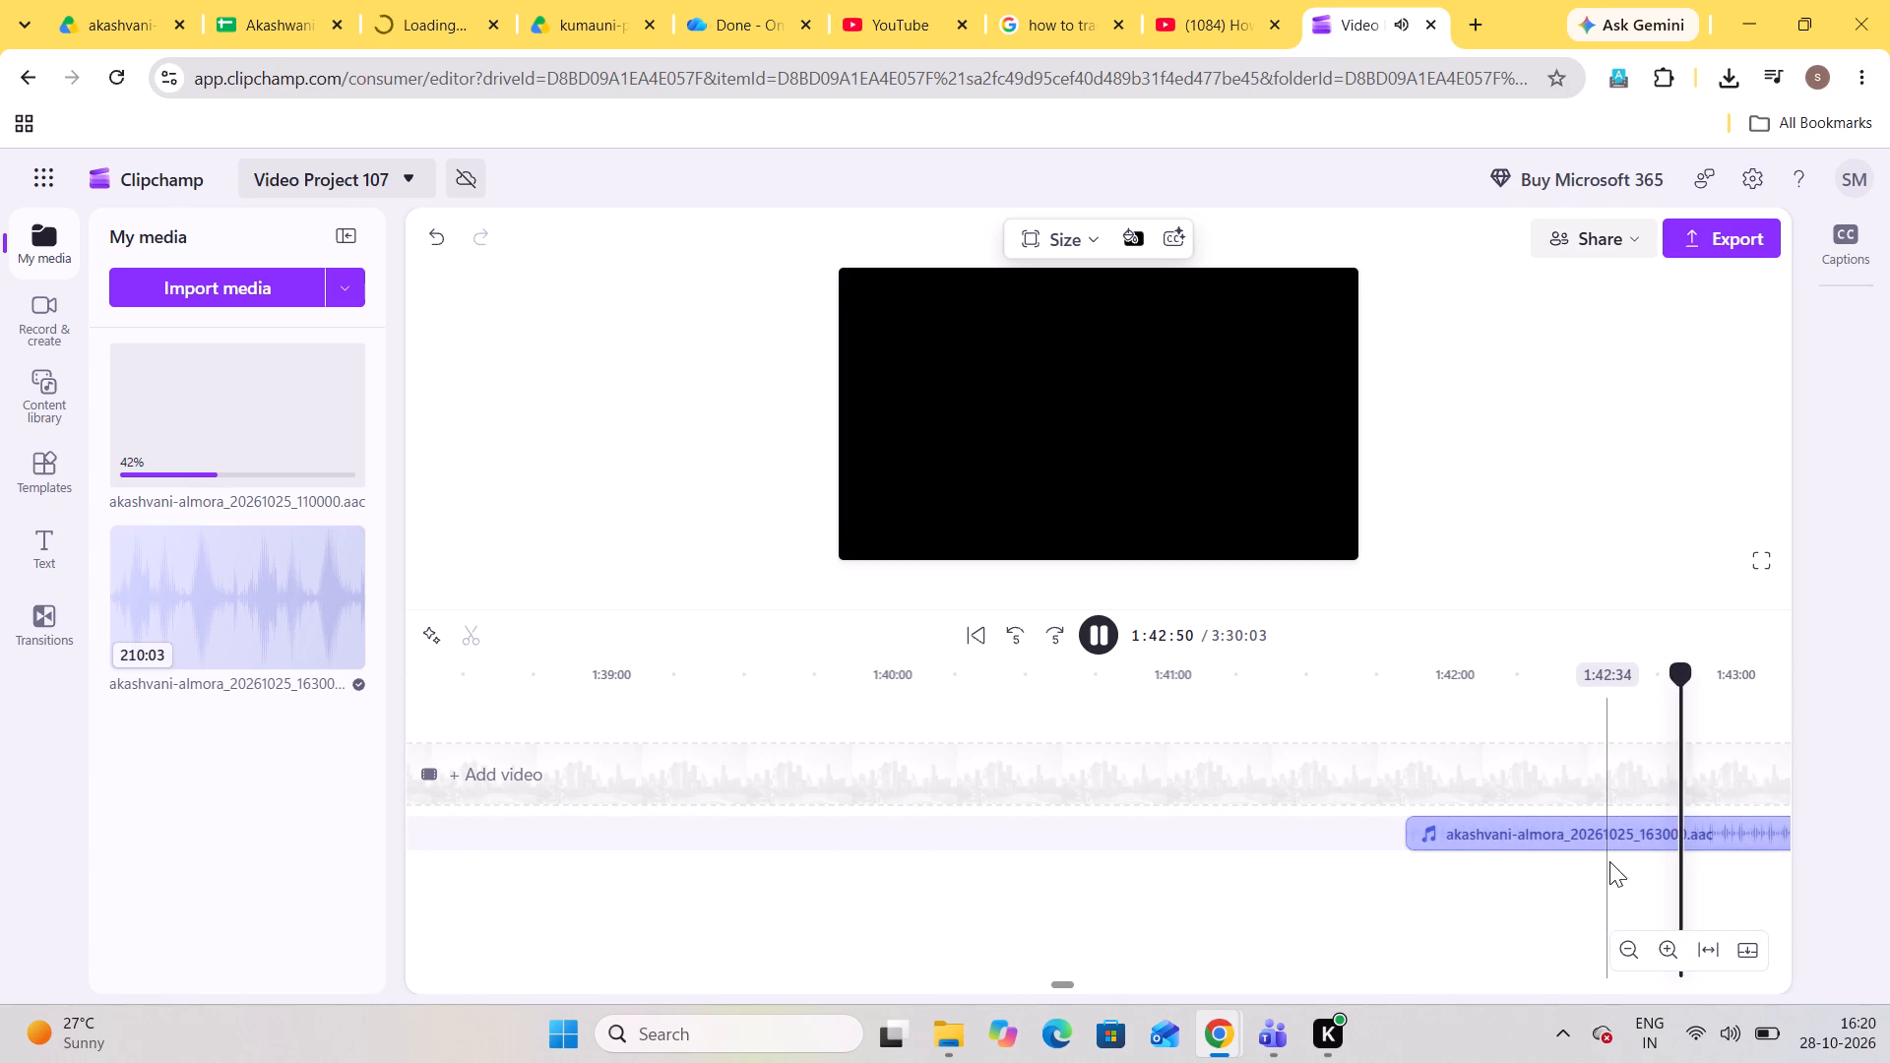
scroll(1610, 858, "left", 3)
left_click(1534, 830)
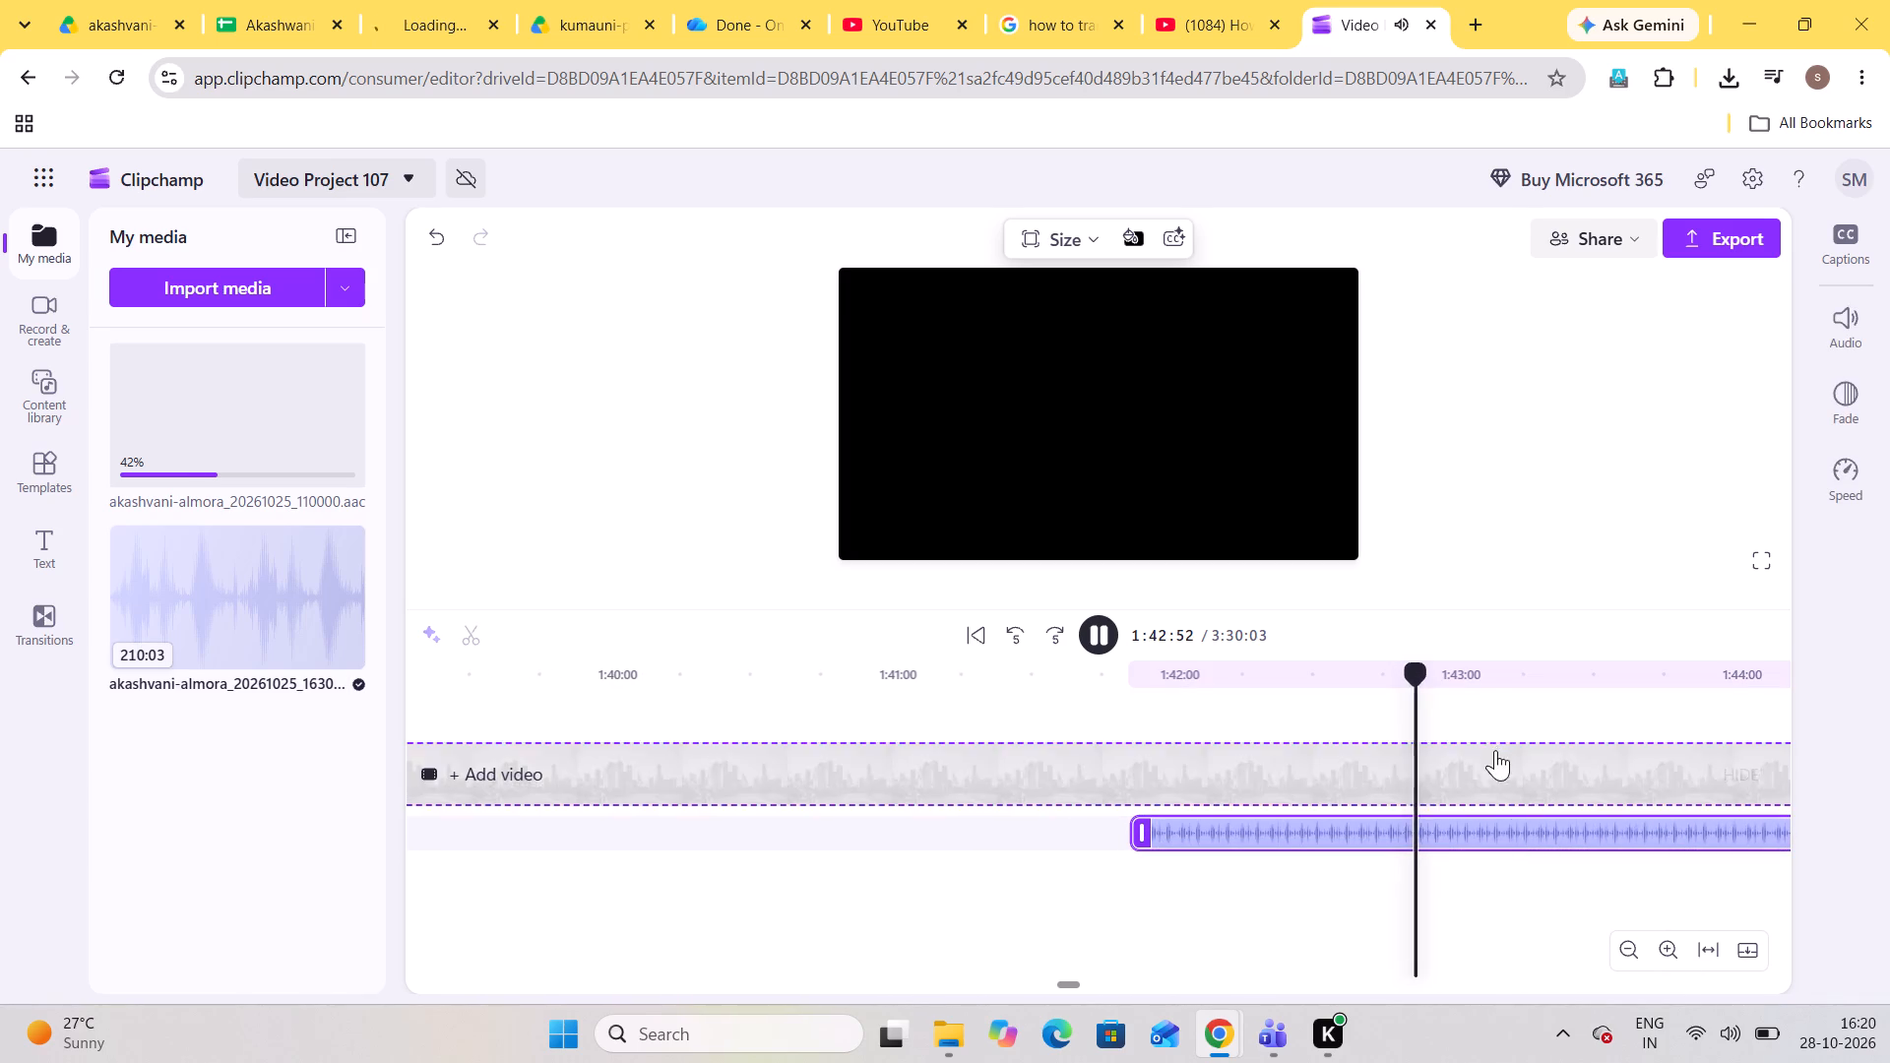
left_click_drag(1421, 683, 1534, 680)
scroll(1546, 679, "left", 4)
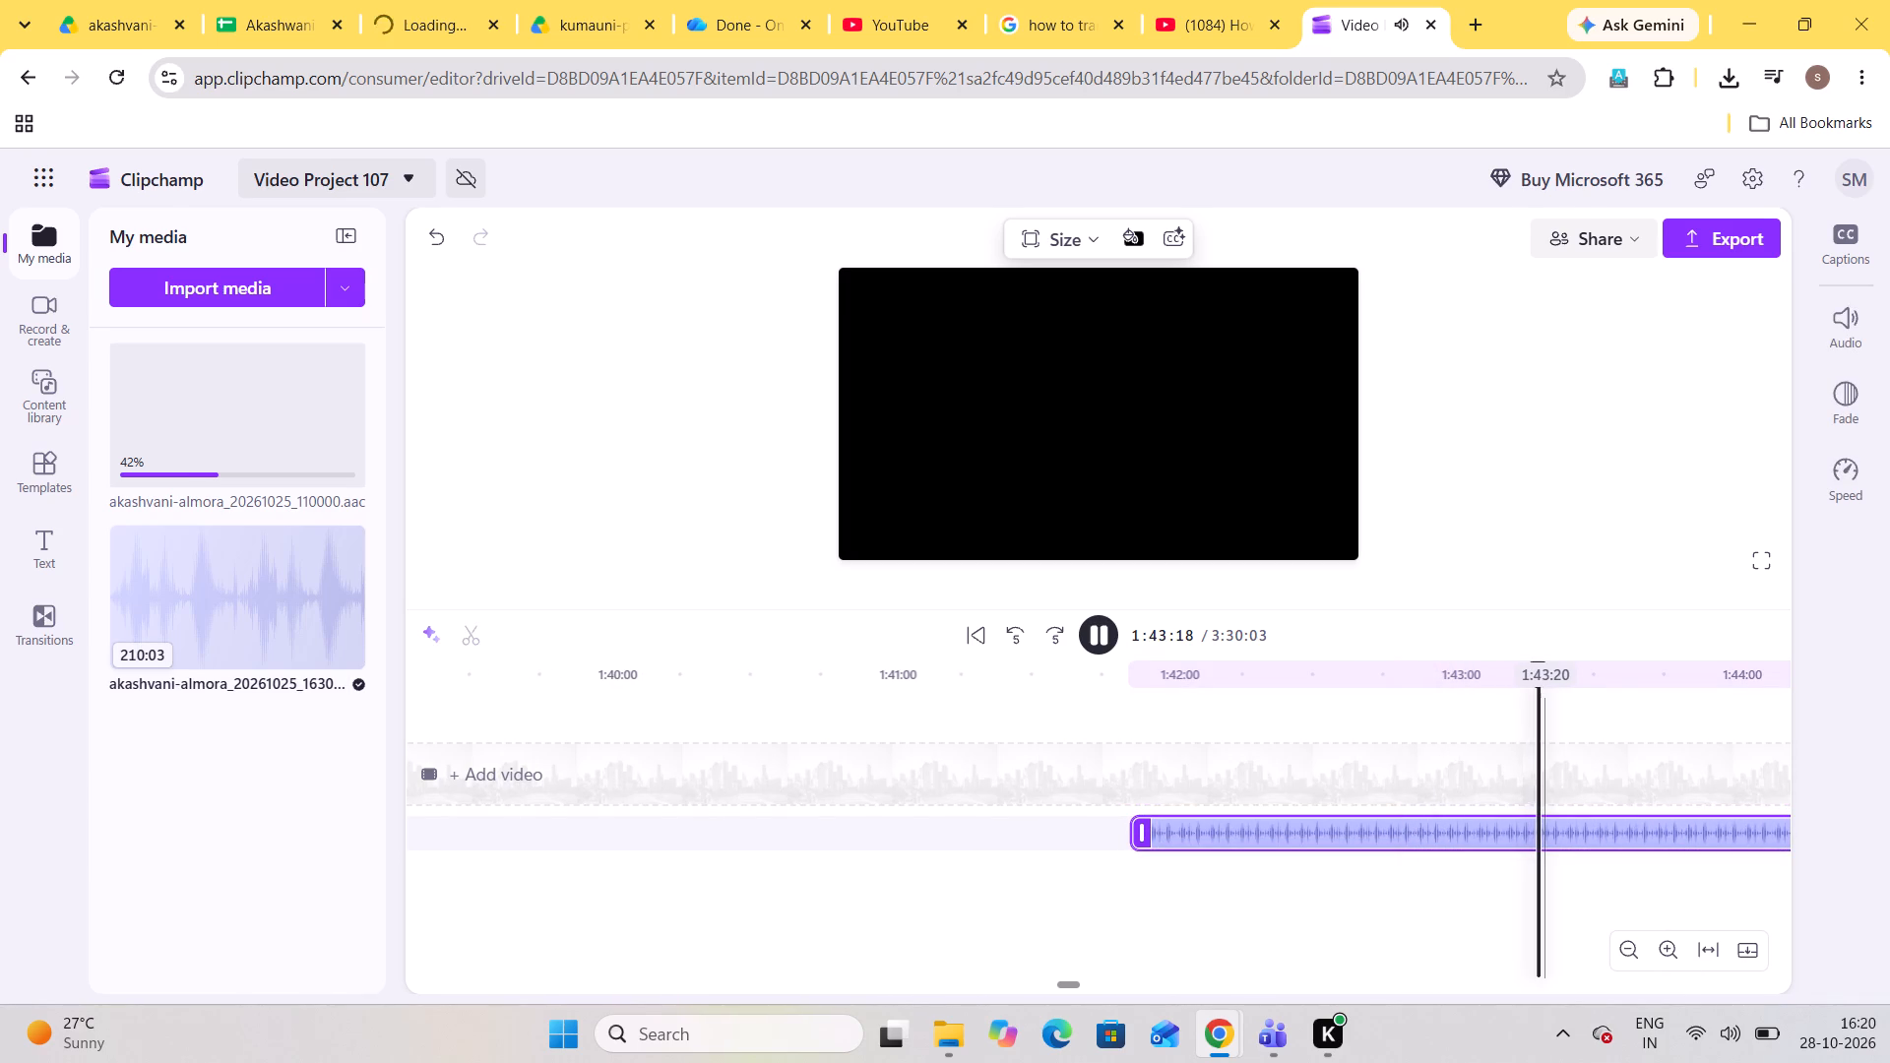
left_click(1599, 673)
left_click(1665, 669)
left_click(1725, 668)
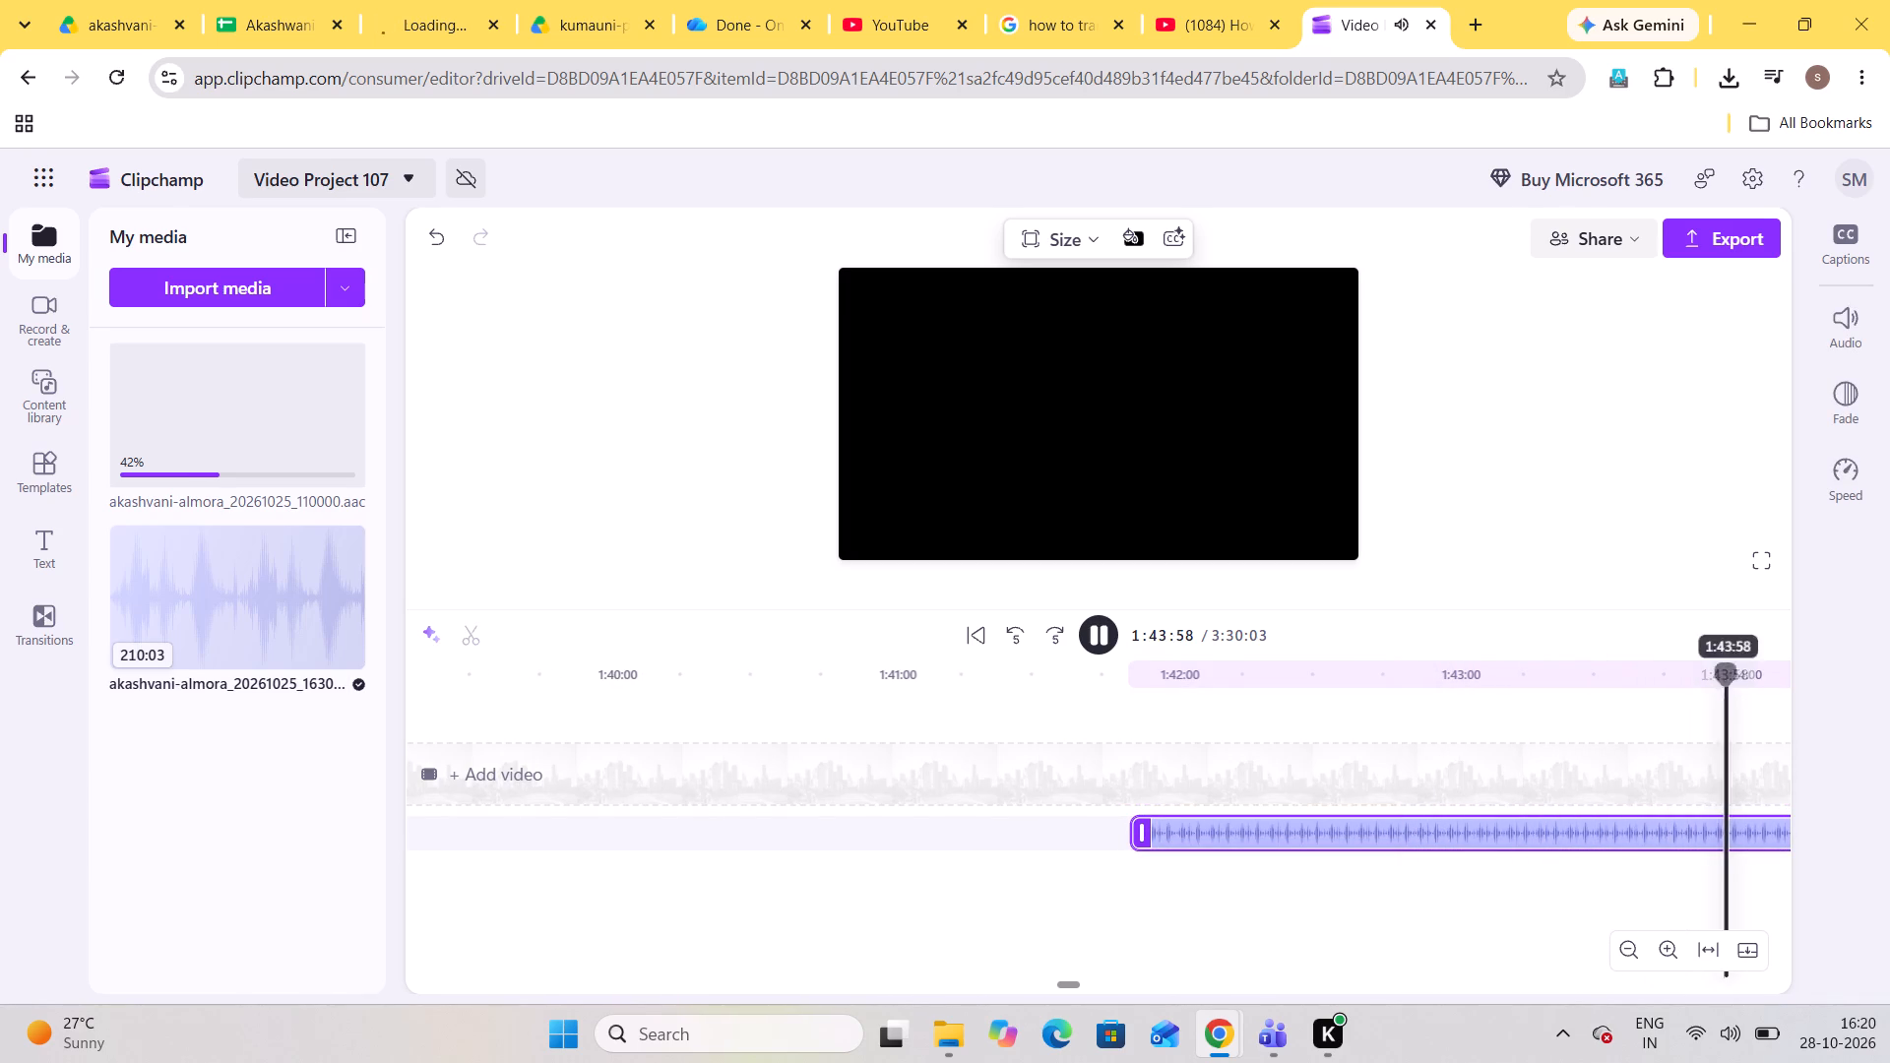
left_click(1773, 673)
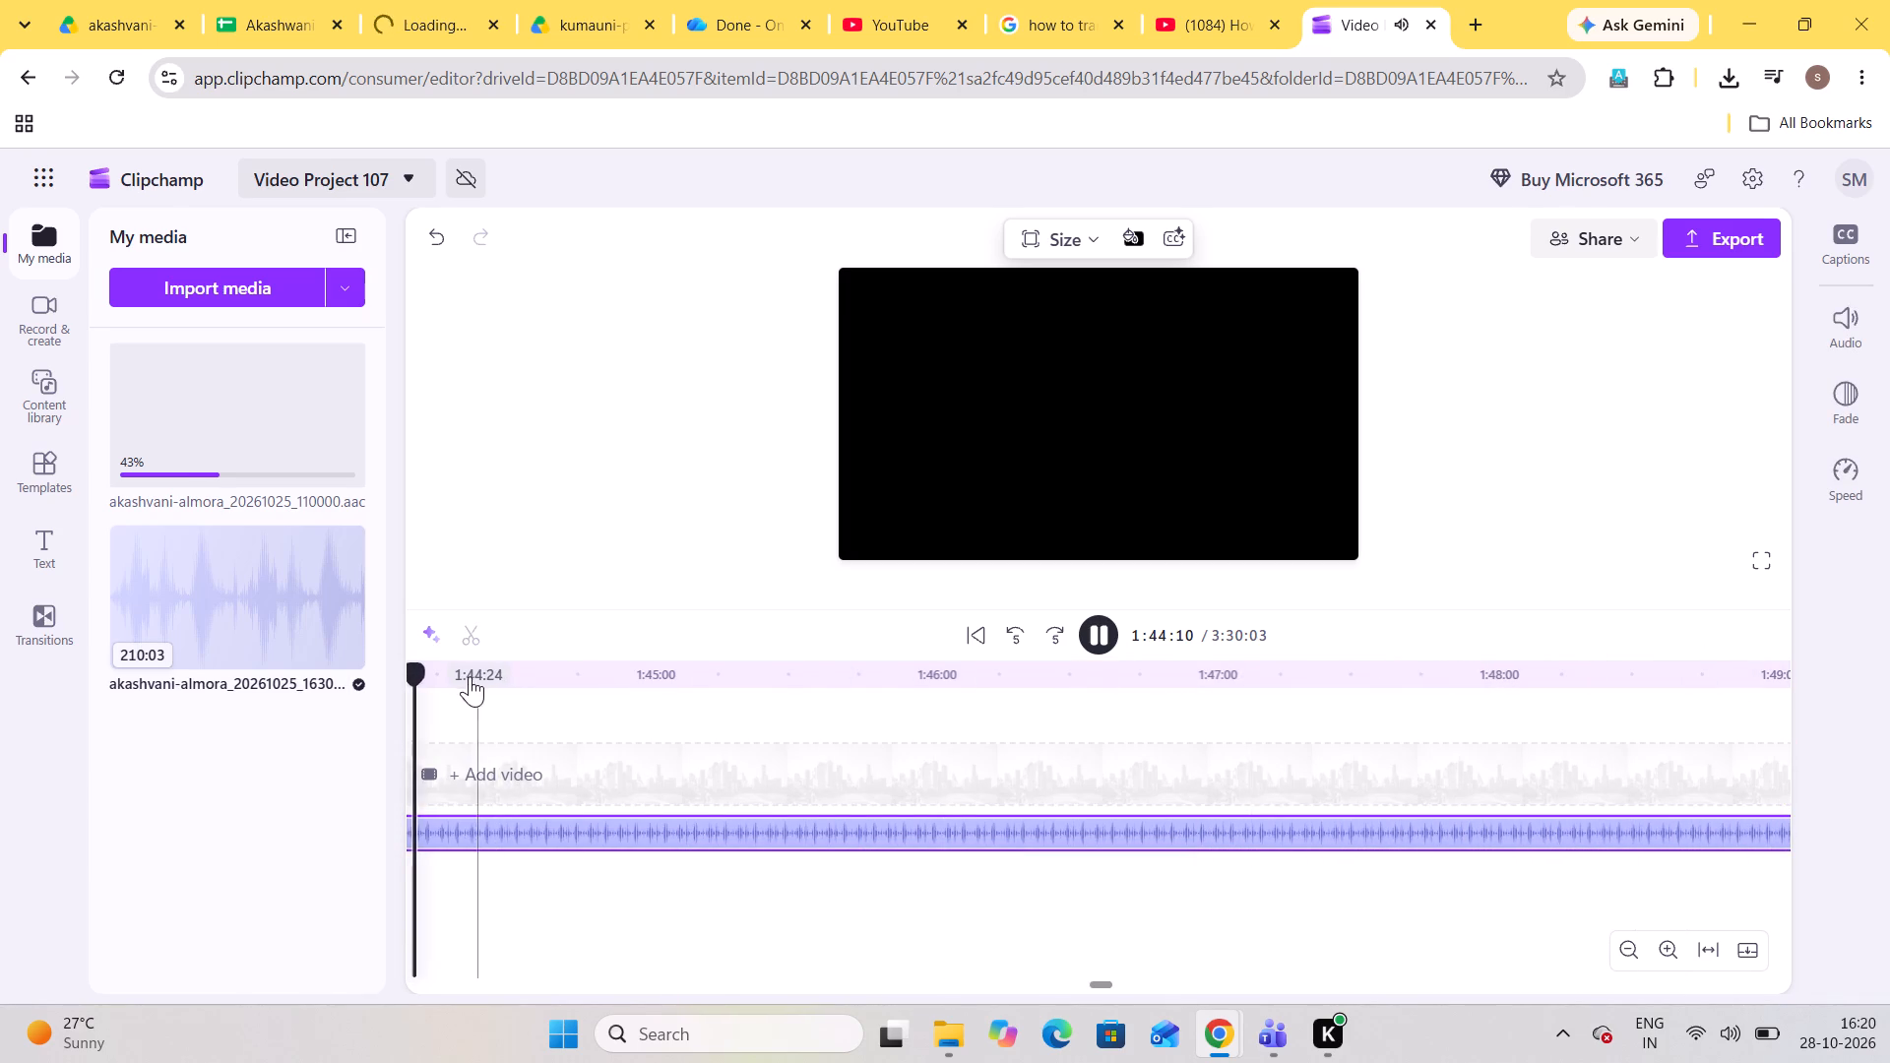
left_click(468, 675)
left_click(496, 682)
left_click(574, 672)
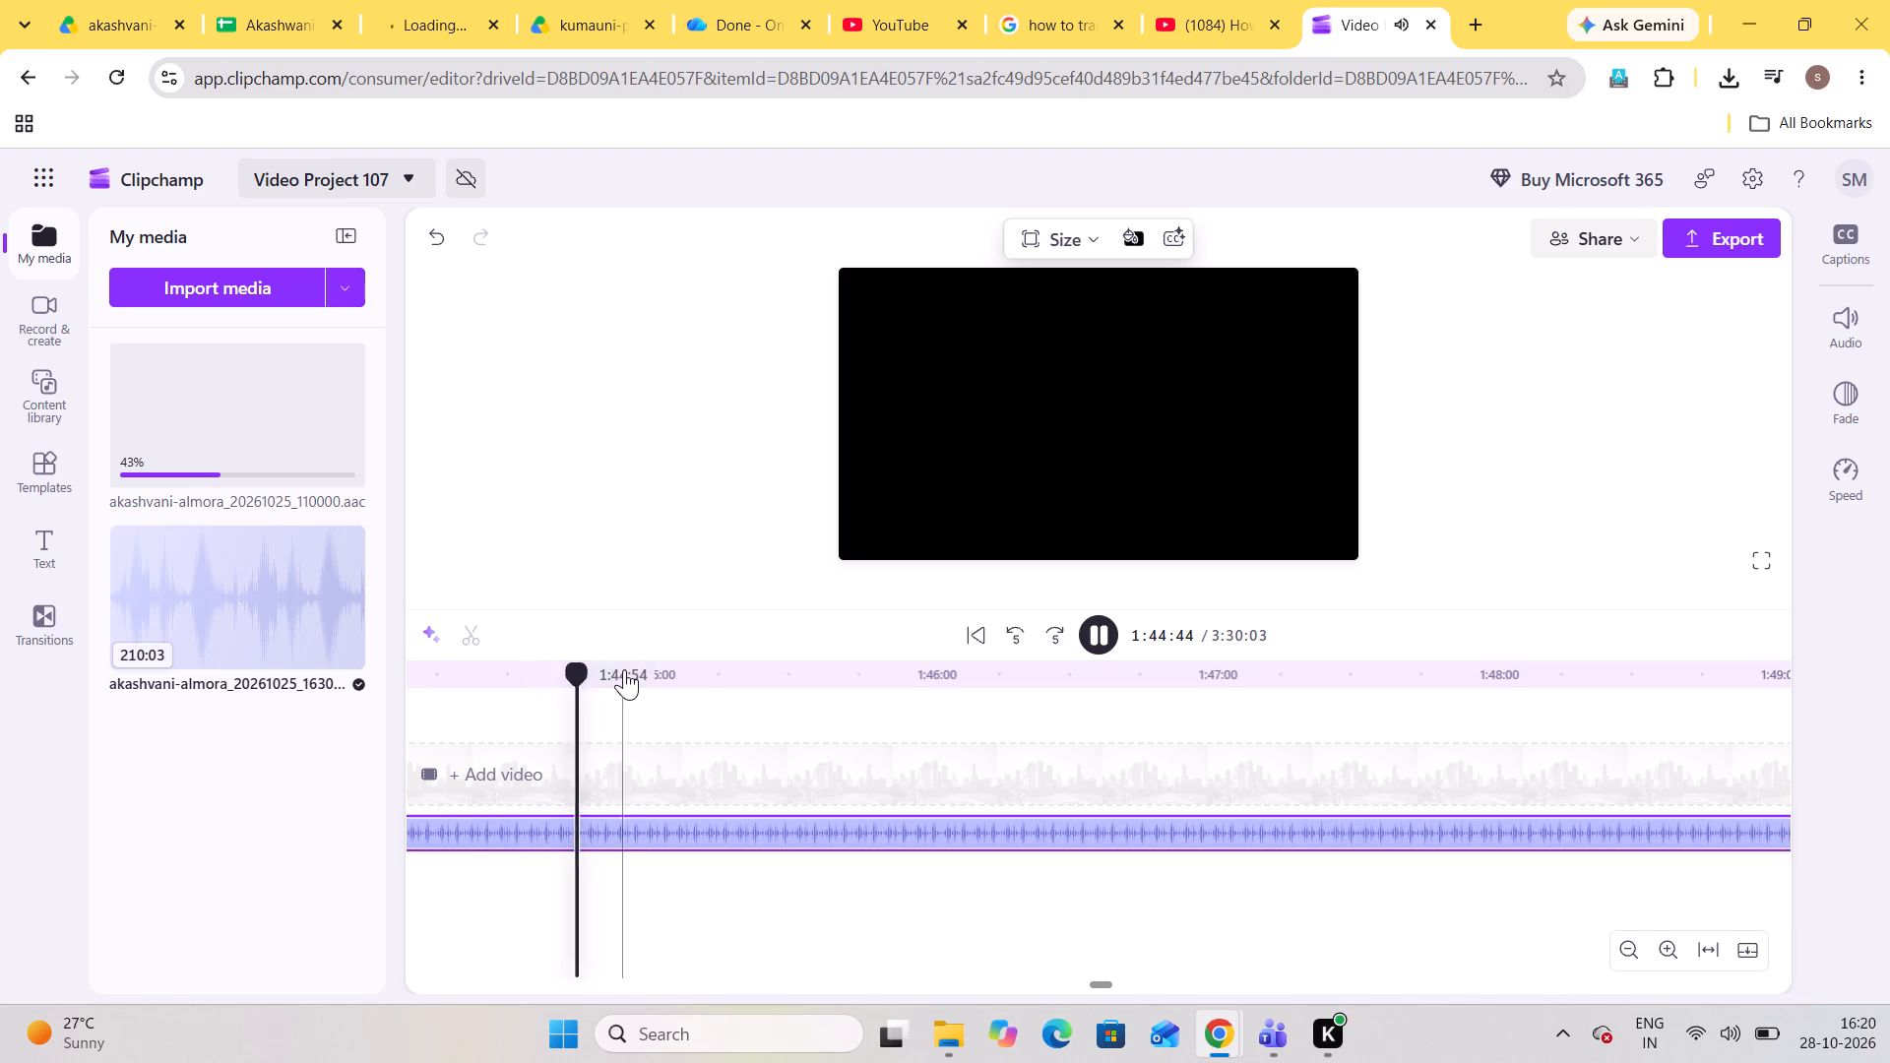
left_click(625, 668)
left_click(685, 667)
left_click(775, 672)
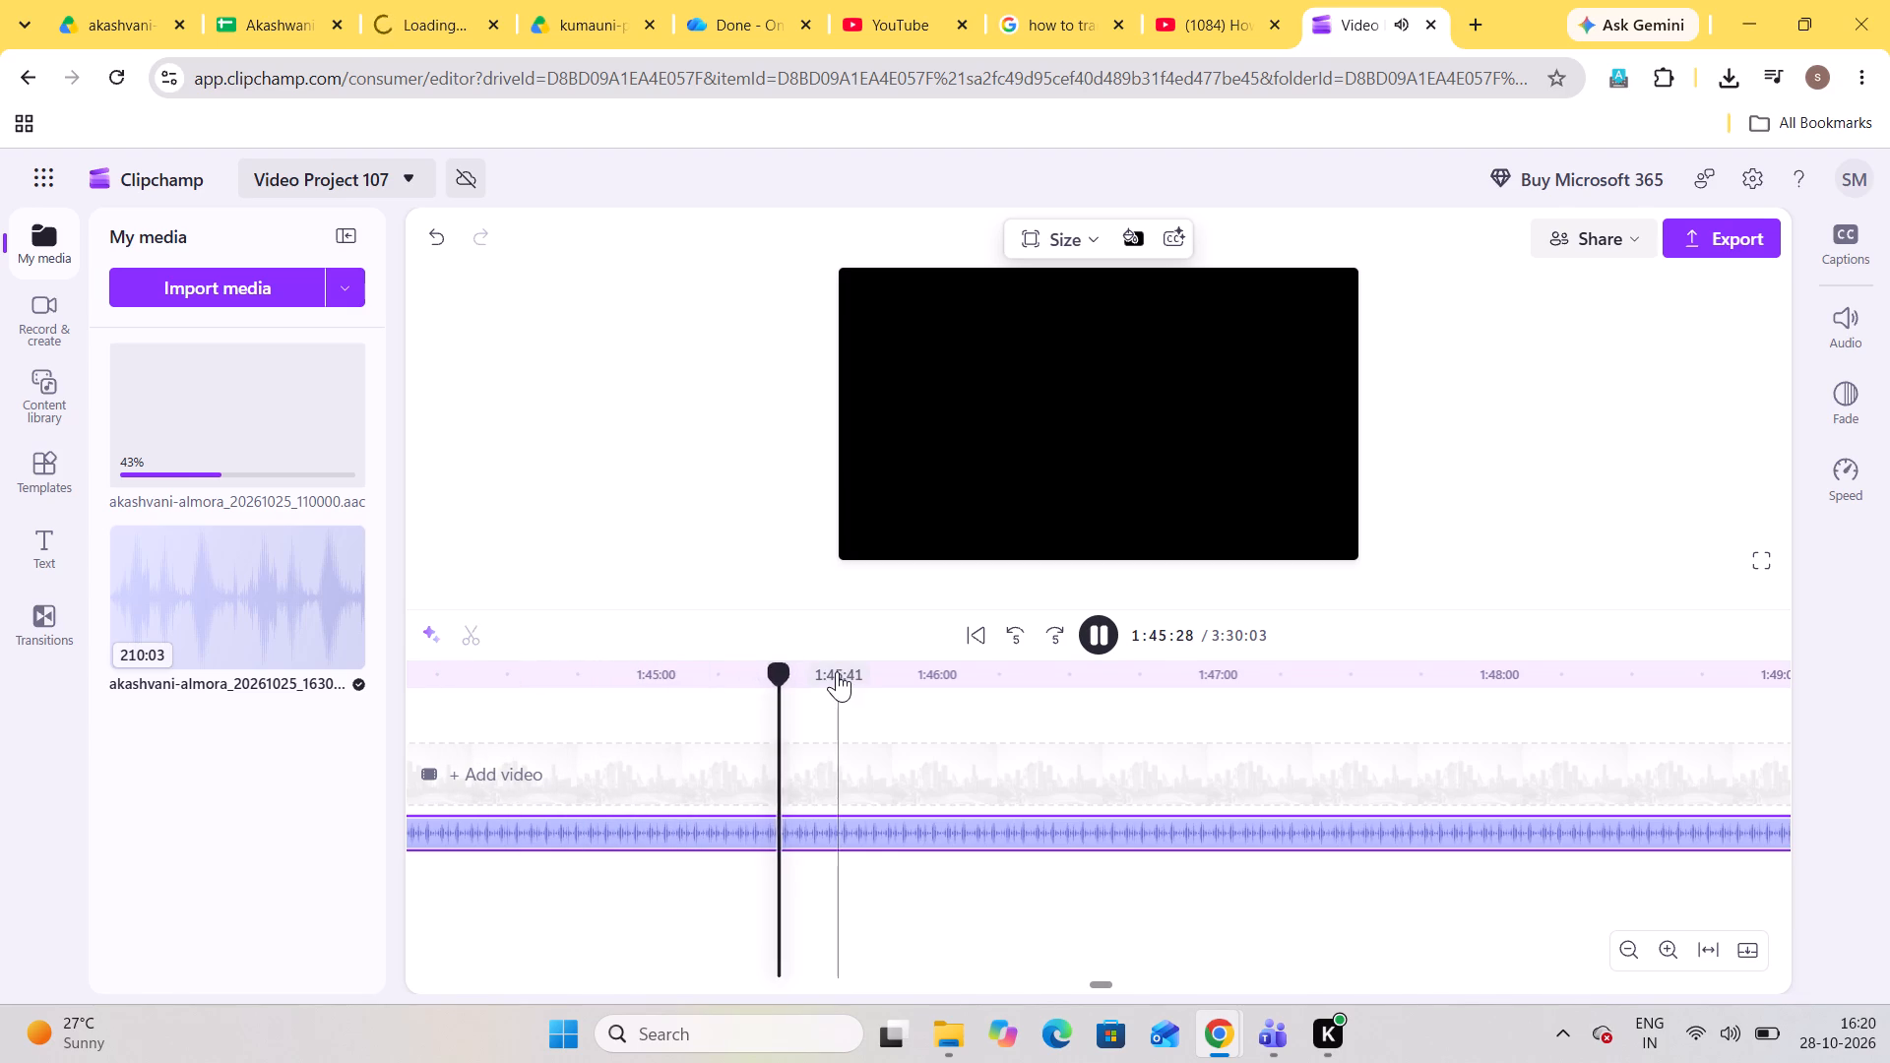
left_click(837, 670)
left_click(884, 671)
left_click(934, 666)
left_click(963, 670)
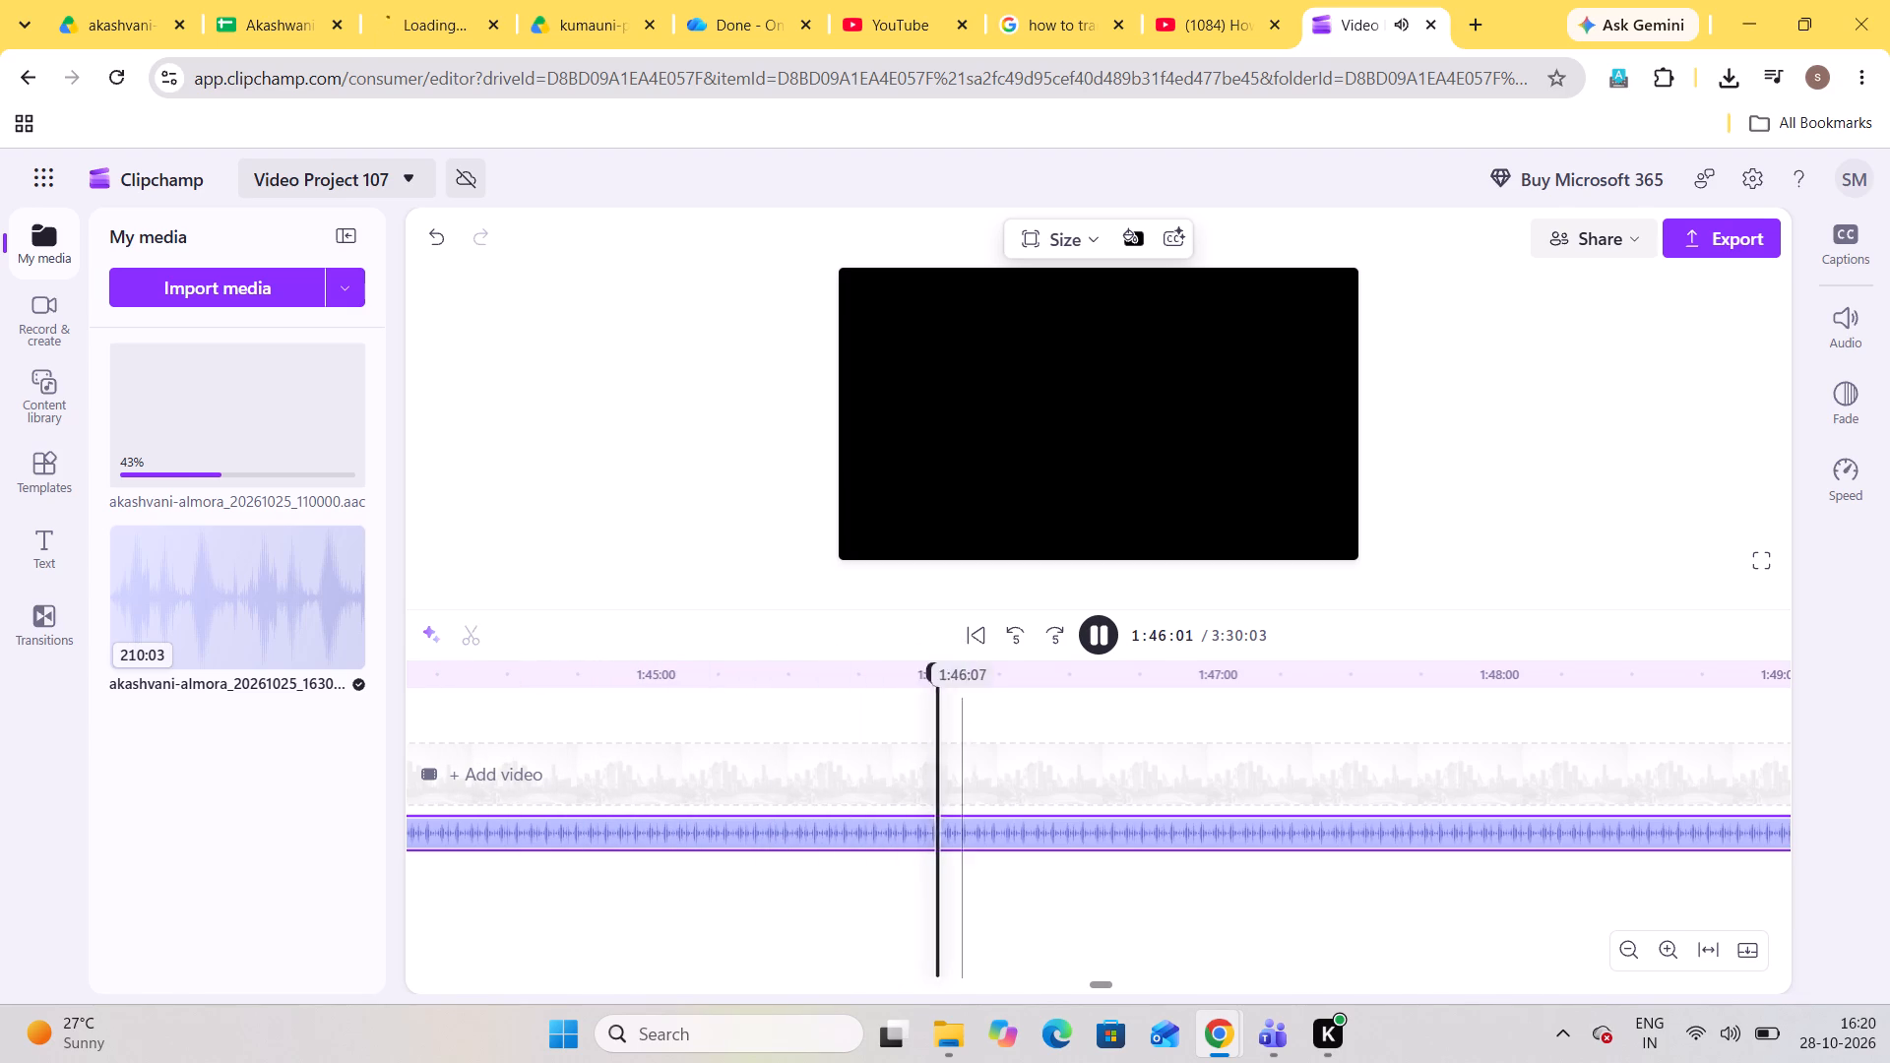
left_click(1091, 670)
left_click(1235, 666)
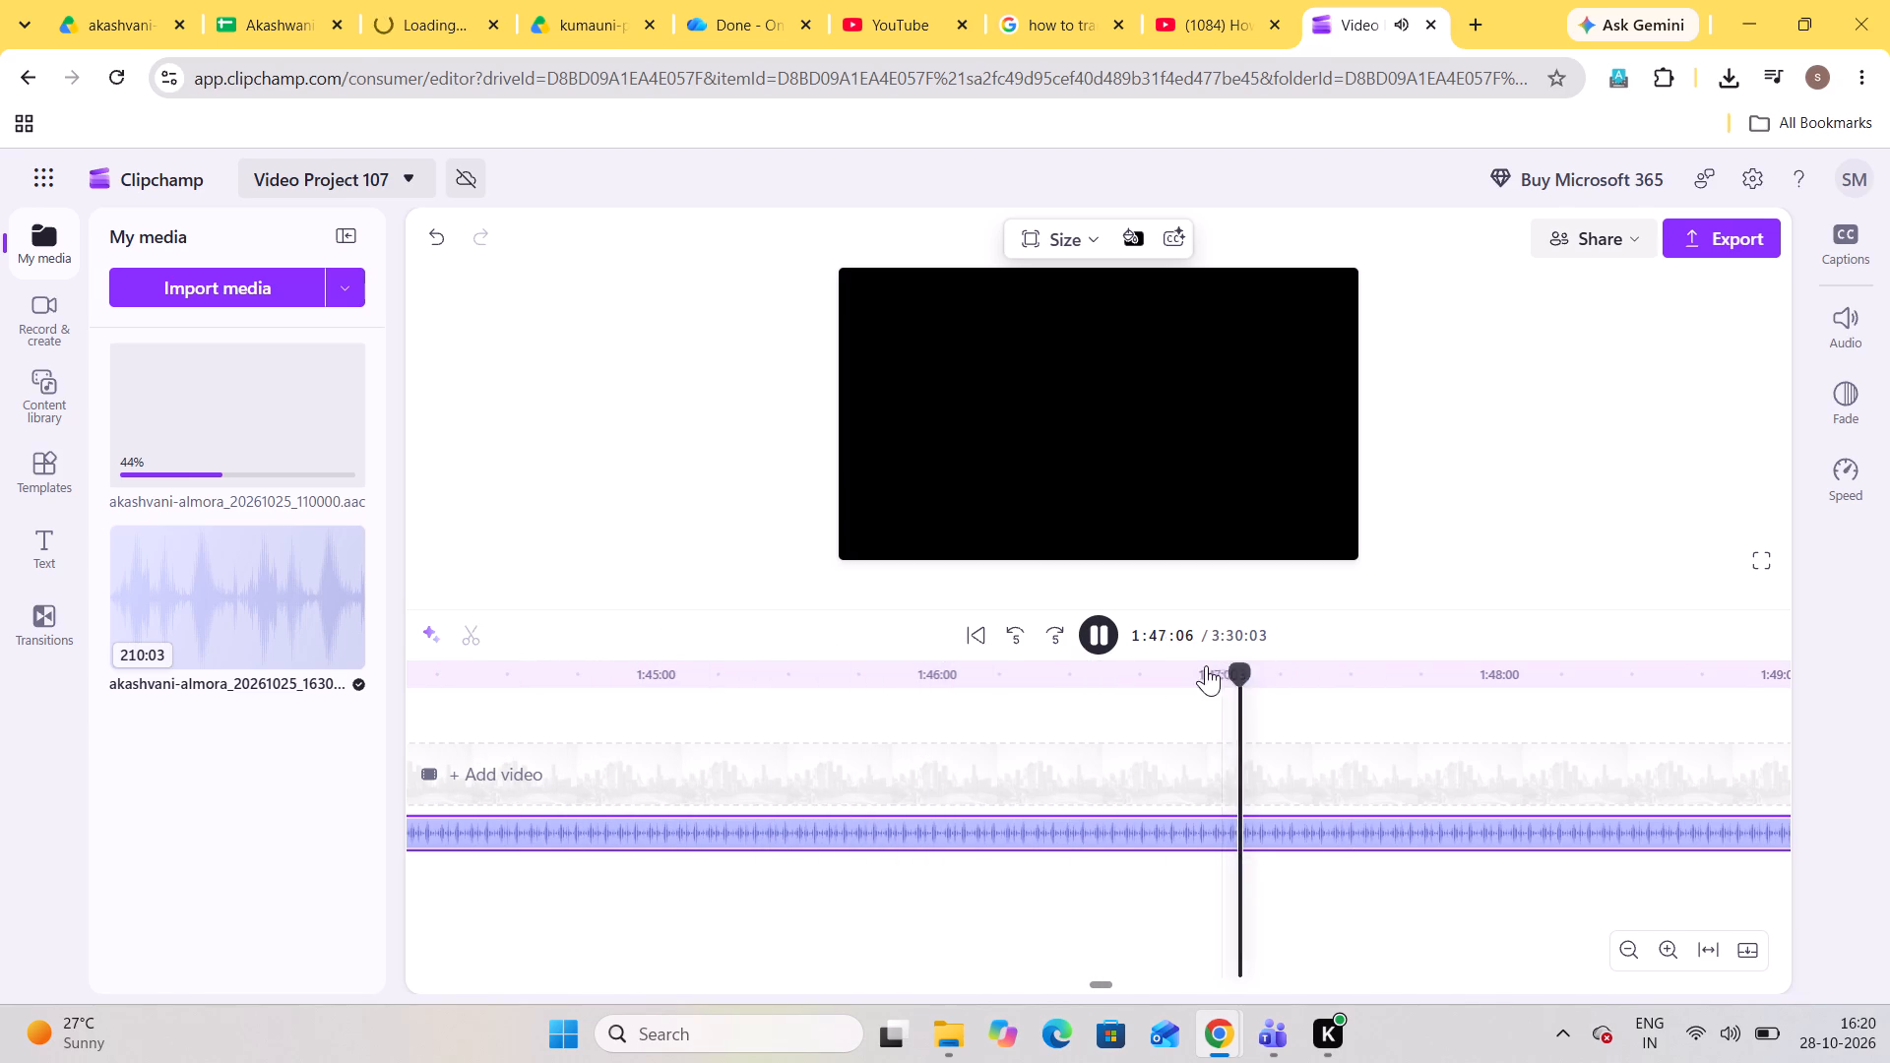
left_click(1203, 665)
left_click(1157, 673)
left_click(1102, 674)
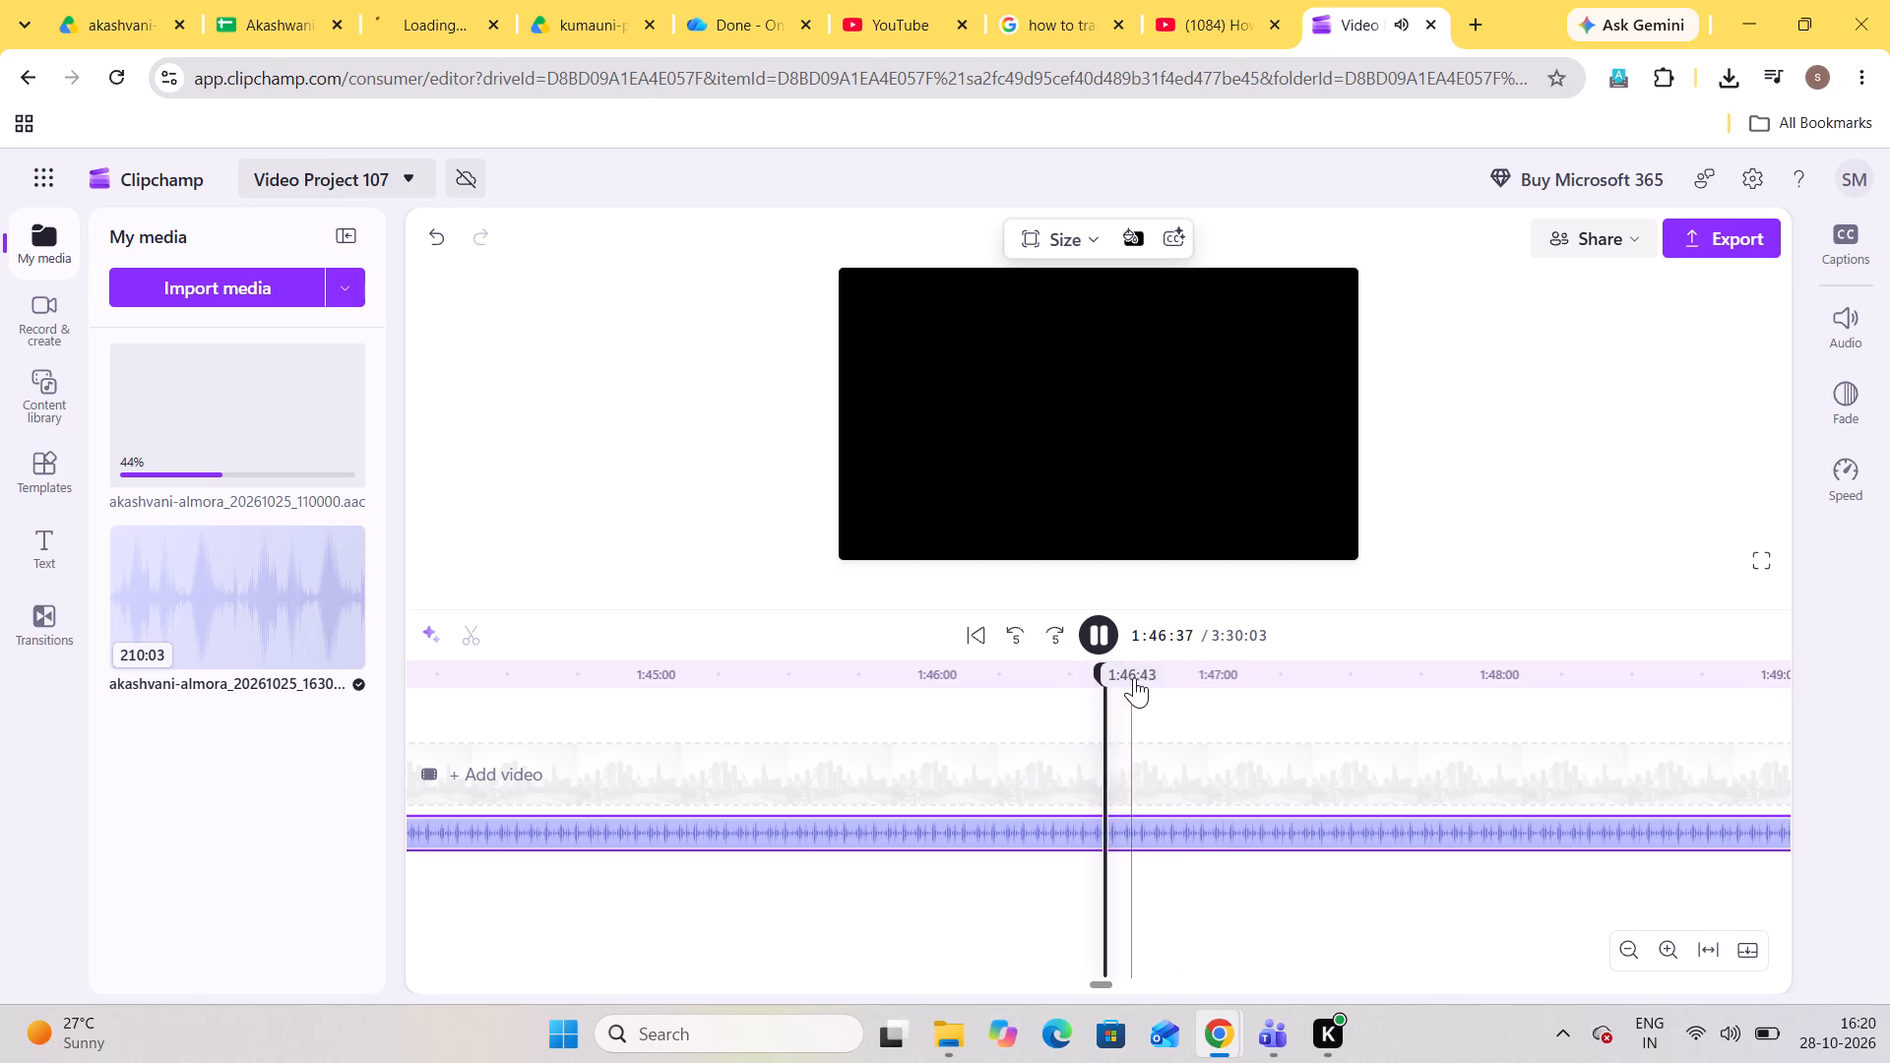
left_click(1135, 677)
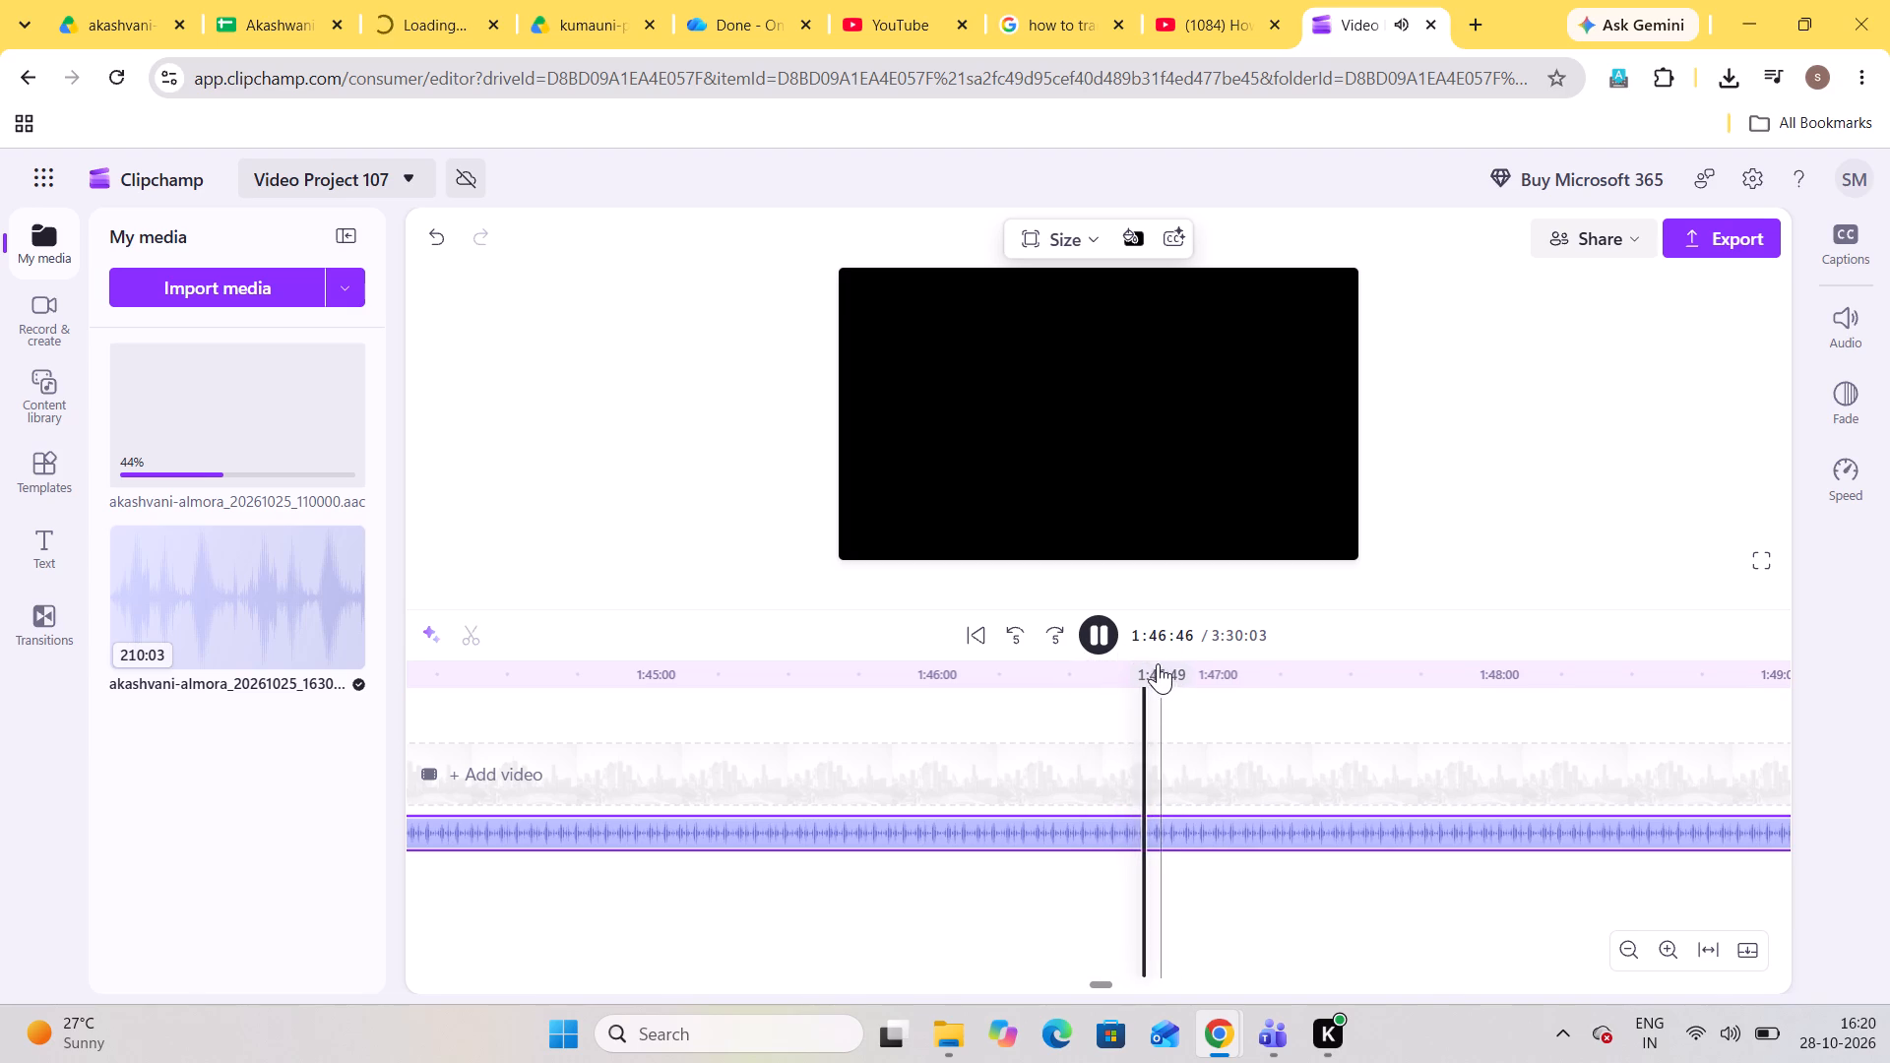
left_click(1109, 627)
left_click(464, 633)
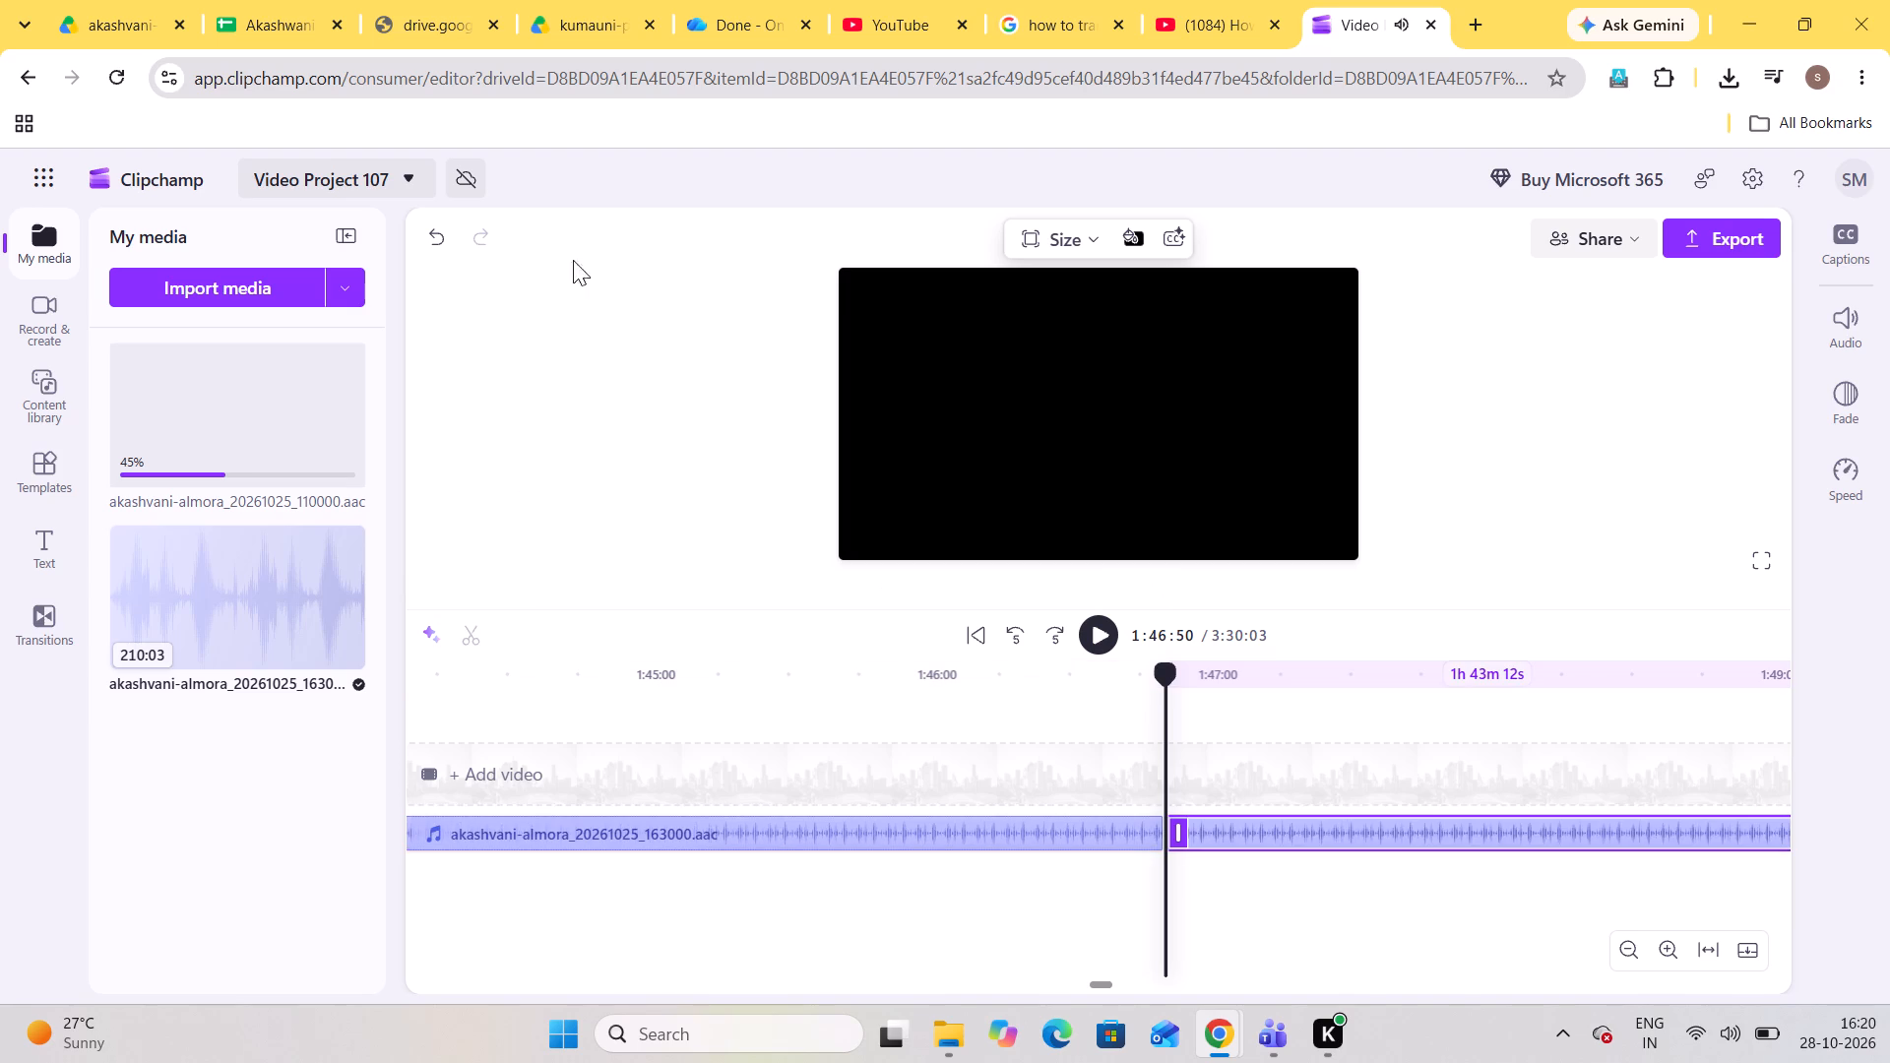
left_click(408, 32)
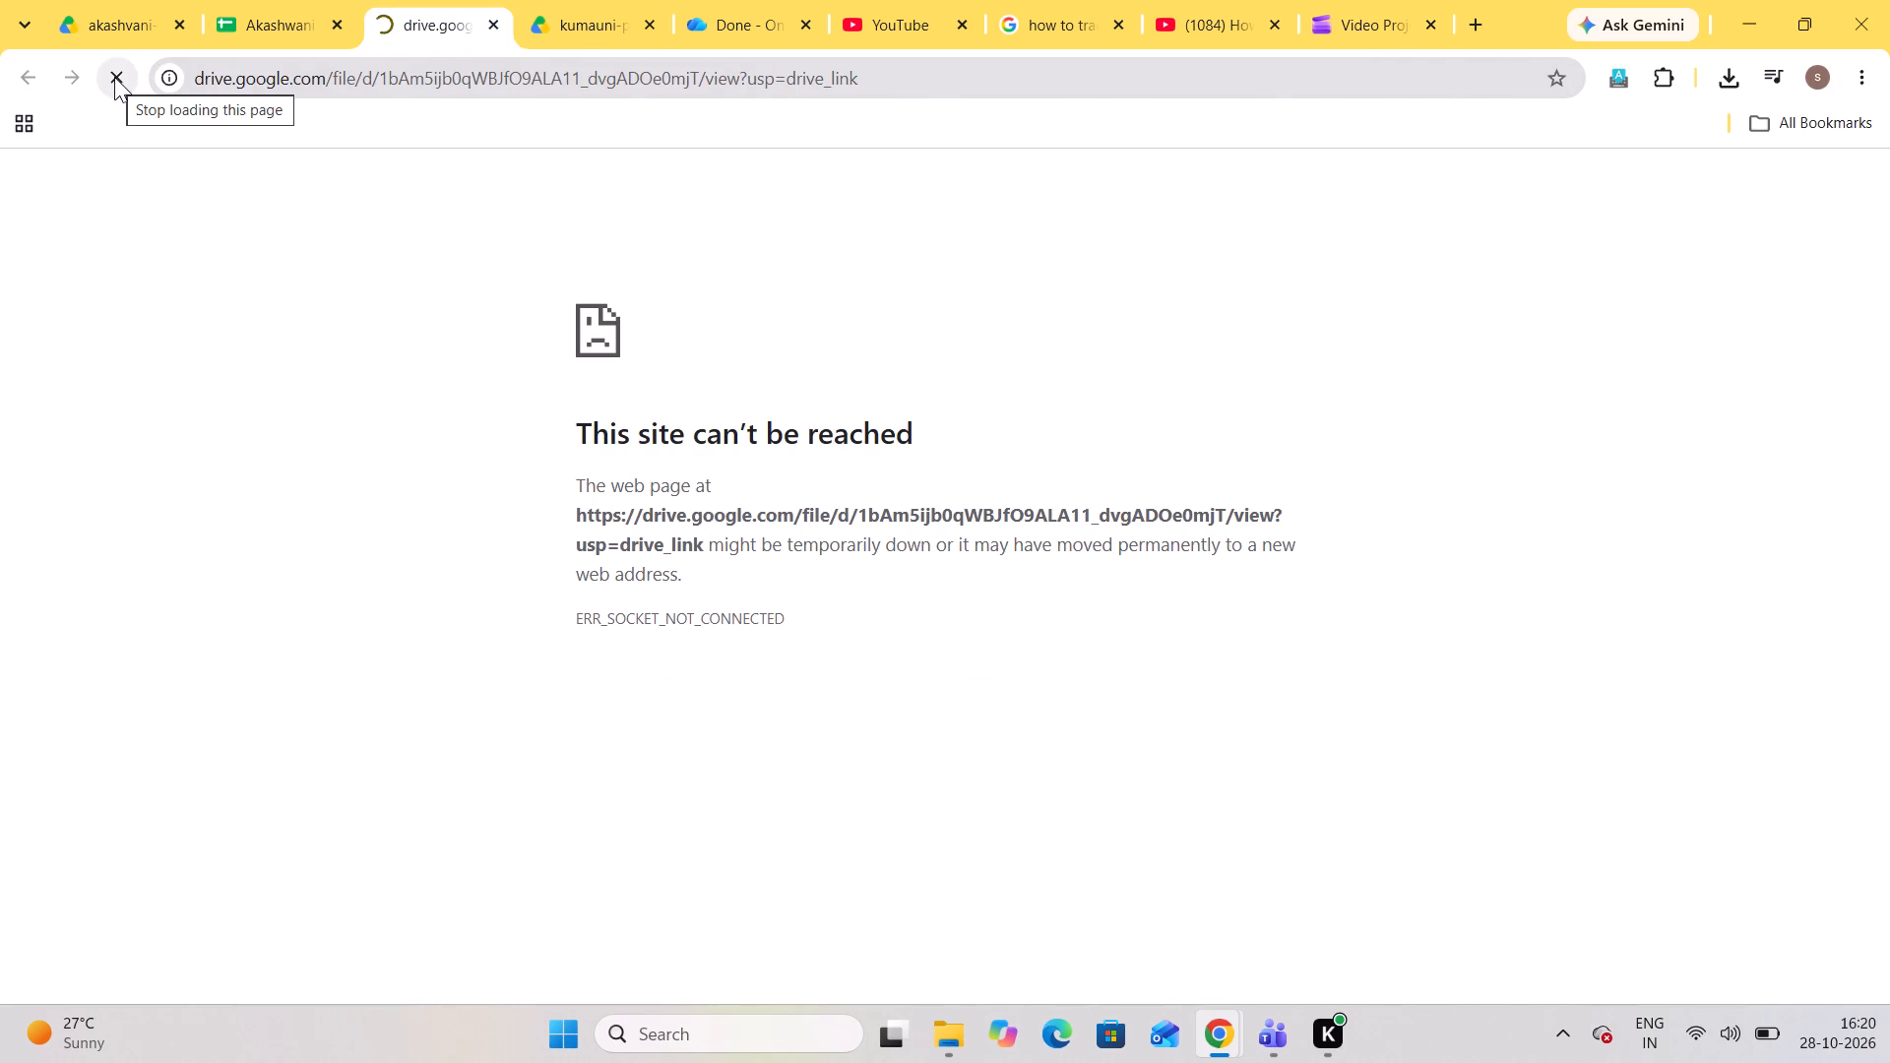
left_click(266, 9)
left_click(1057, 800)
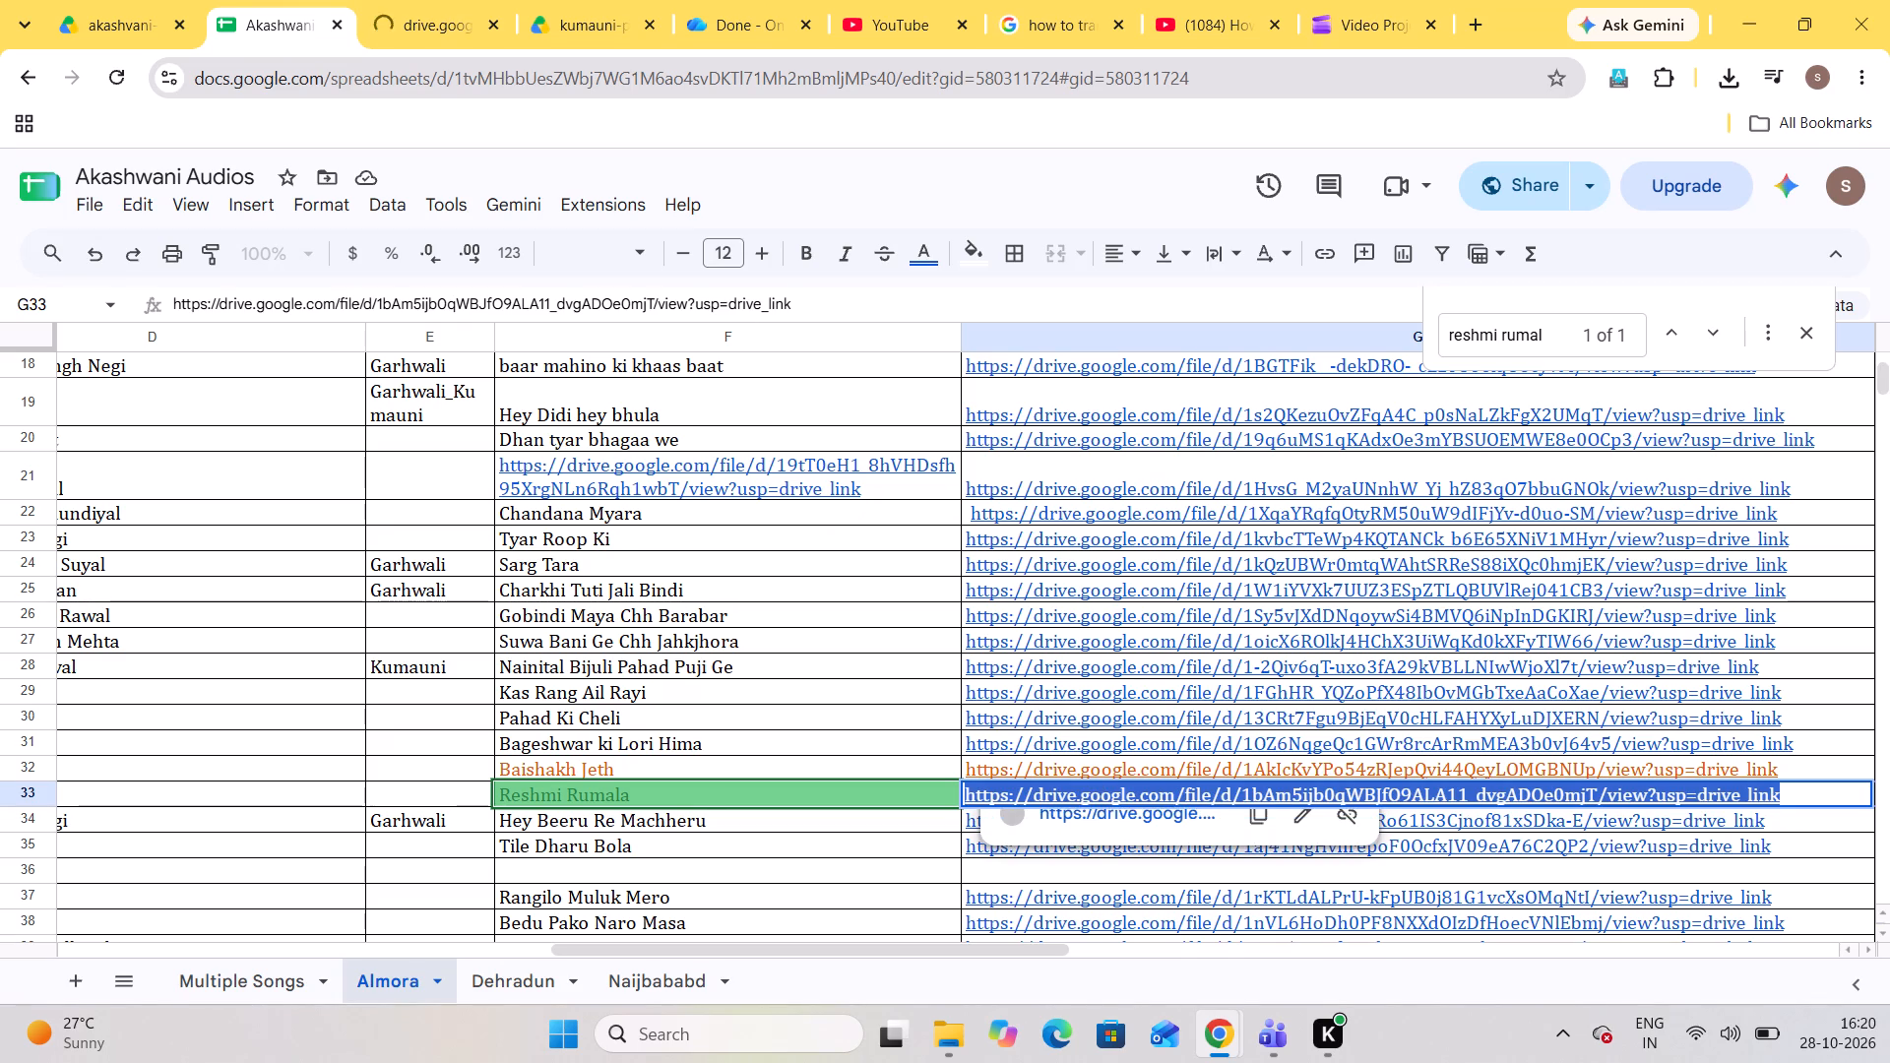
left_click(1097, 890)
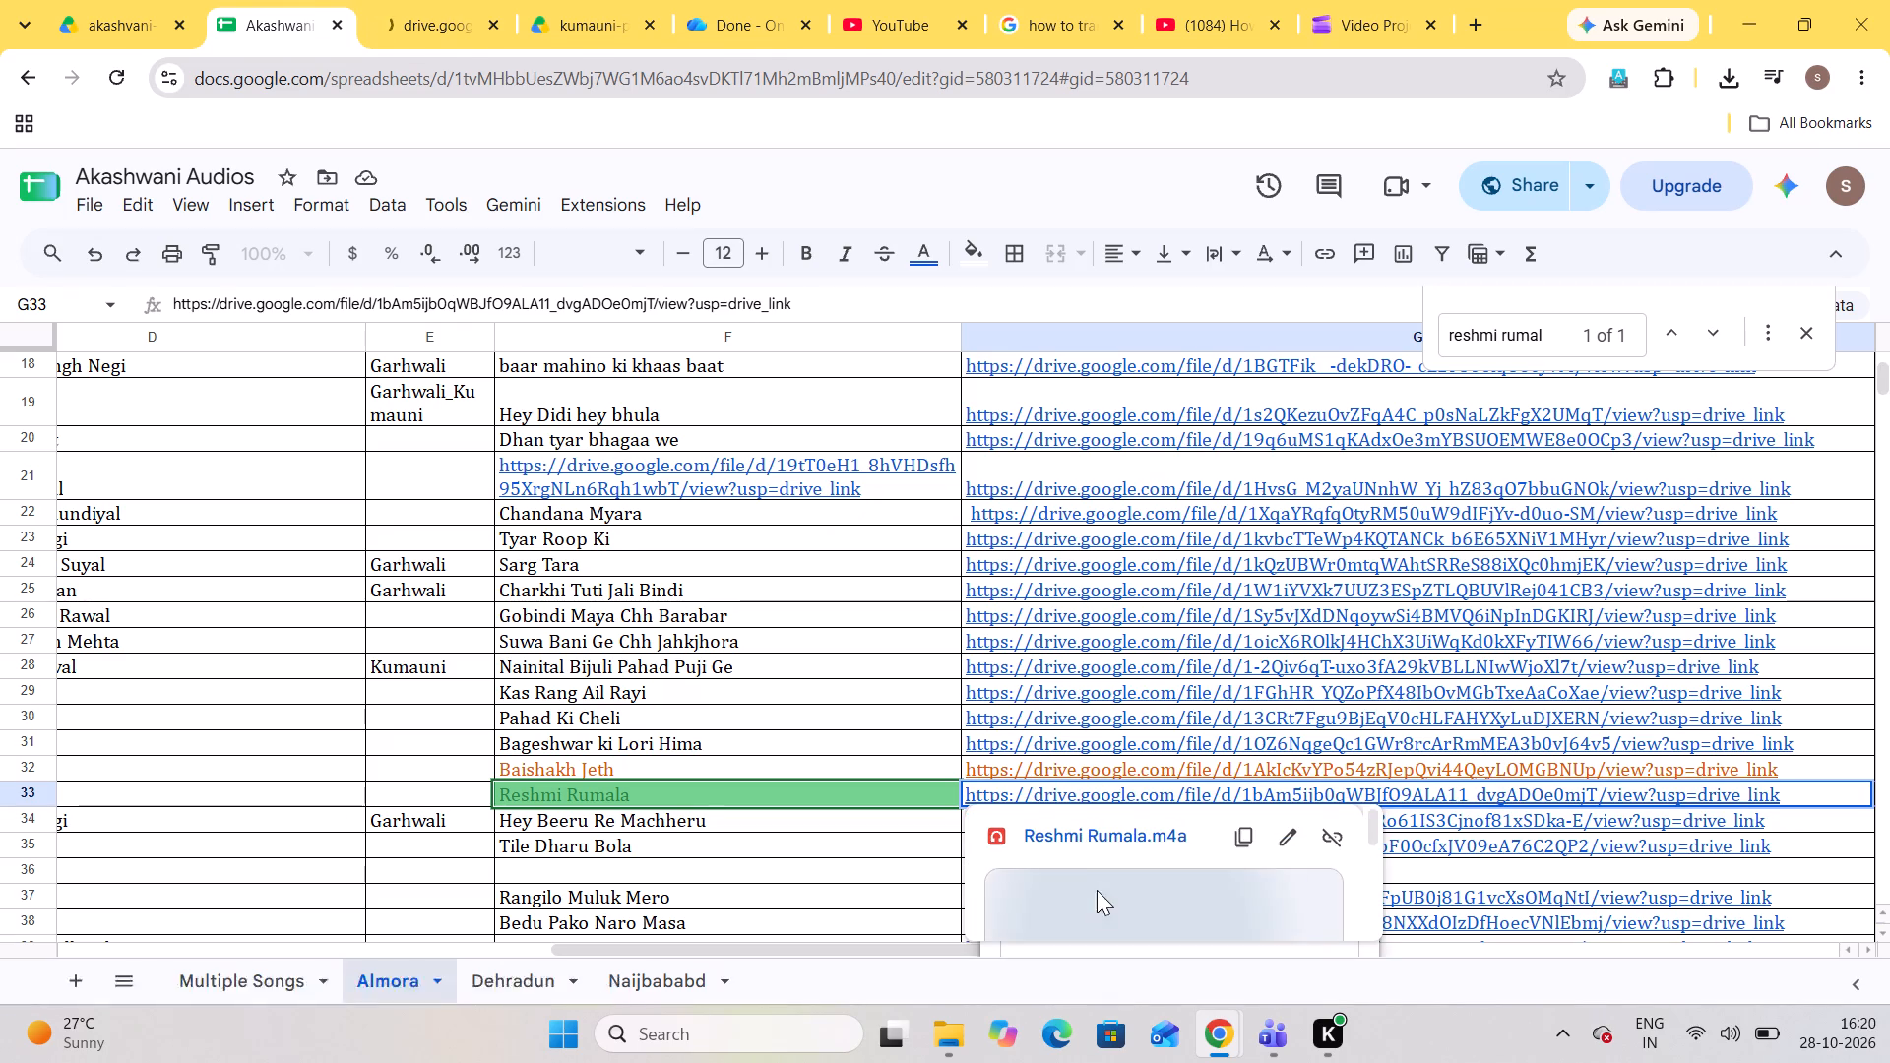
left_click(591, 24)
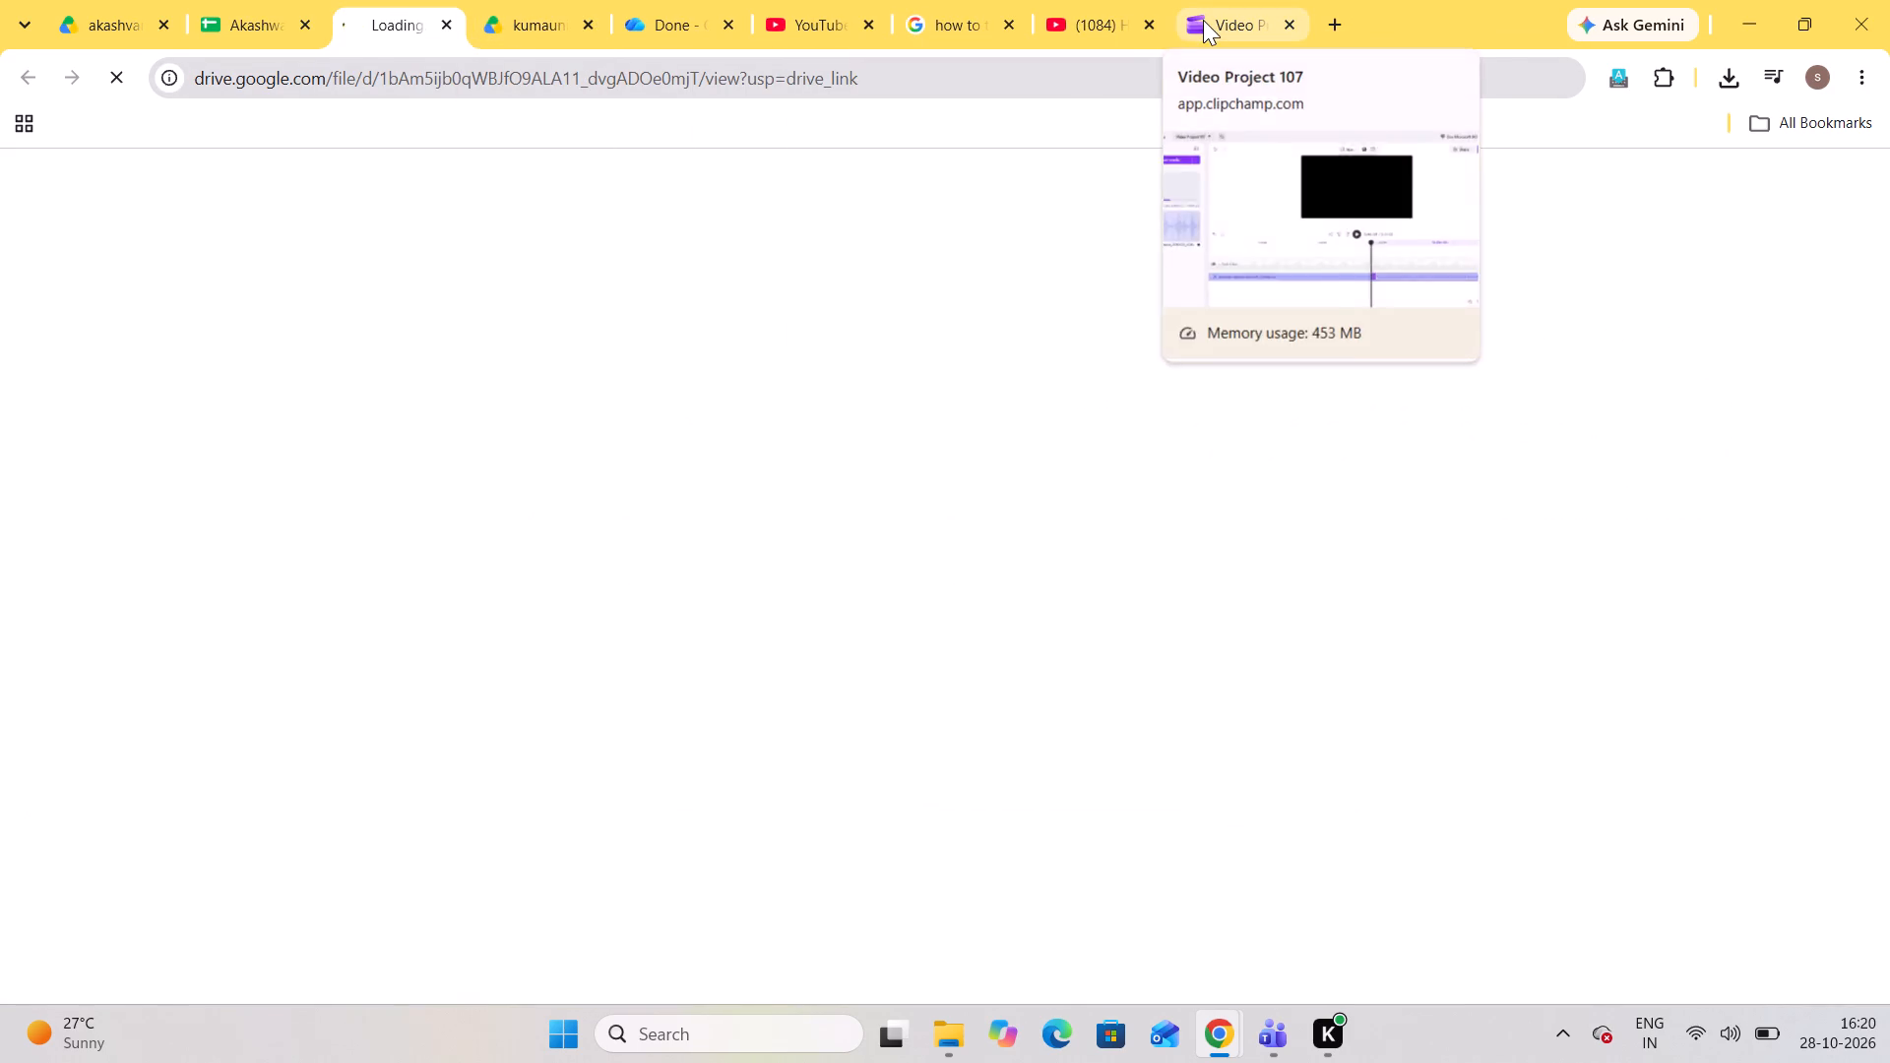
Back in Clipchamp, set the audio-only export's file name to "kumauni-reshmi rumal" and leave the export dialog without exporting.
left_click(1203, 20)
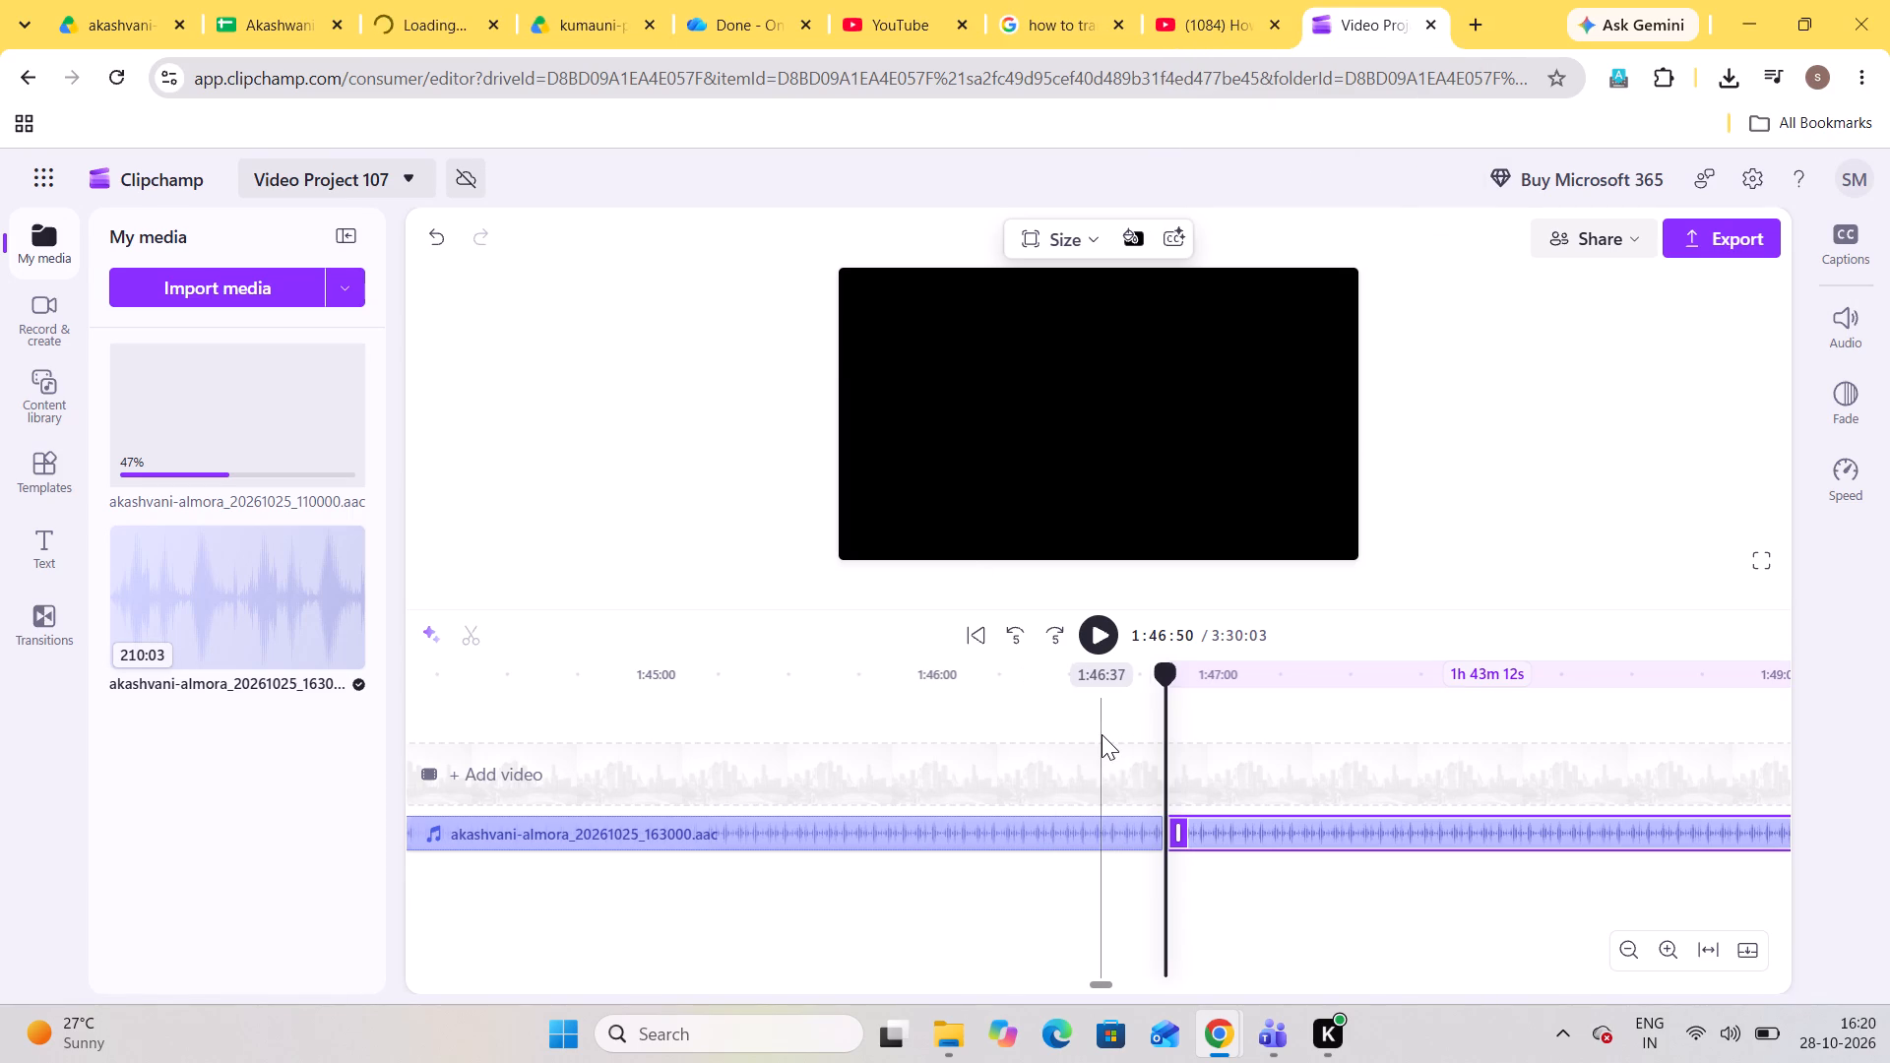
left_click(1088, 624)
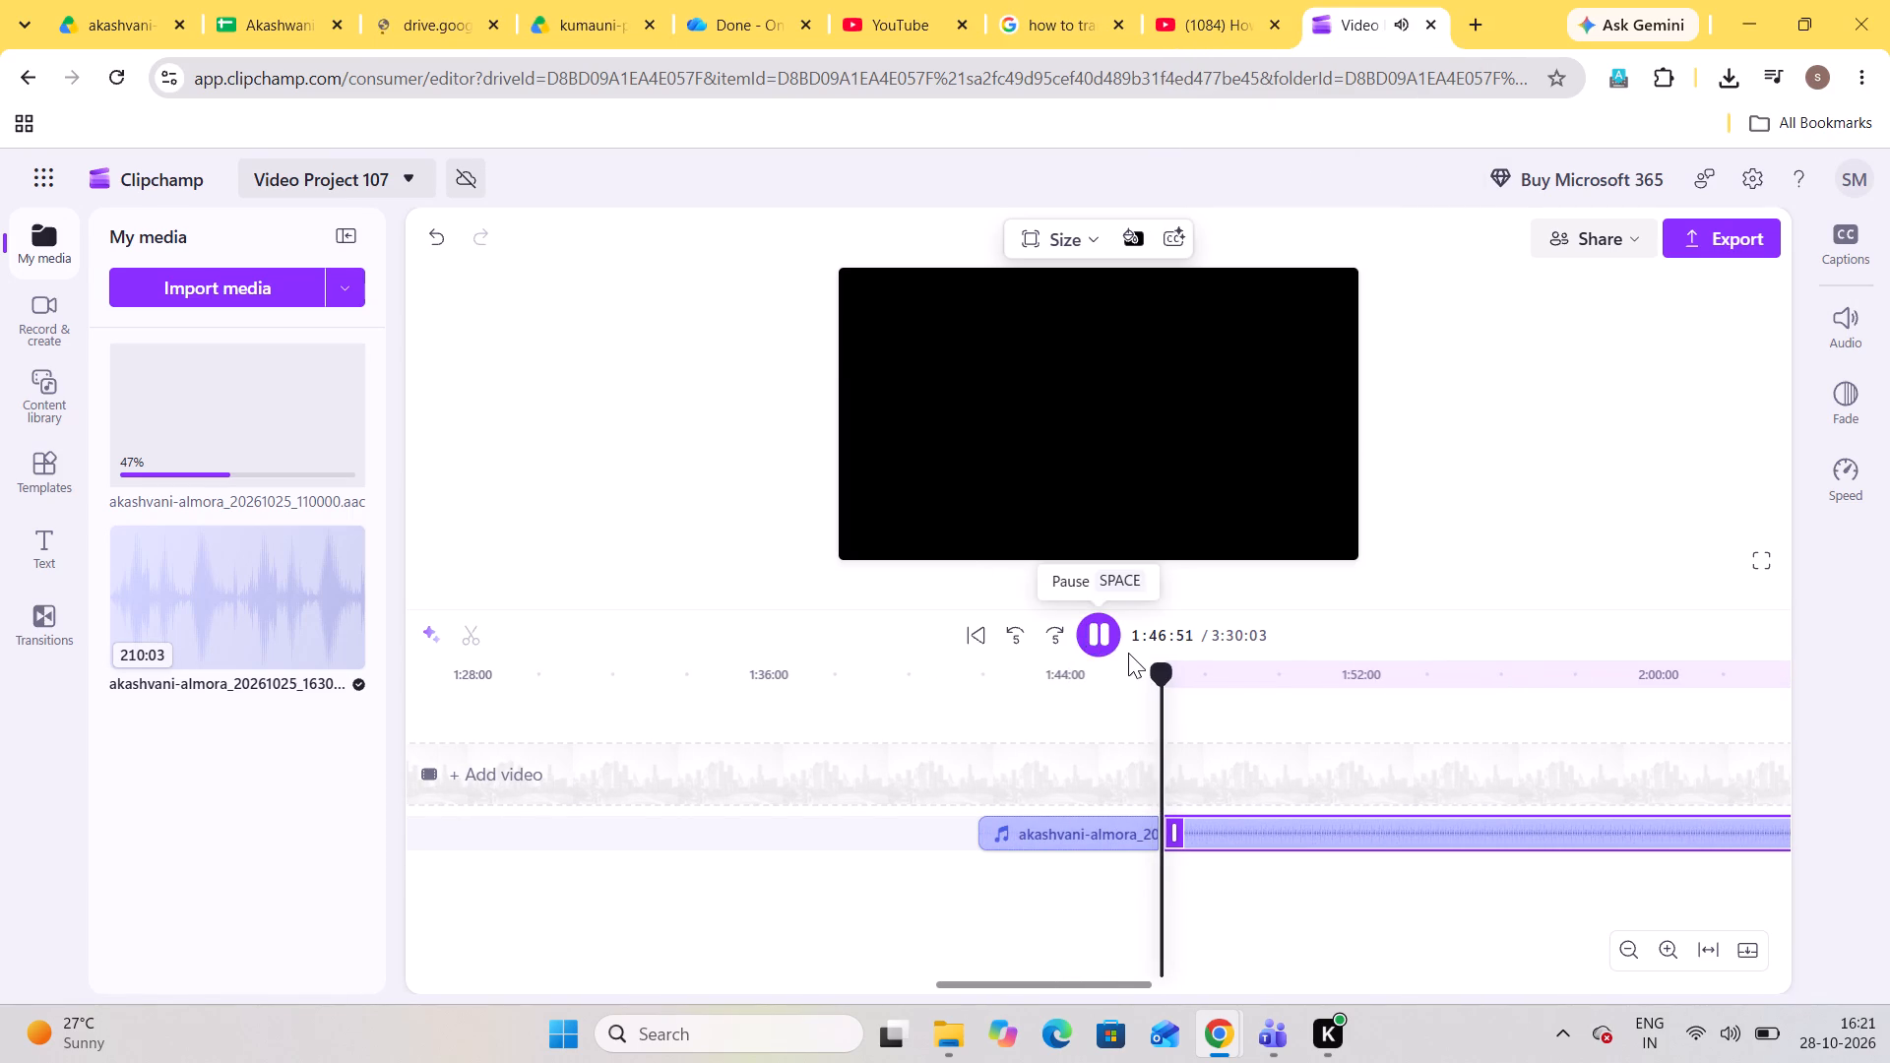
left_click(1684, 231)
left_click(1205, 559)
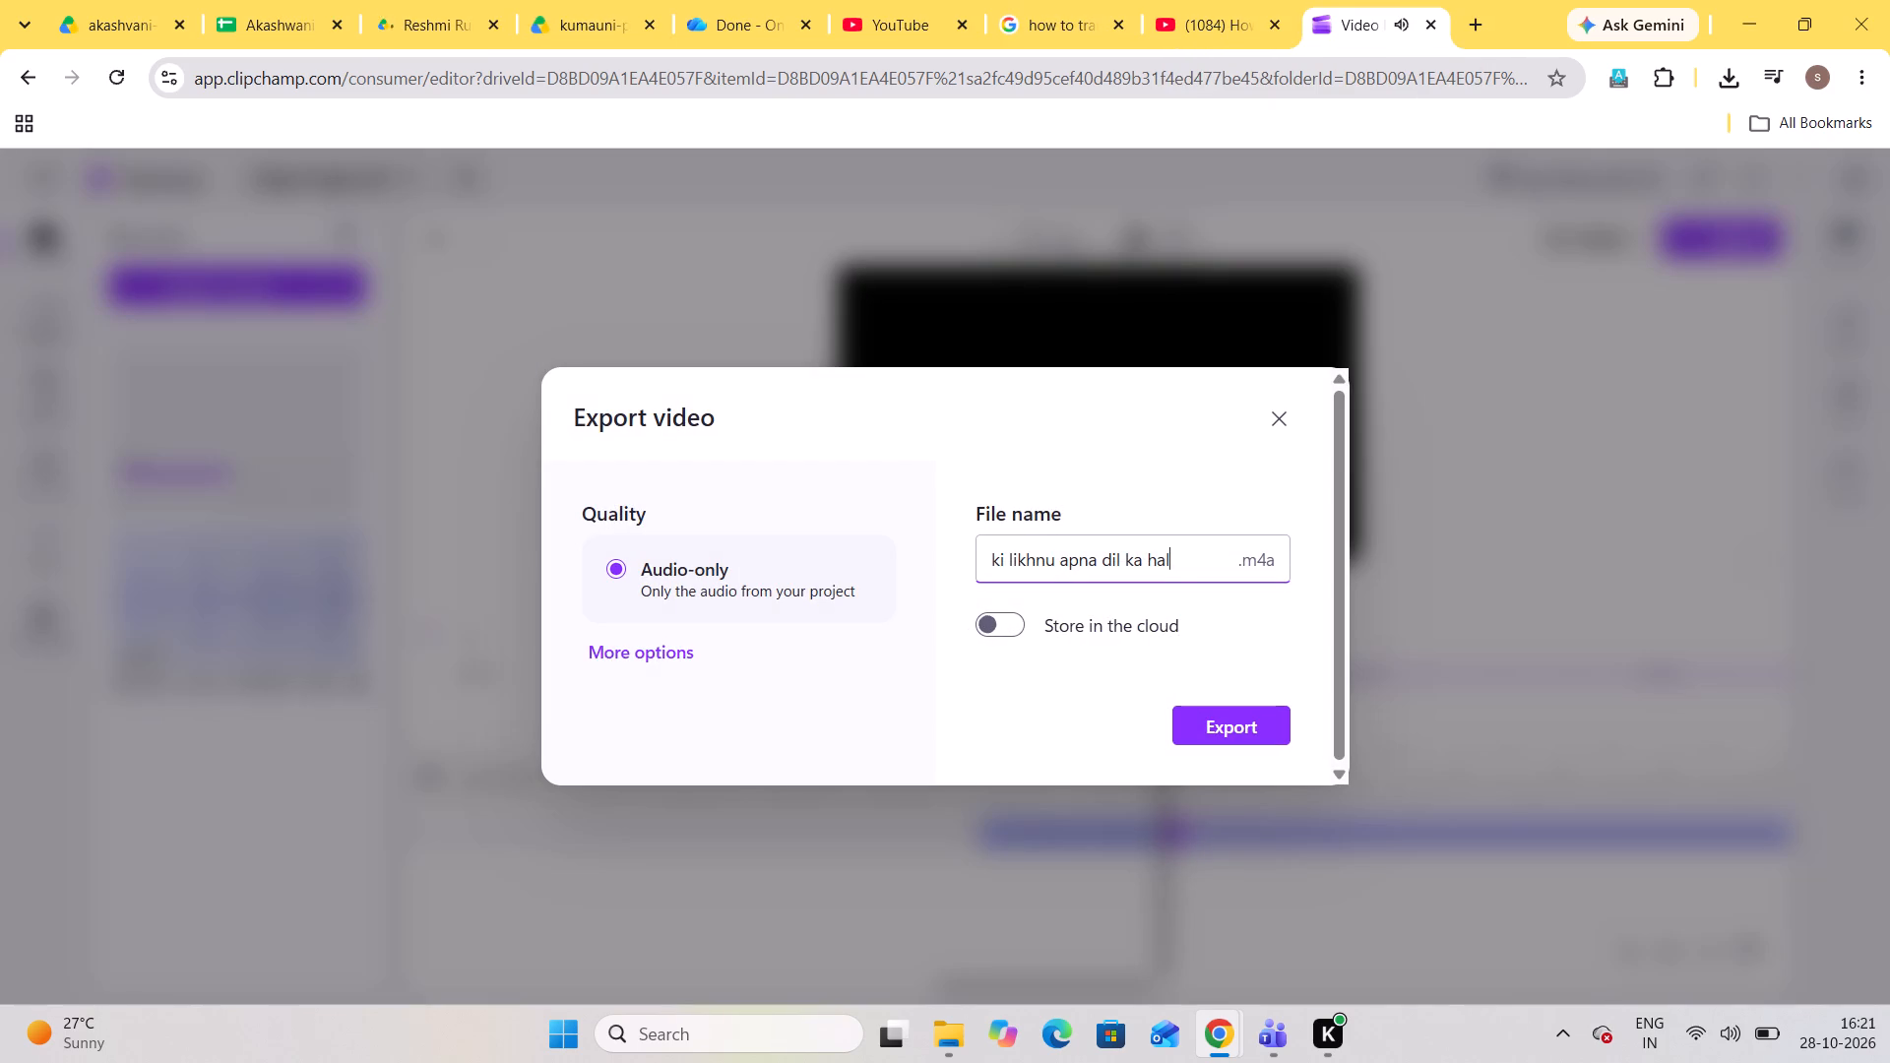
left_click_drag(1205, 559, 939, 546)
type("resh")
type("mi ru")
type("mal")
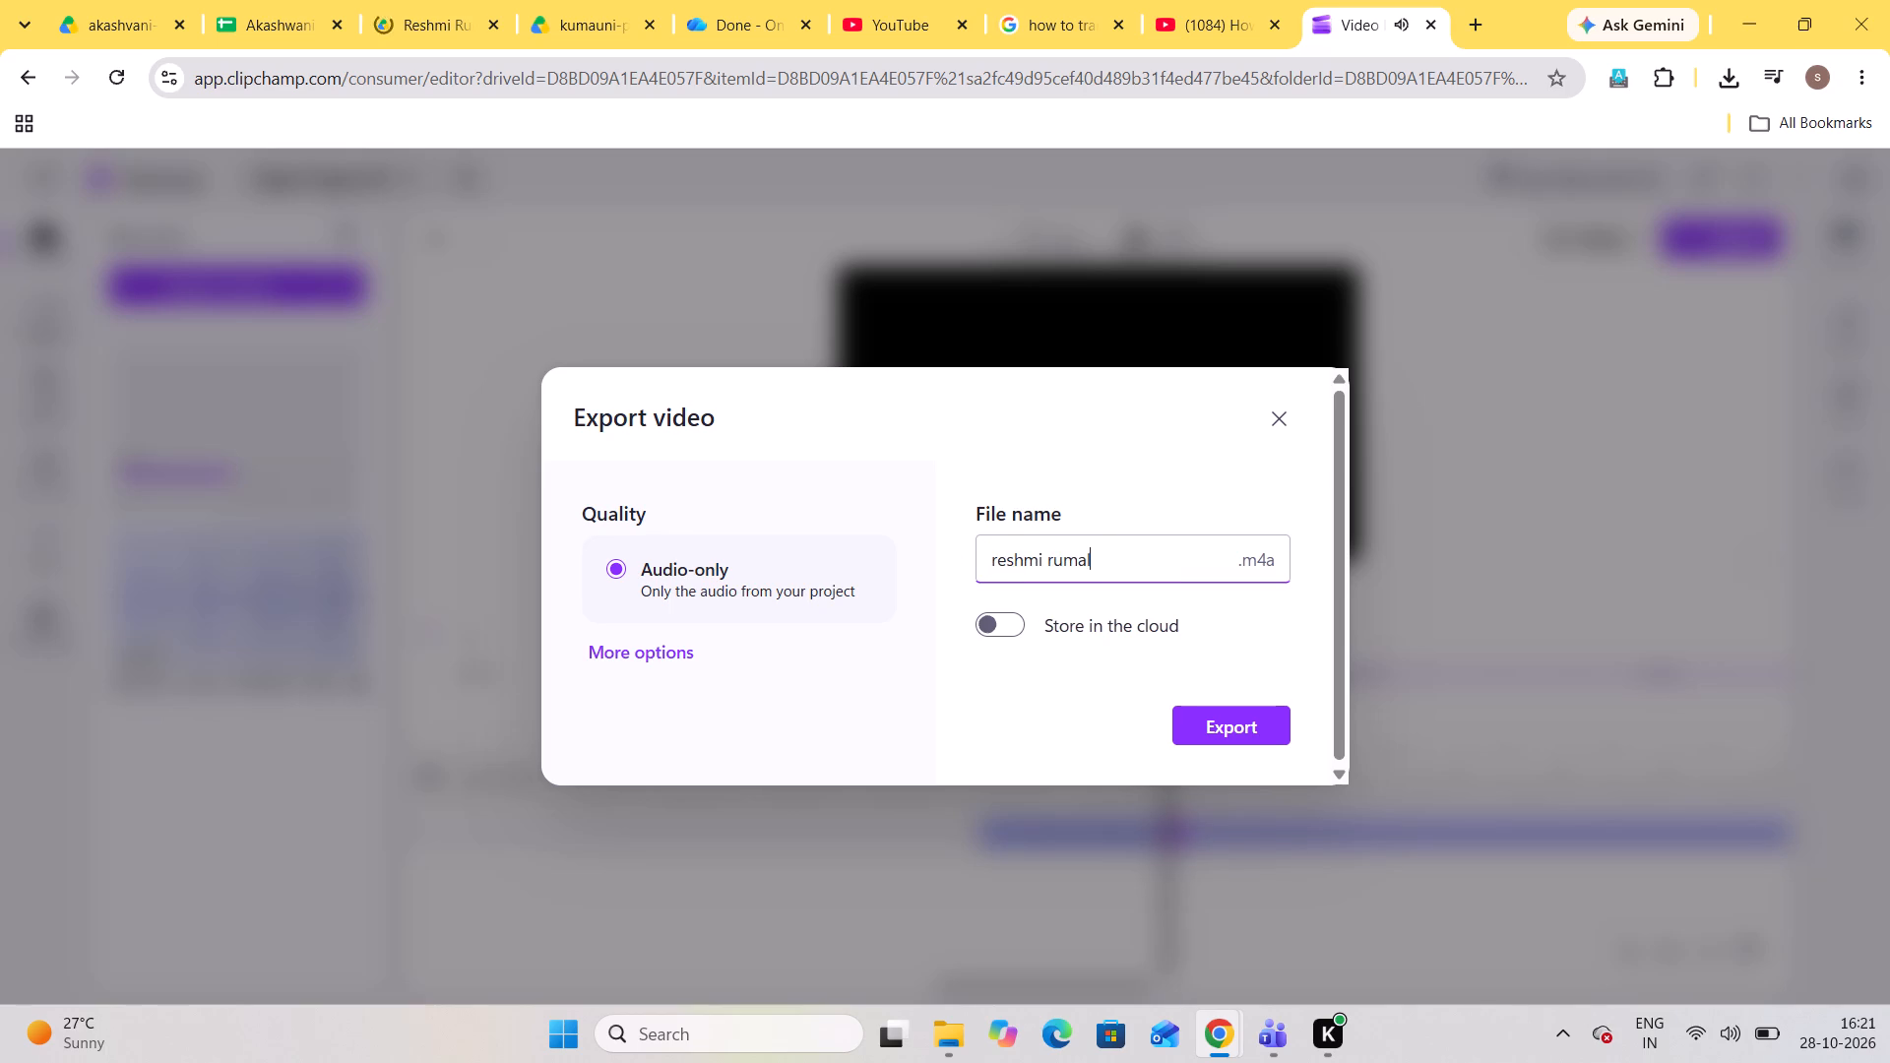
key("Left")
key("Left")
key("Left")
key("Left")
key("Left")
key("Left")
key("Left")
key("Left")
key("Left")
key("Left")
key("Left")
key("Left")
key("Left")
key("Left")
key("Left")
key("Left")
key("Left")
key("Left")
key("Left")
key("Left")
key("minus")
key("Left")
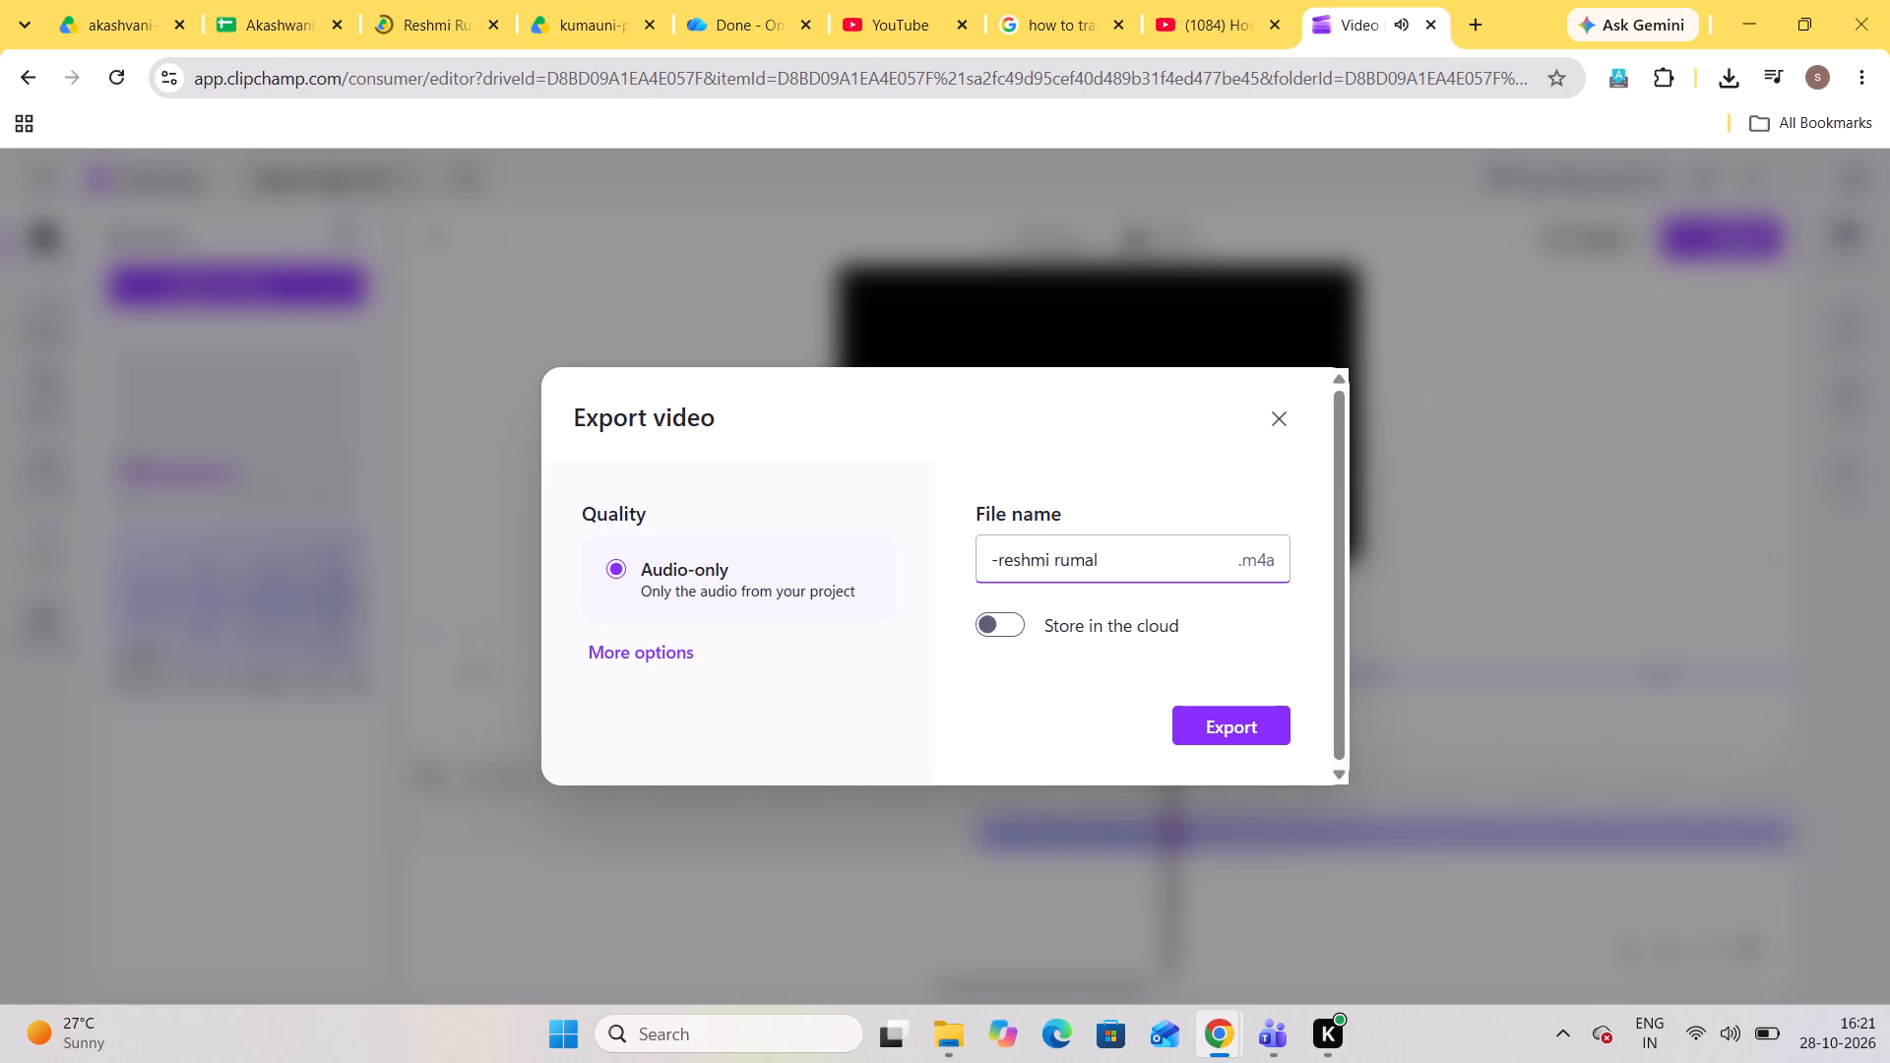
type("kumauni")
left_click(1198, 306)
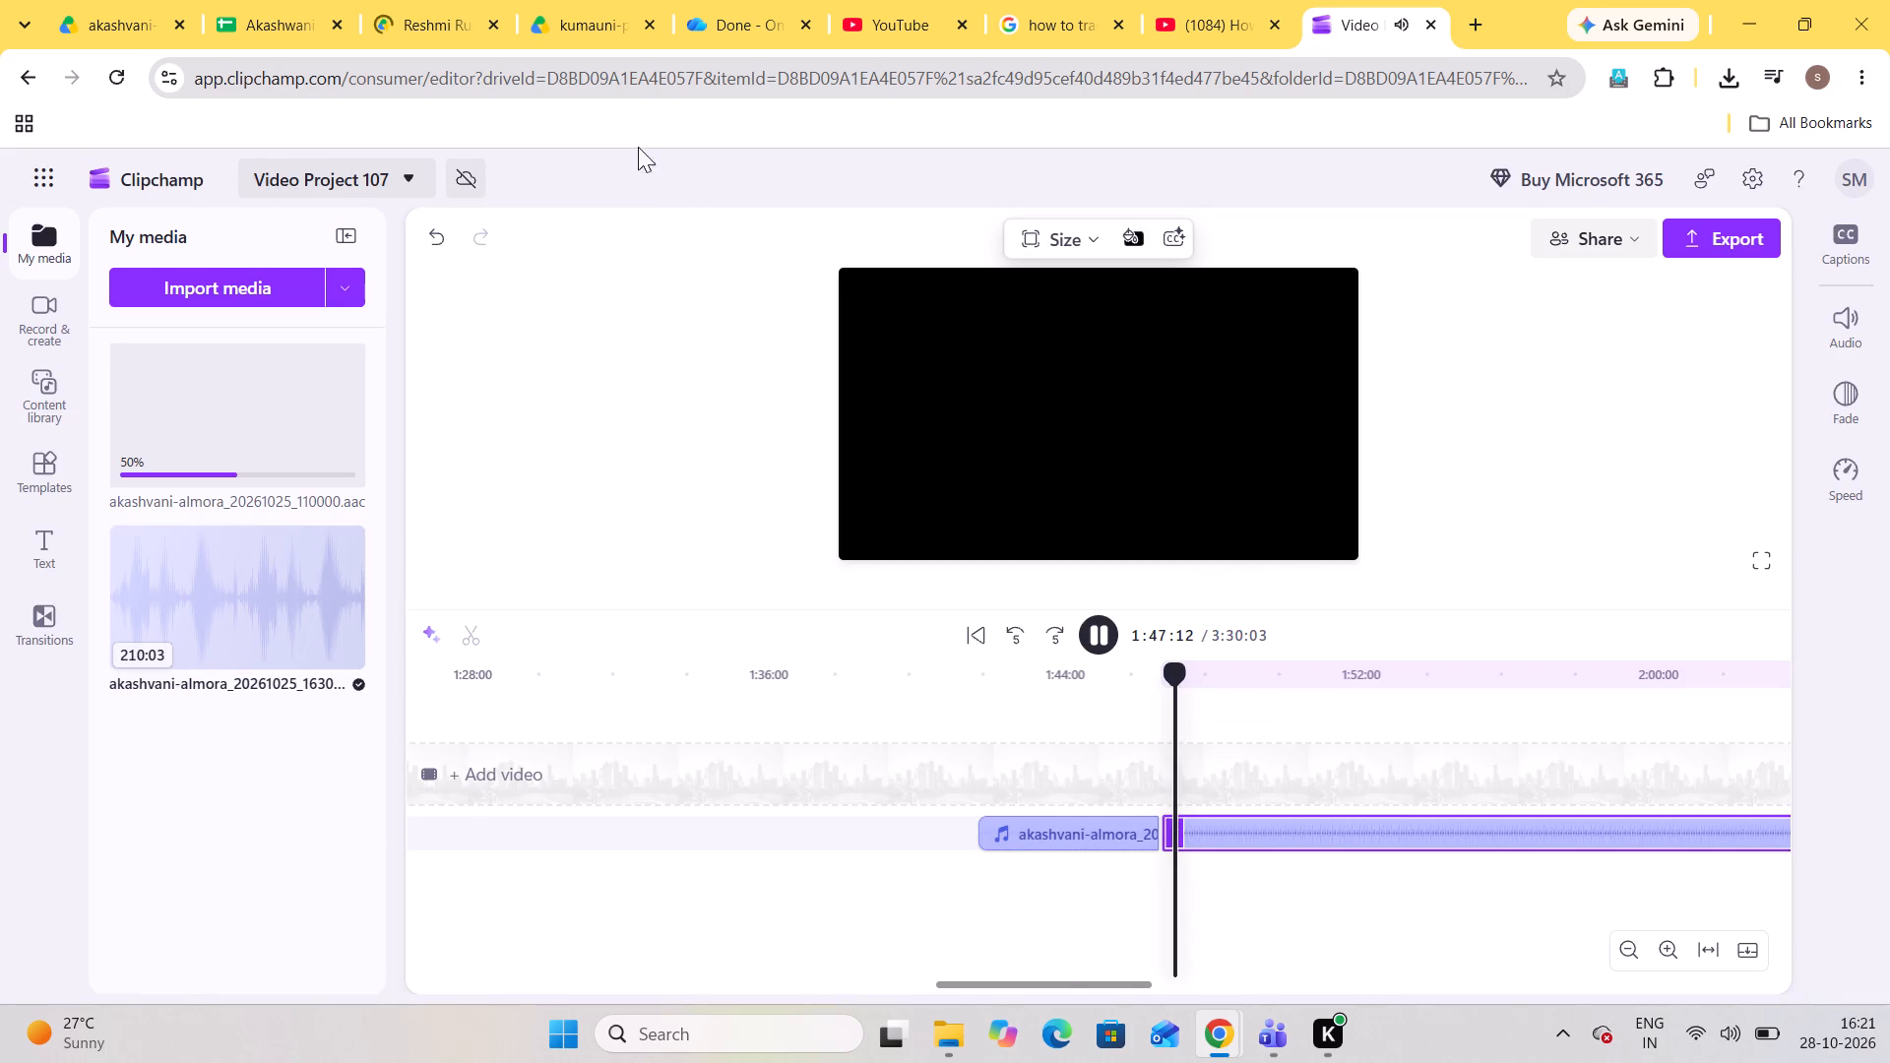
Listen ahead in the audio after the 1:46:50 split, skipping in 5-second jumps to check what follows.
triple_click(1048, 639)
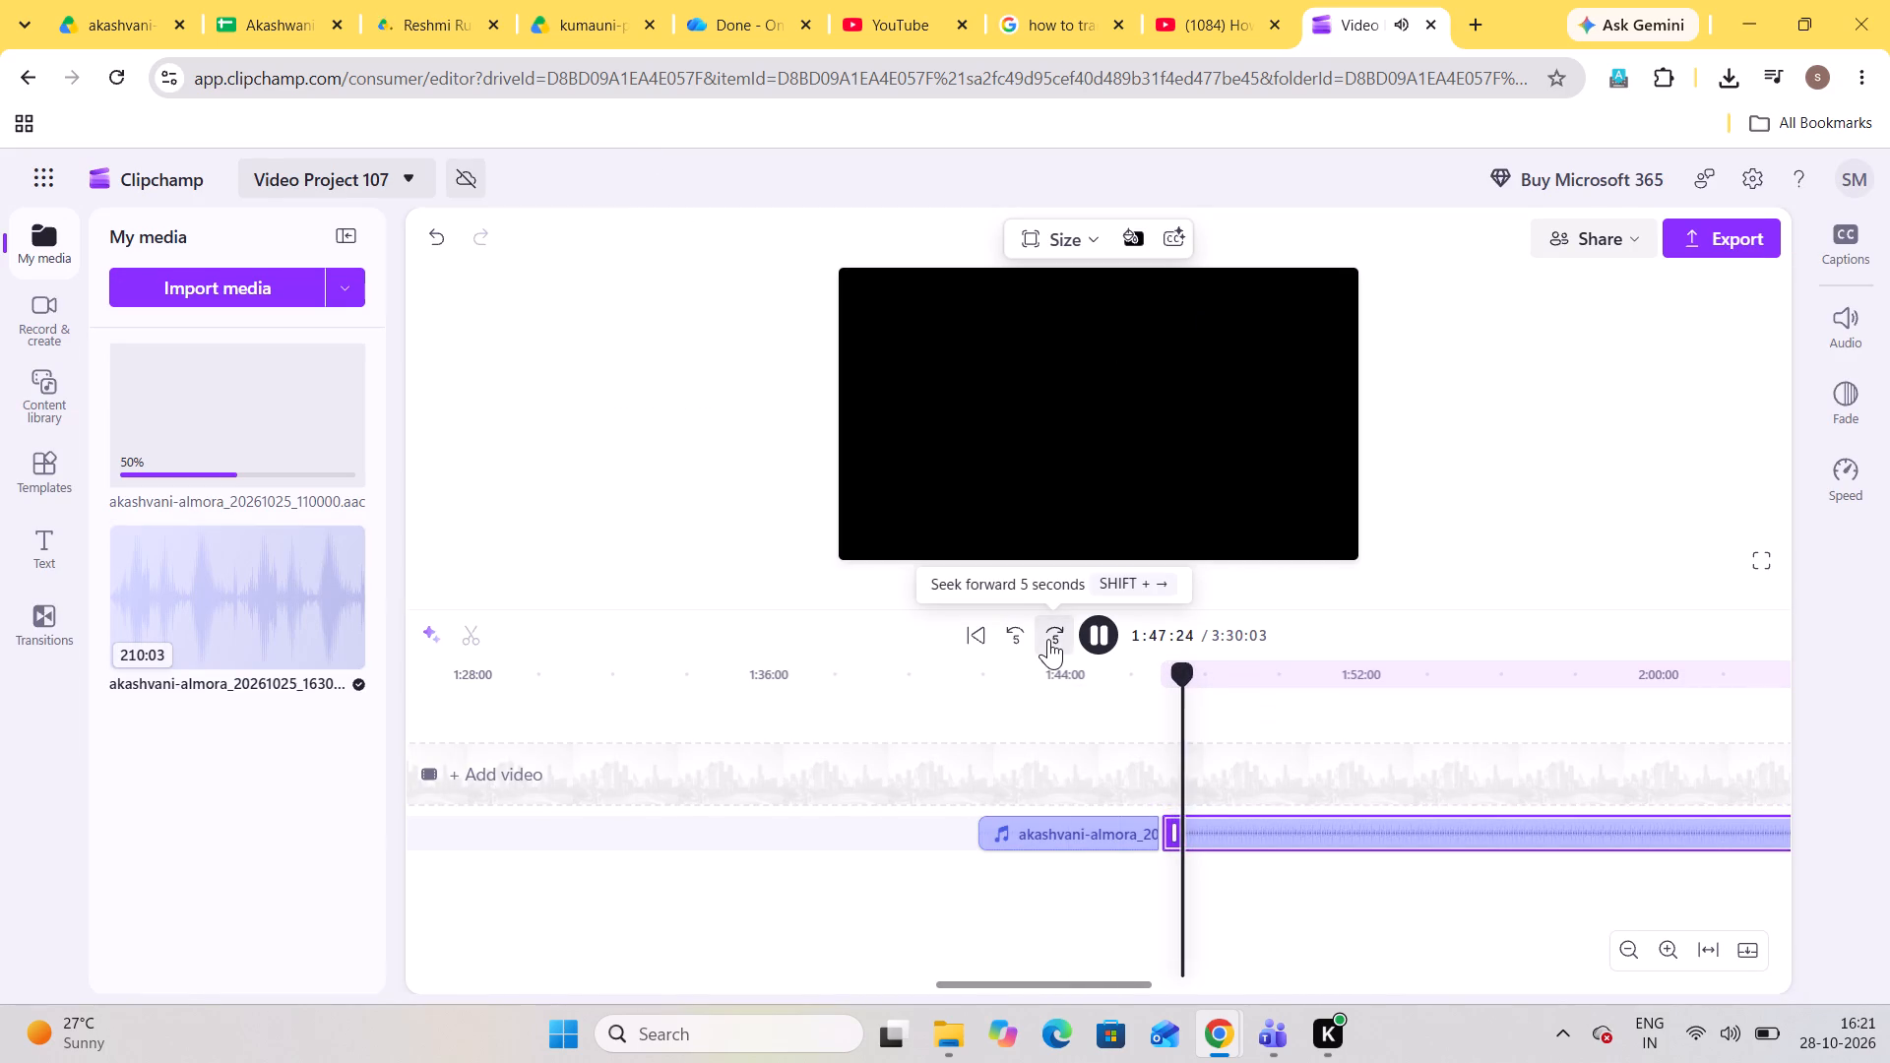
left_click(1048, 639)
triple_click(1048, 639)
double_click(1048, 638)
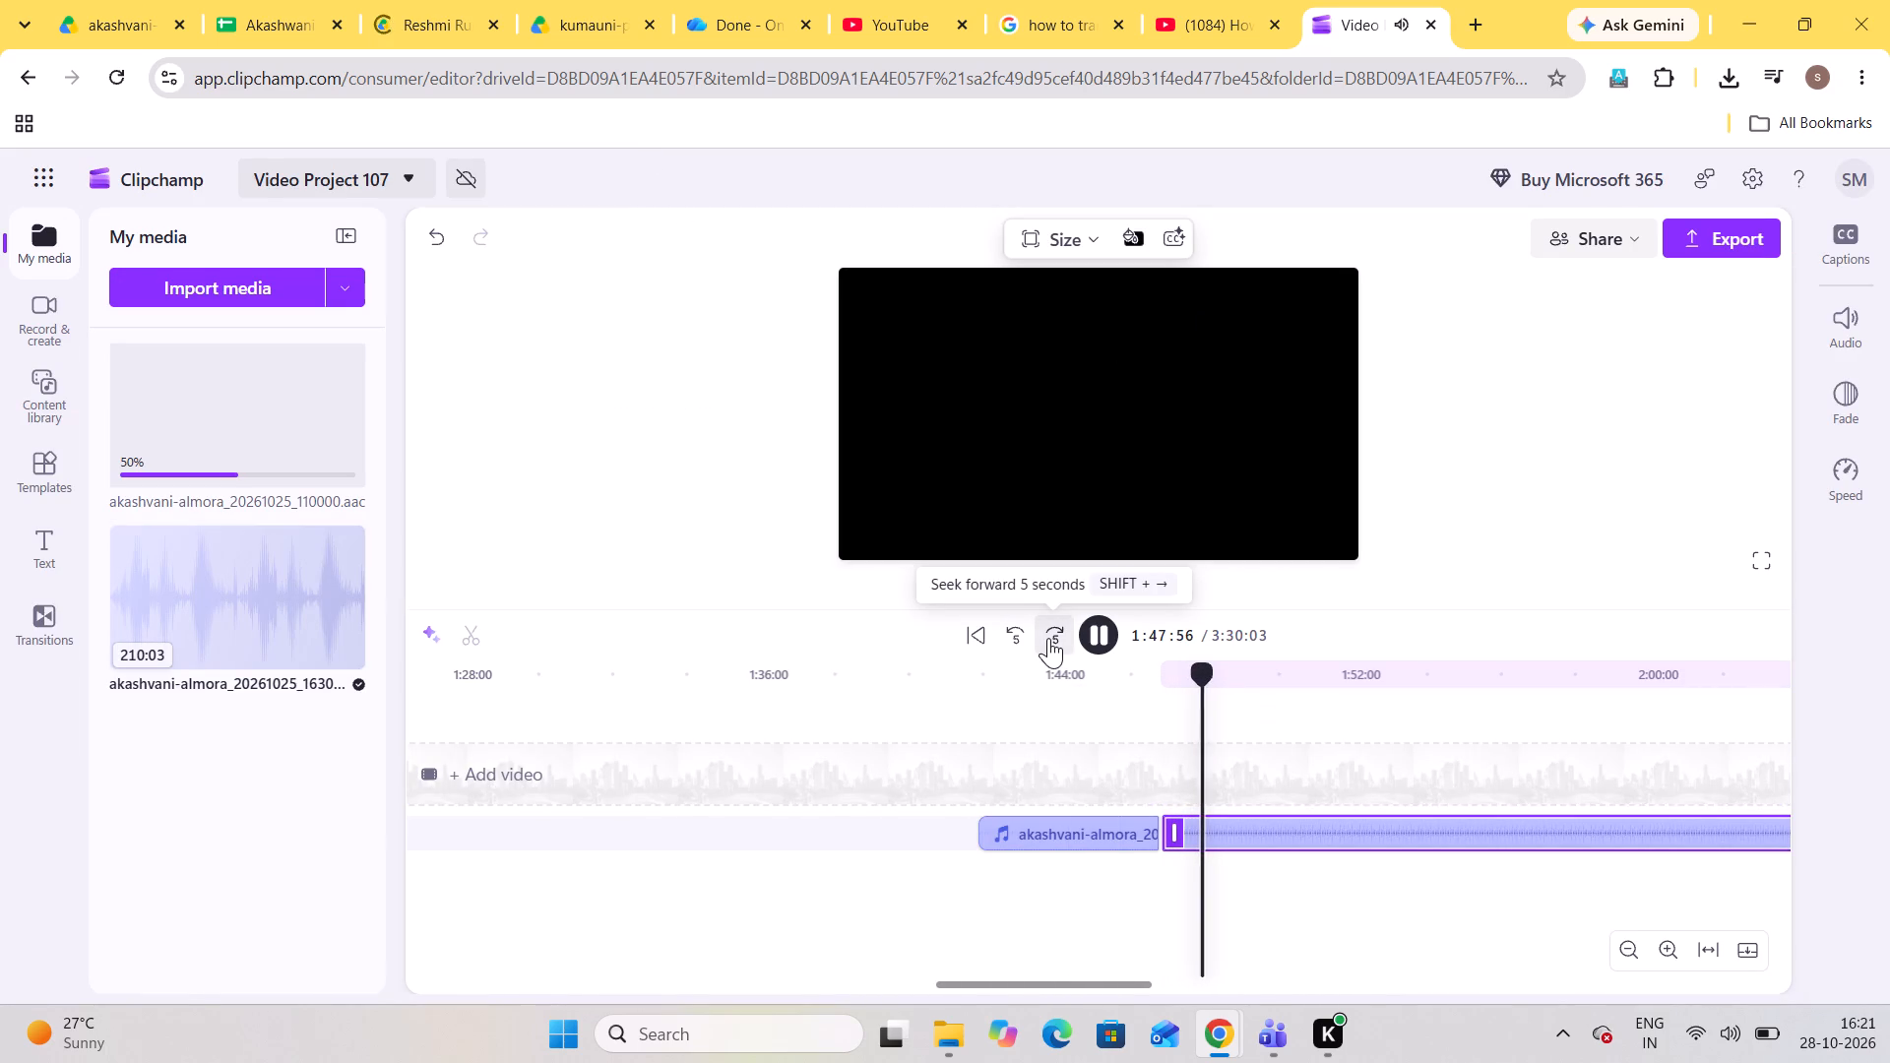
double_click(1014, 635)
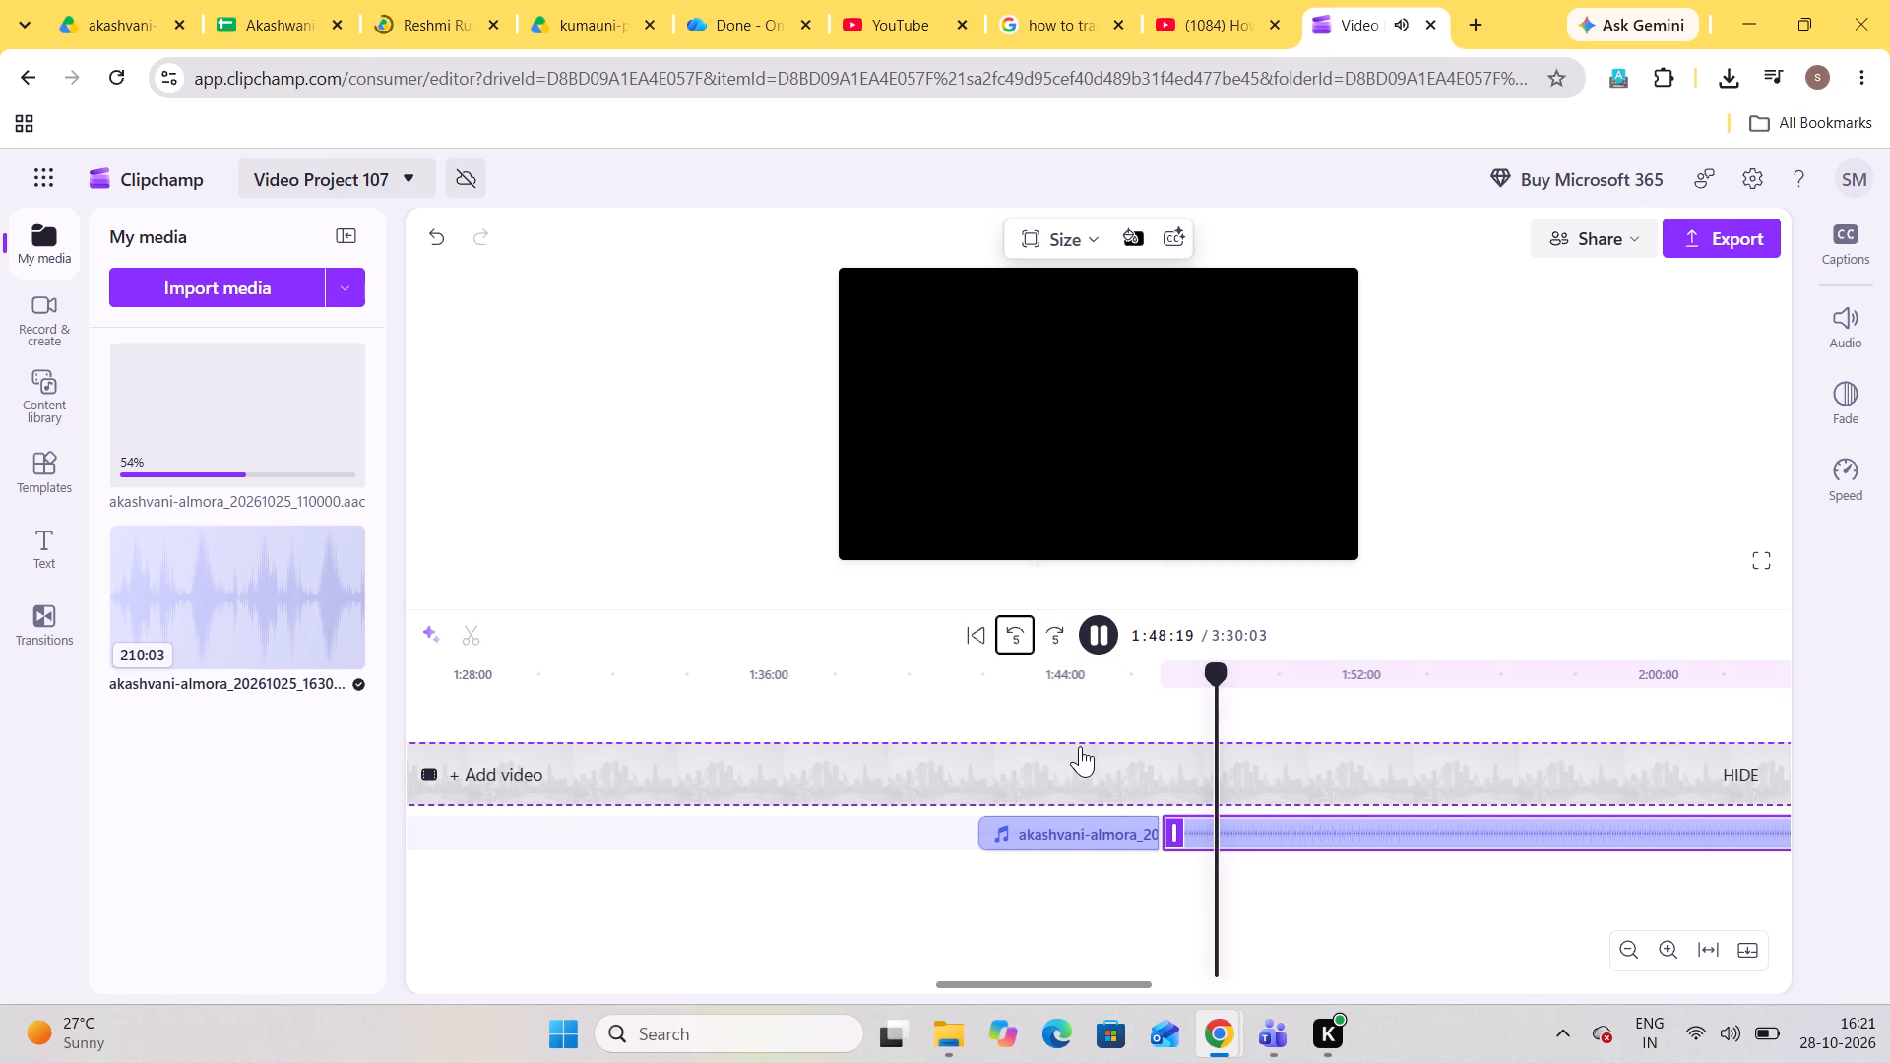
Set the volume of the clip after the 1:46:50 split to 171% and pause playback.
left_click(1840, 341)
left_click(1743, 348)
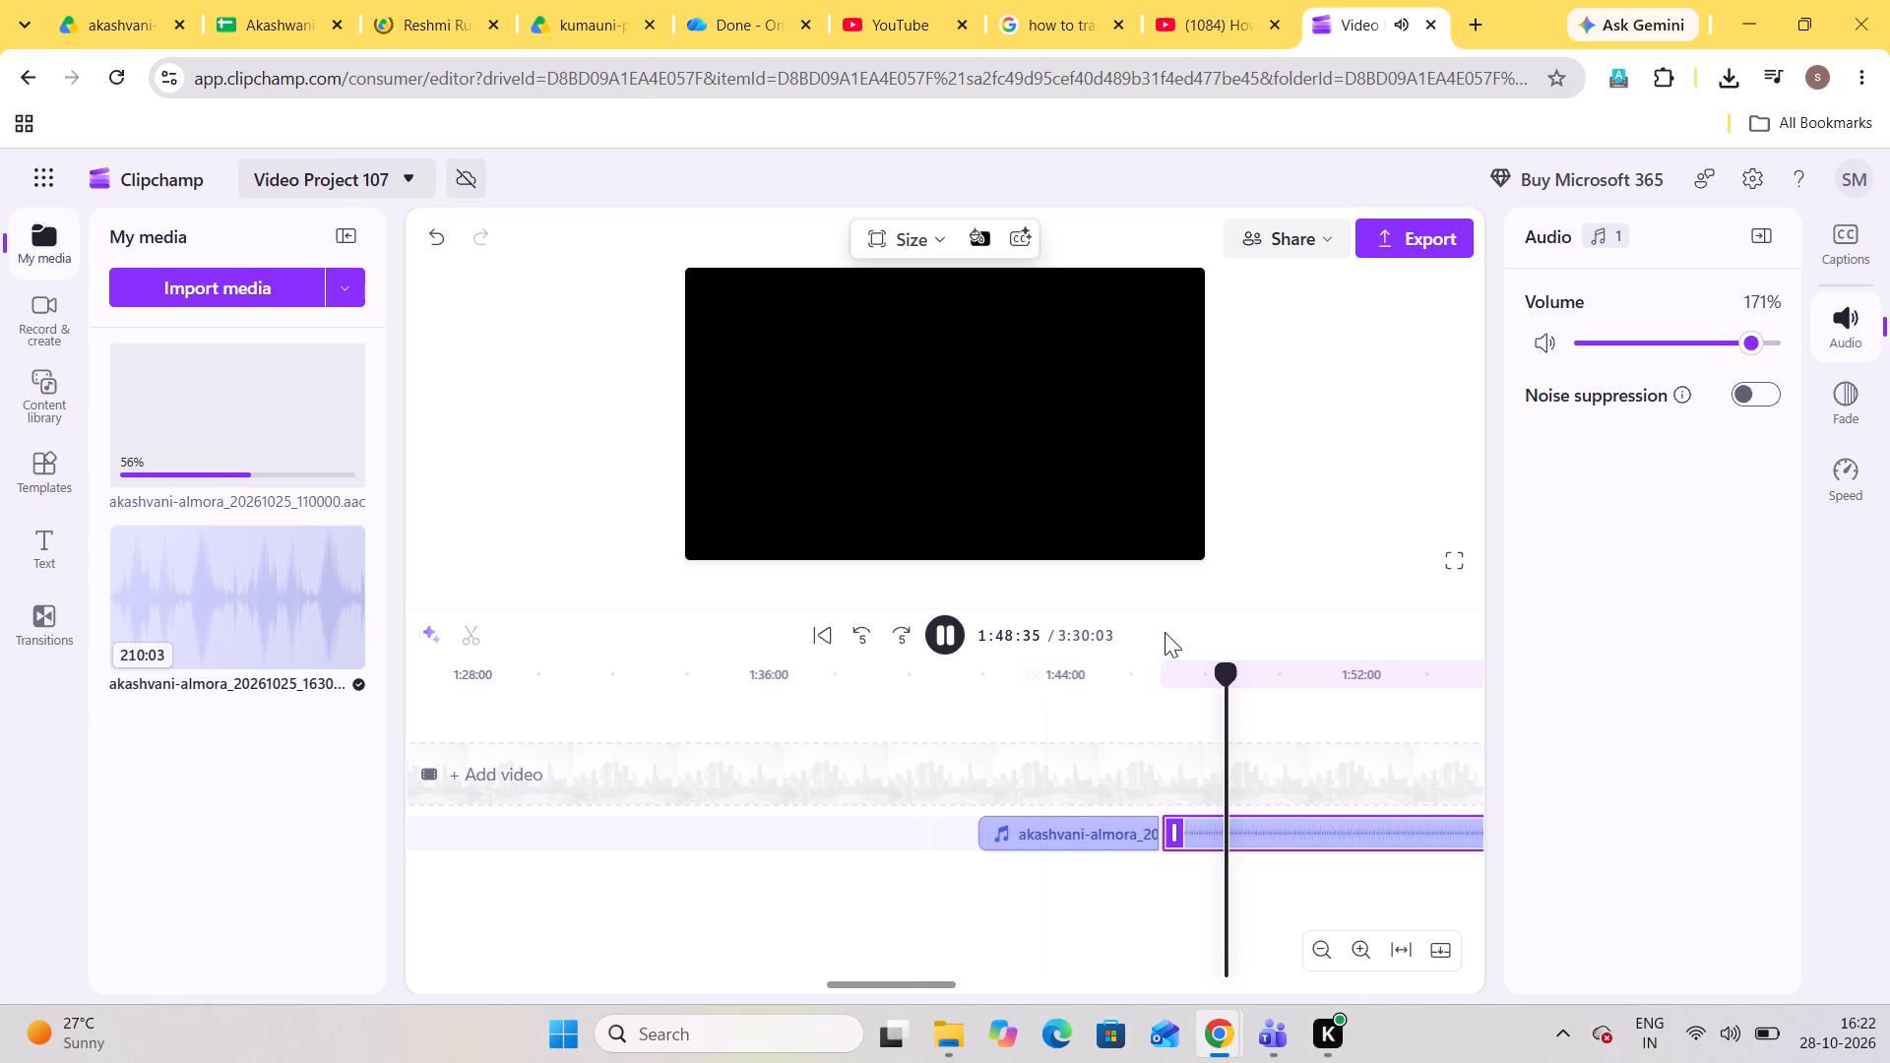
left_click(943, 631)
left_click(943, 631)
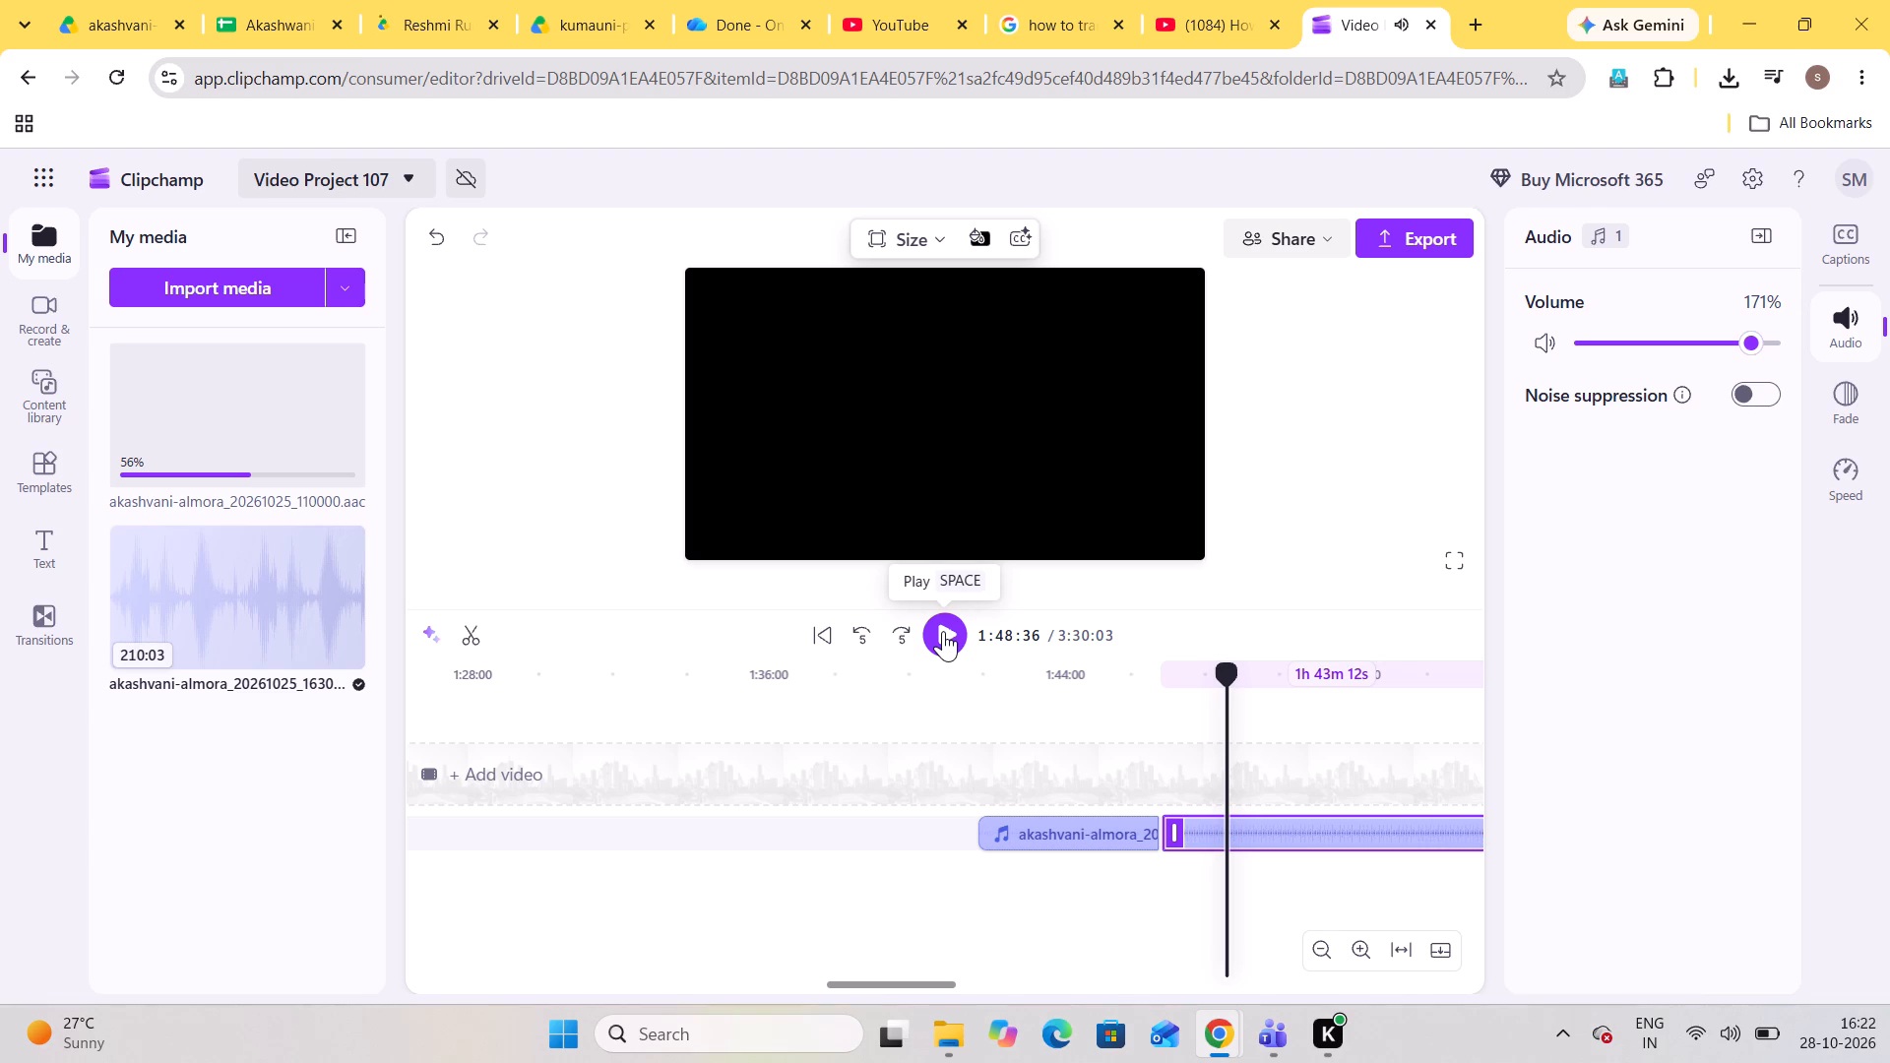
left_click(943, 631)
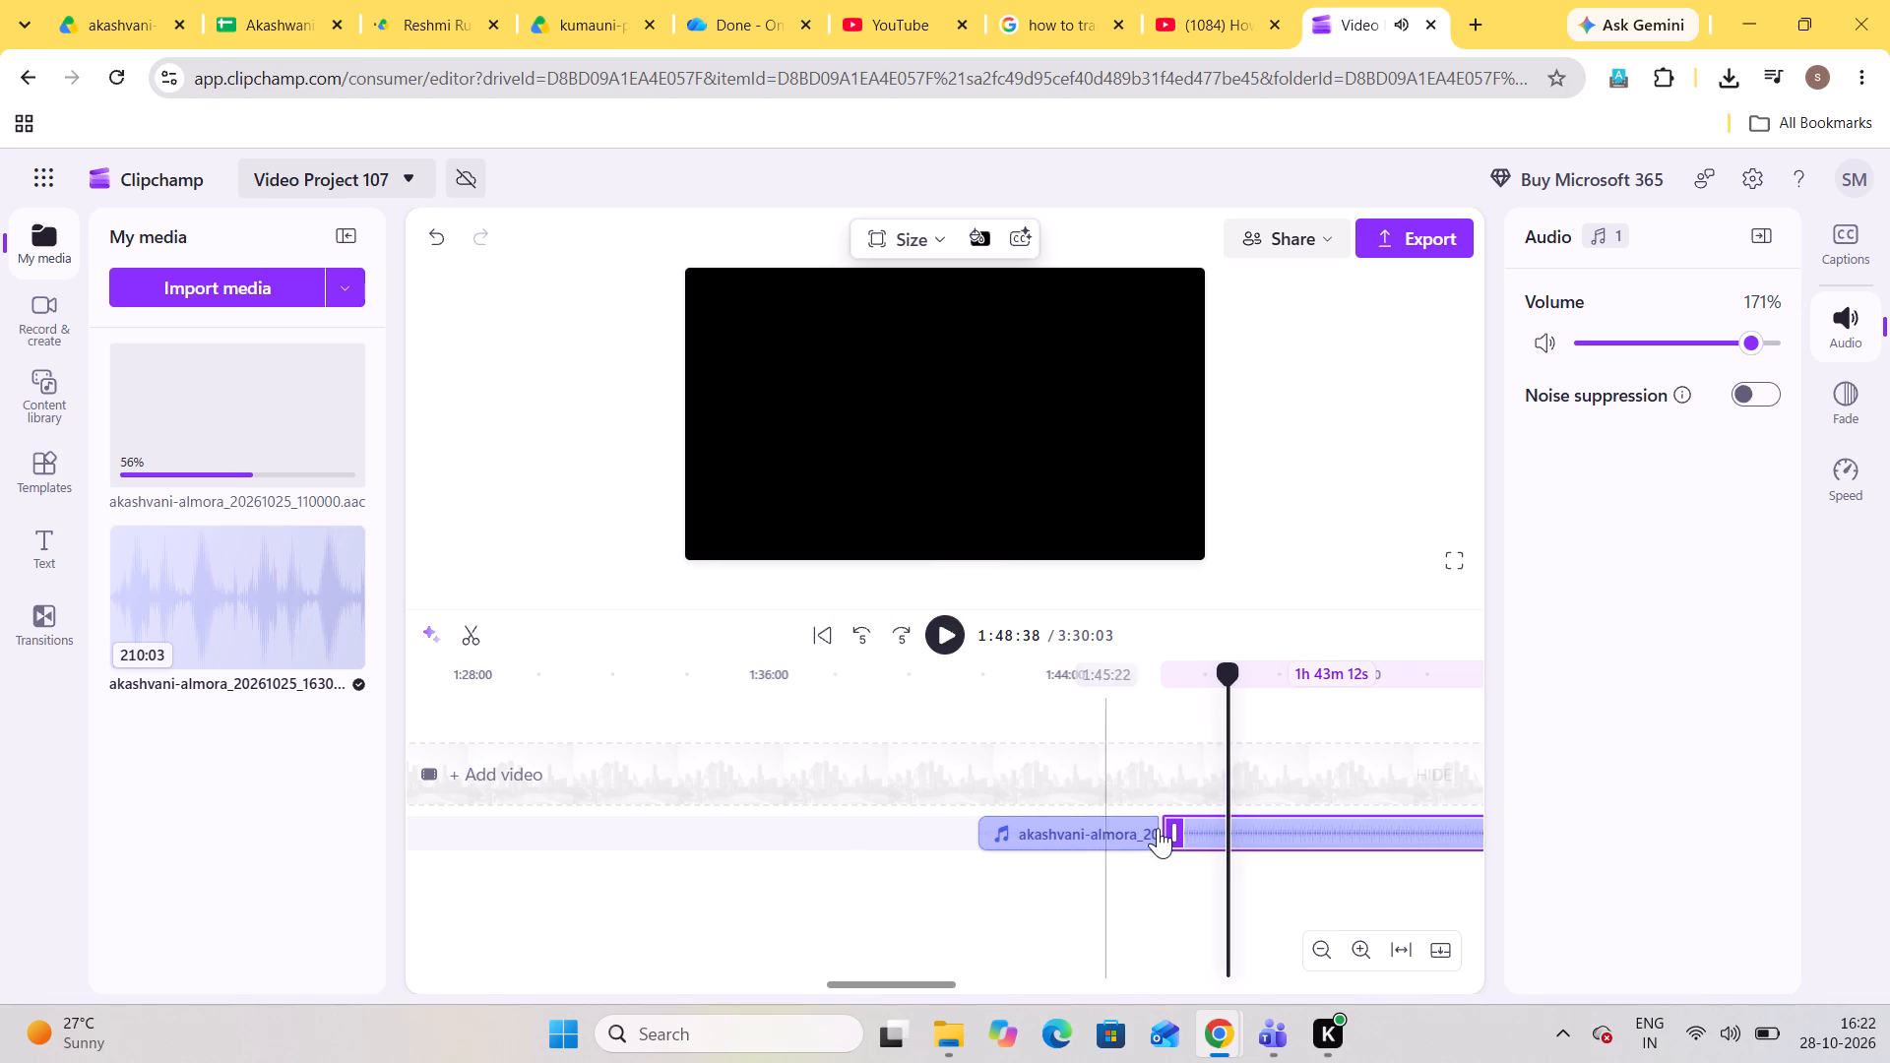
Delete the clip after the 1:46:50 split and close the empty gap before the remaining song clip.
left_click(1189, 831)
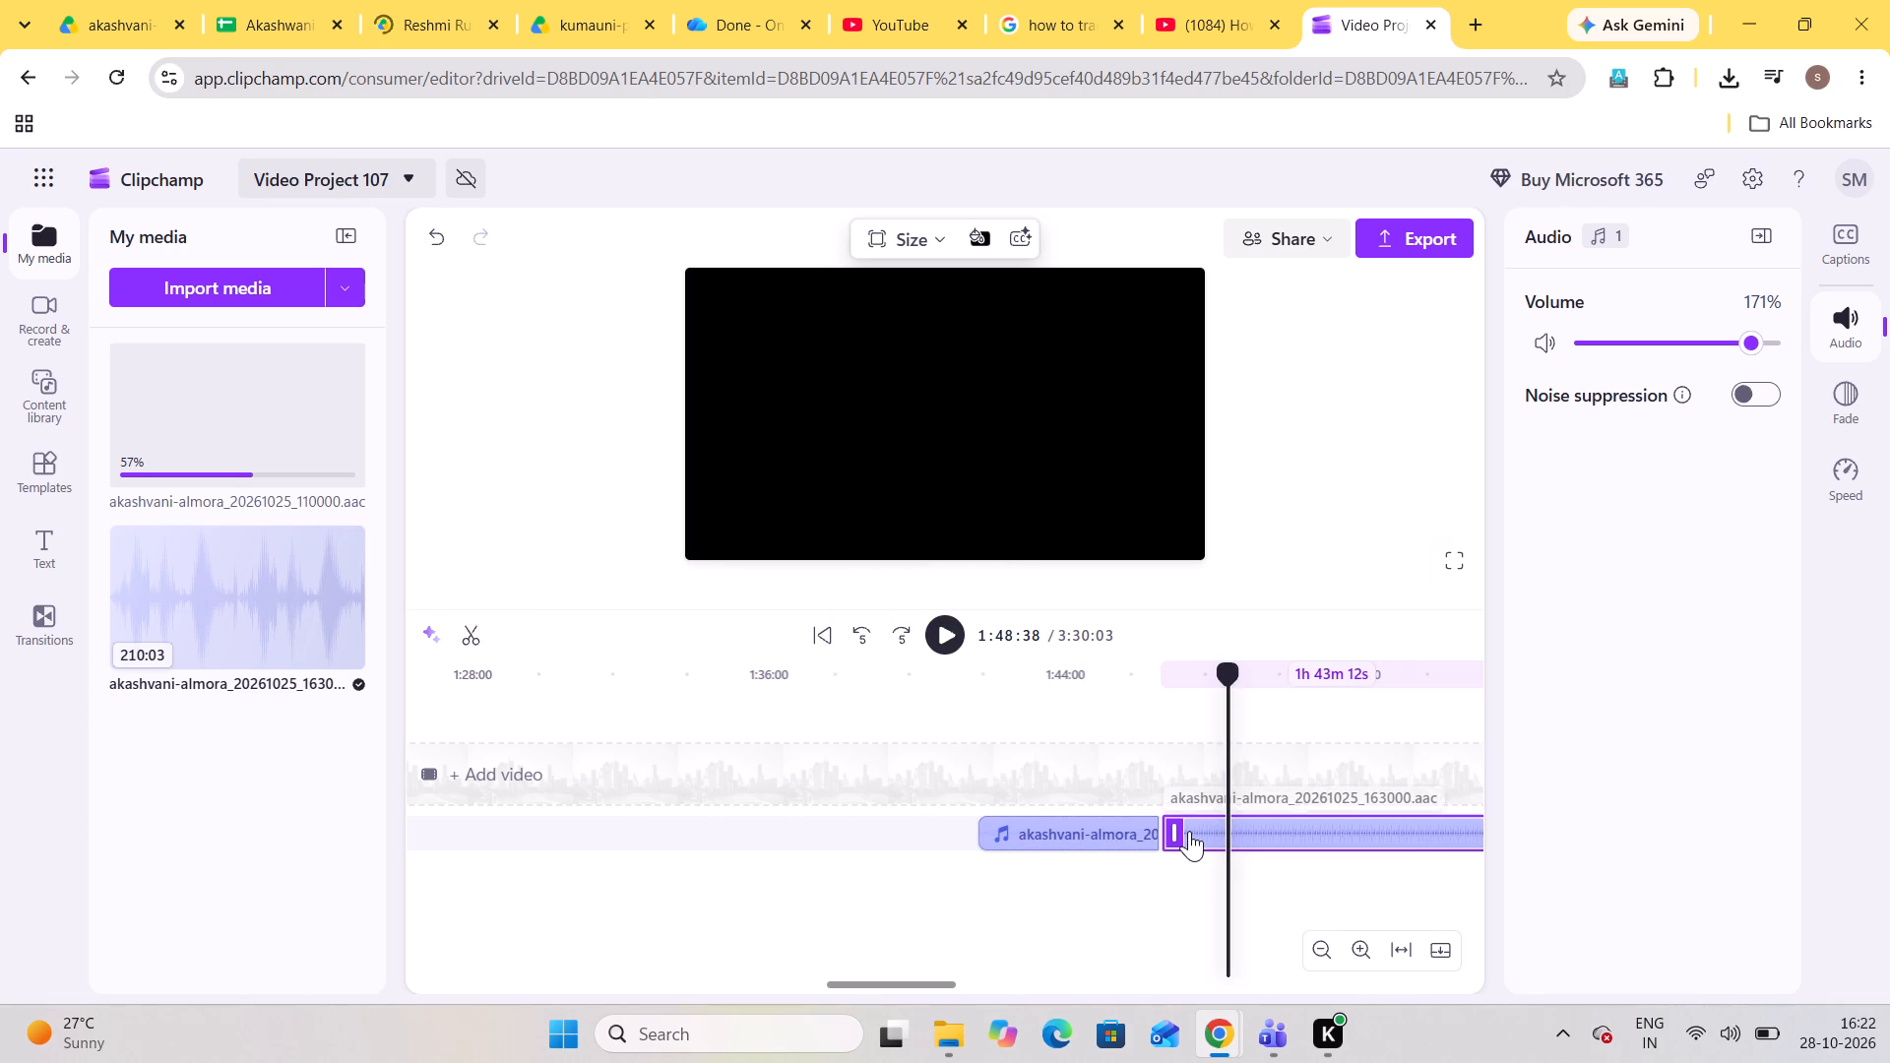
key("BackSpace")
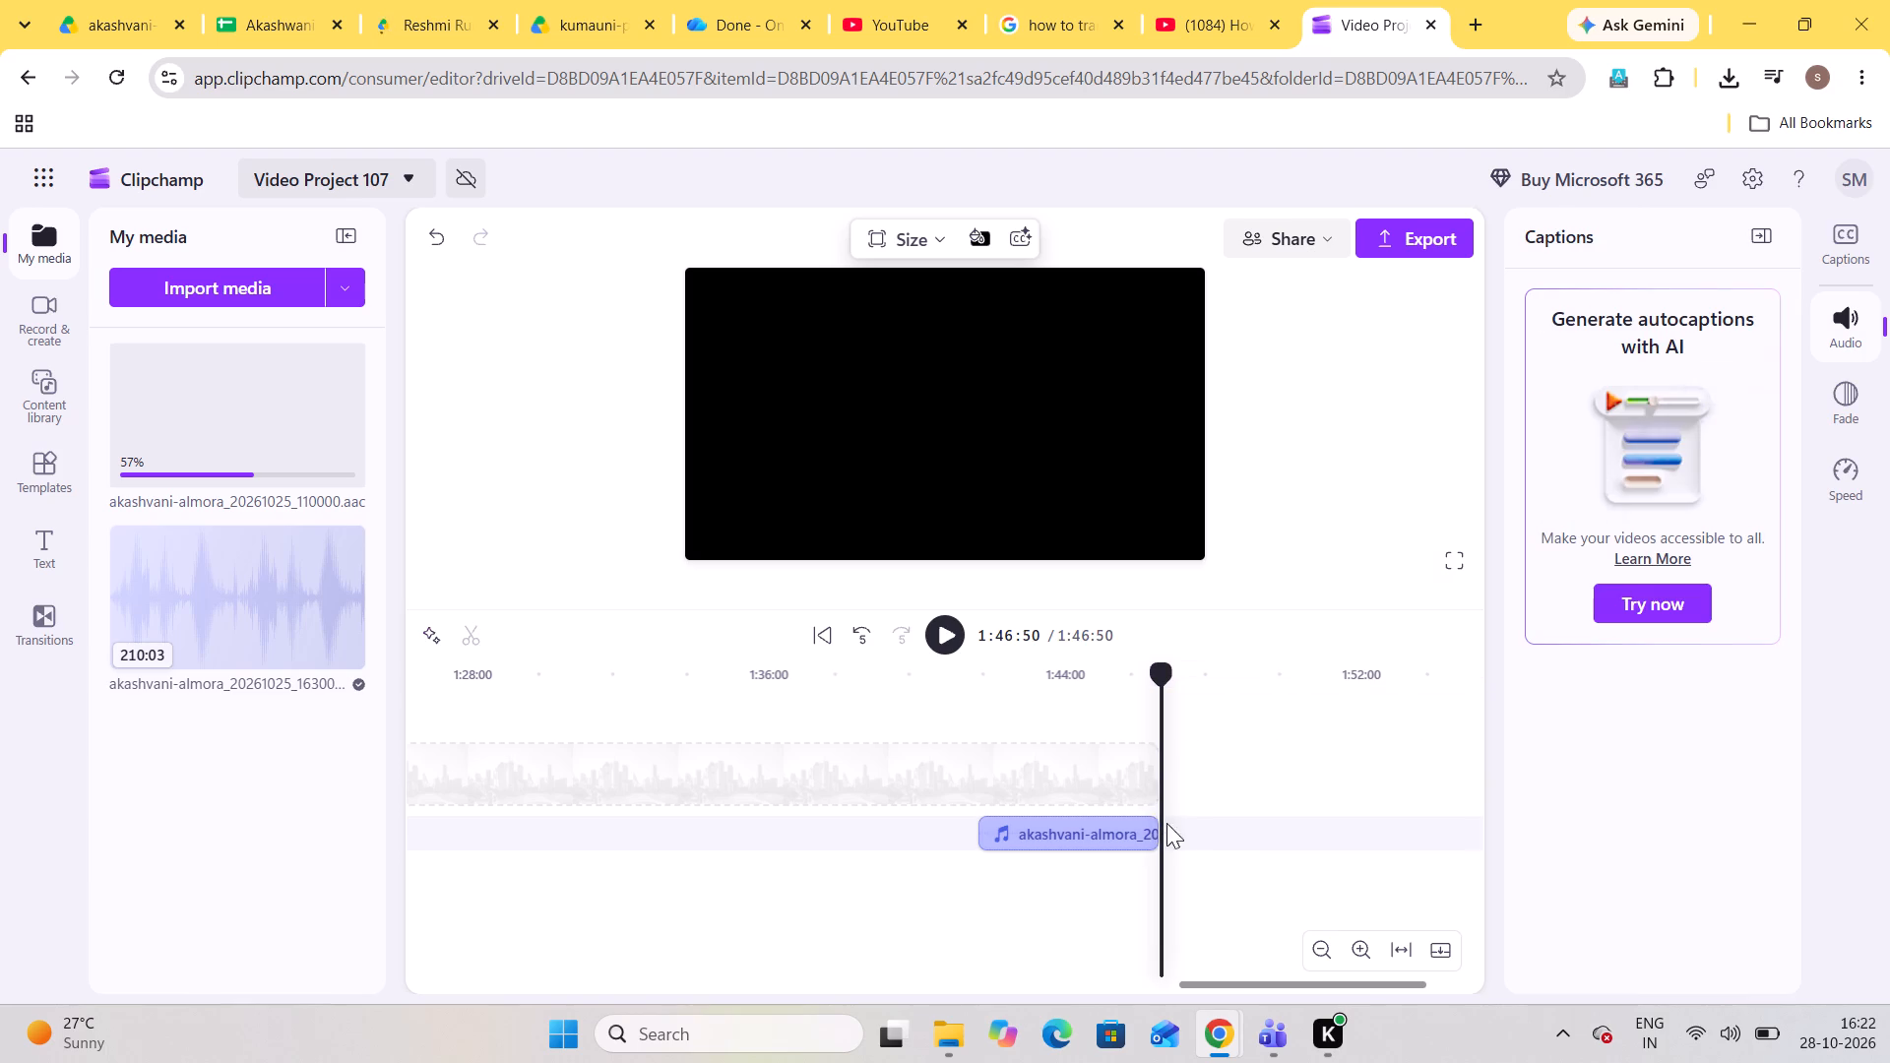
left_click(709, 837)
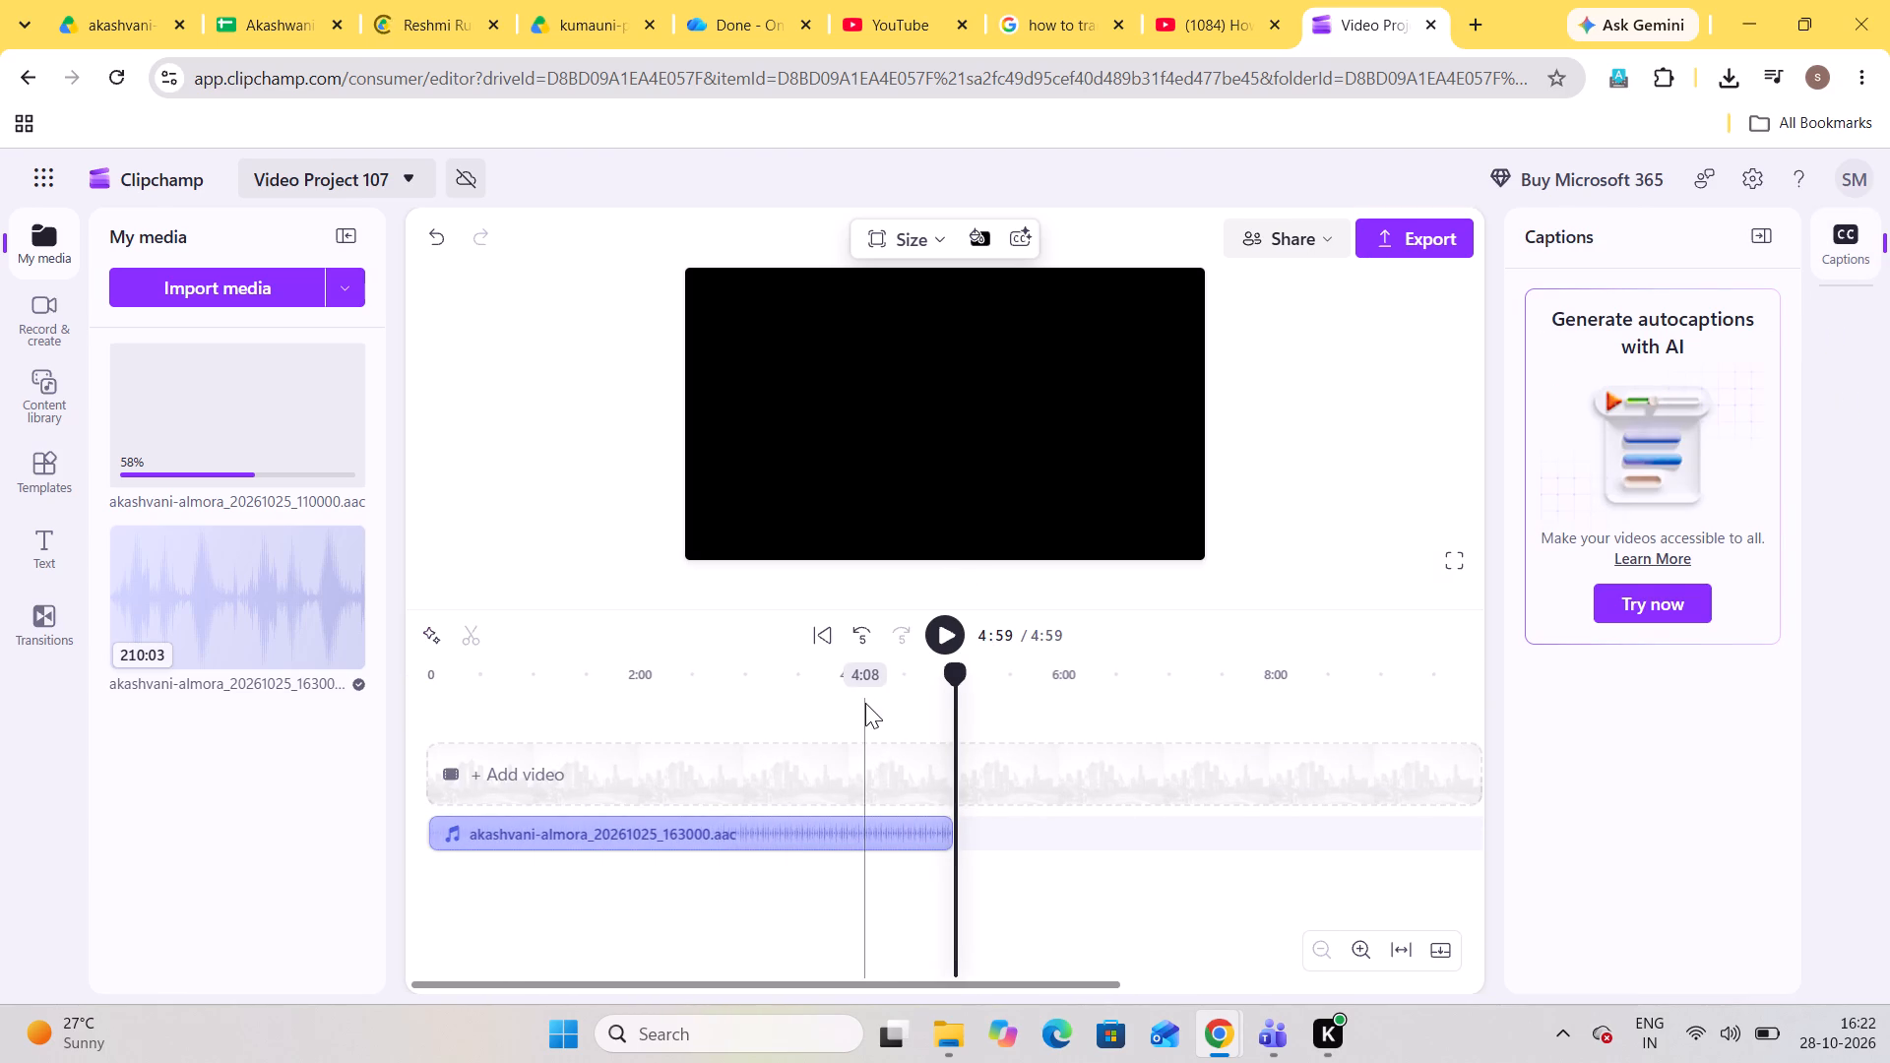
In the Akashwani Audios spreadsheet's Almora sheet, open the Drive folder link in column C of row 34.
left_click(300, 26)
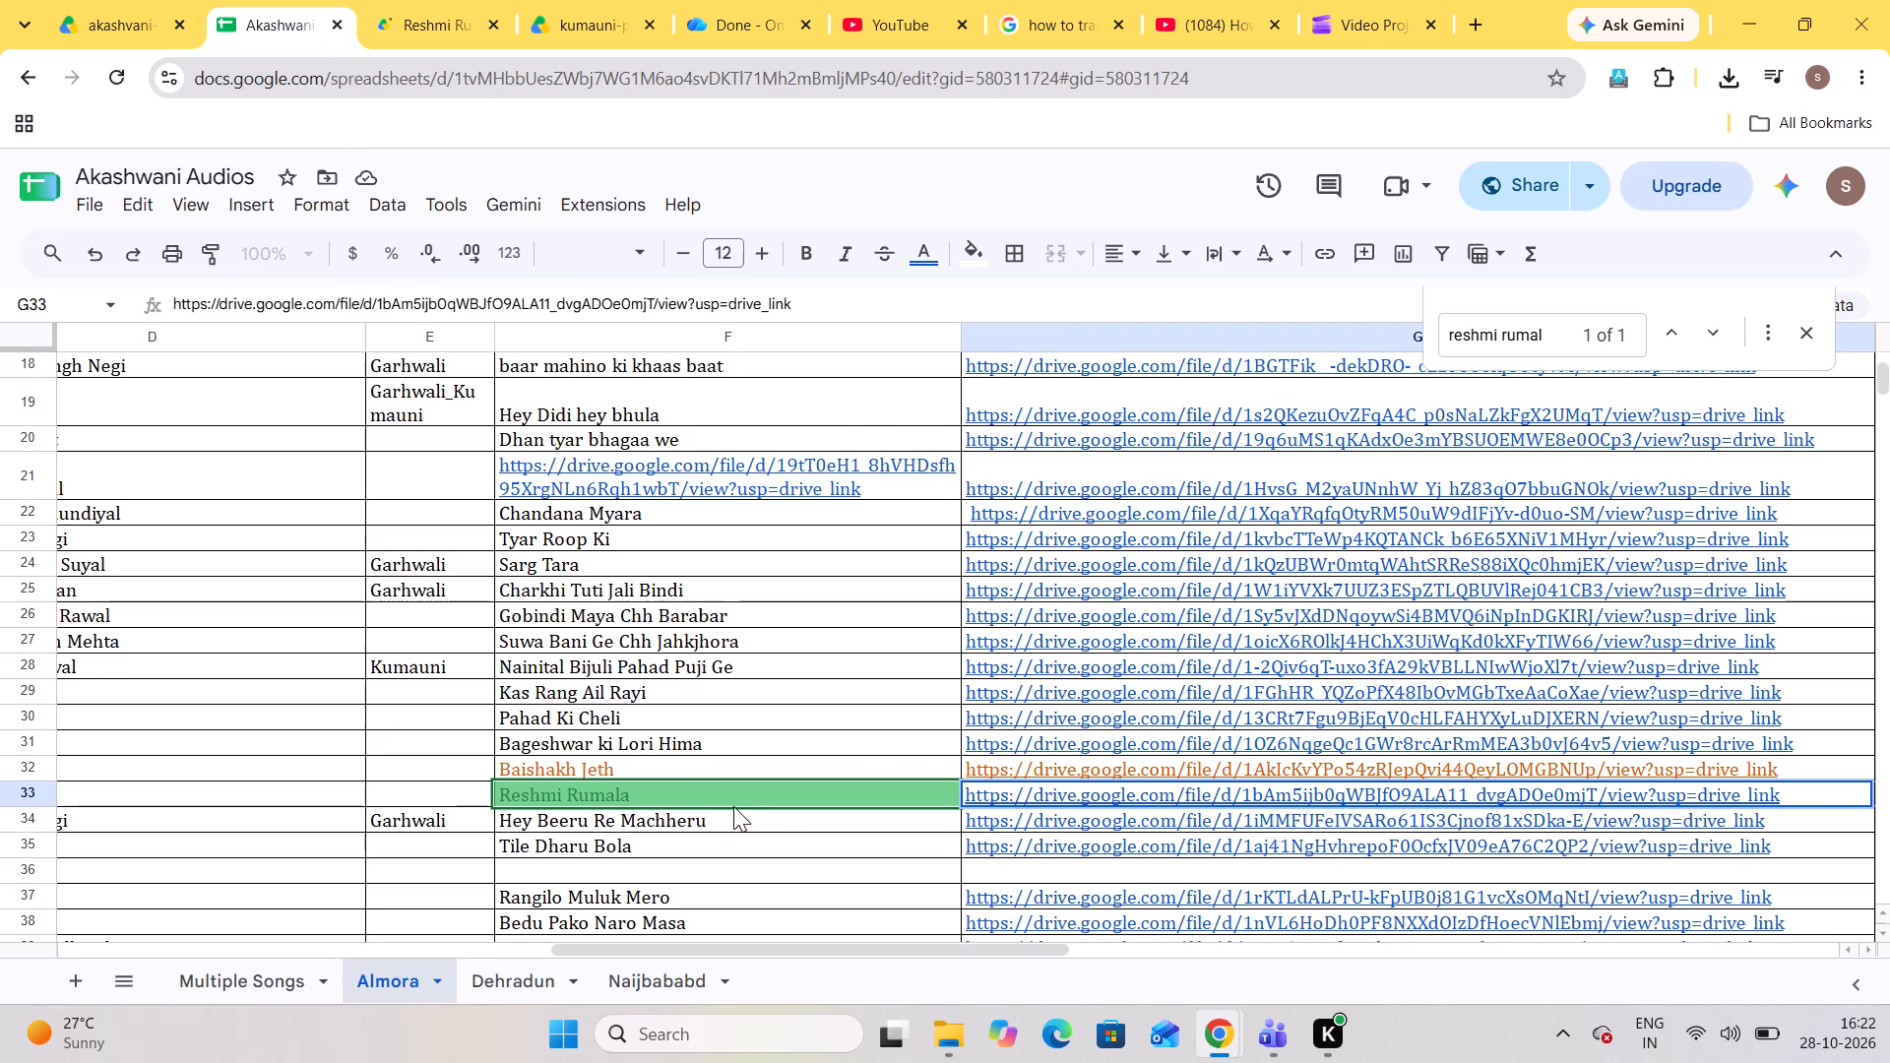
scroll(723, 816, "right", 3)
scroll(508, 789, "right", 2)
scroll(384, 817, "right", 1)
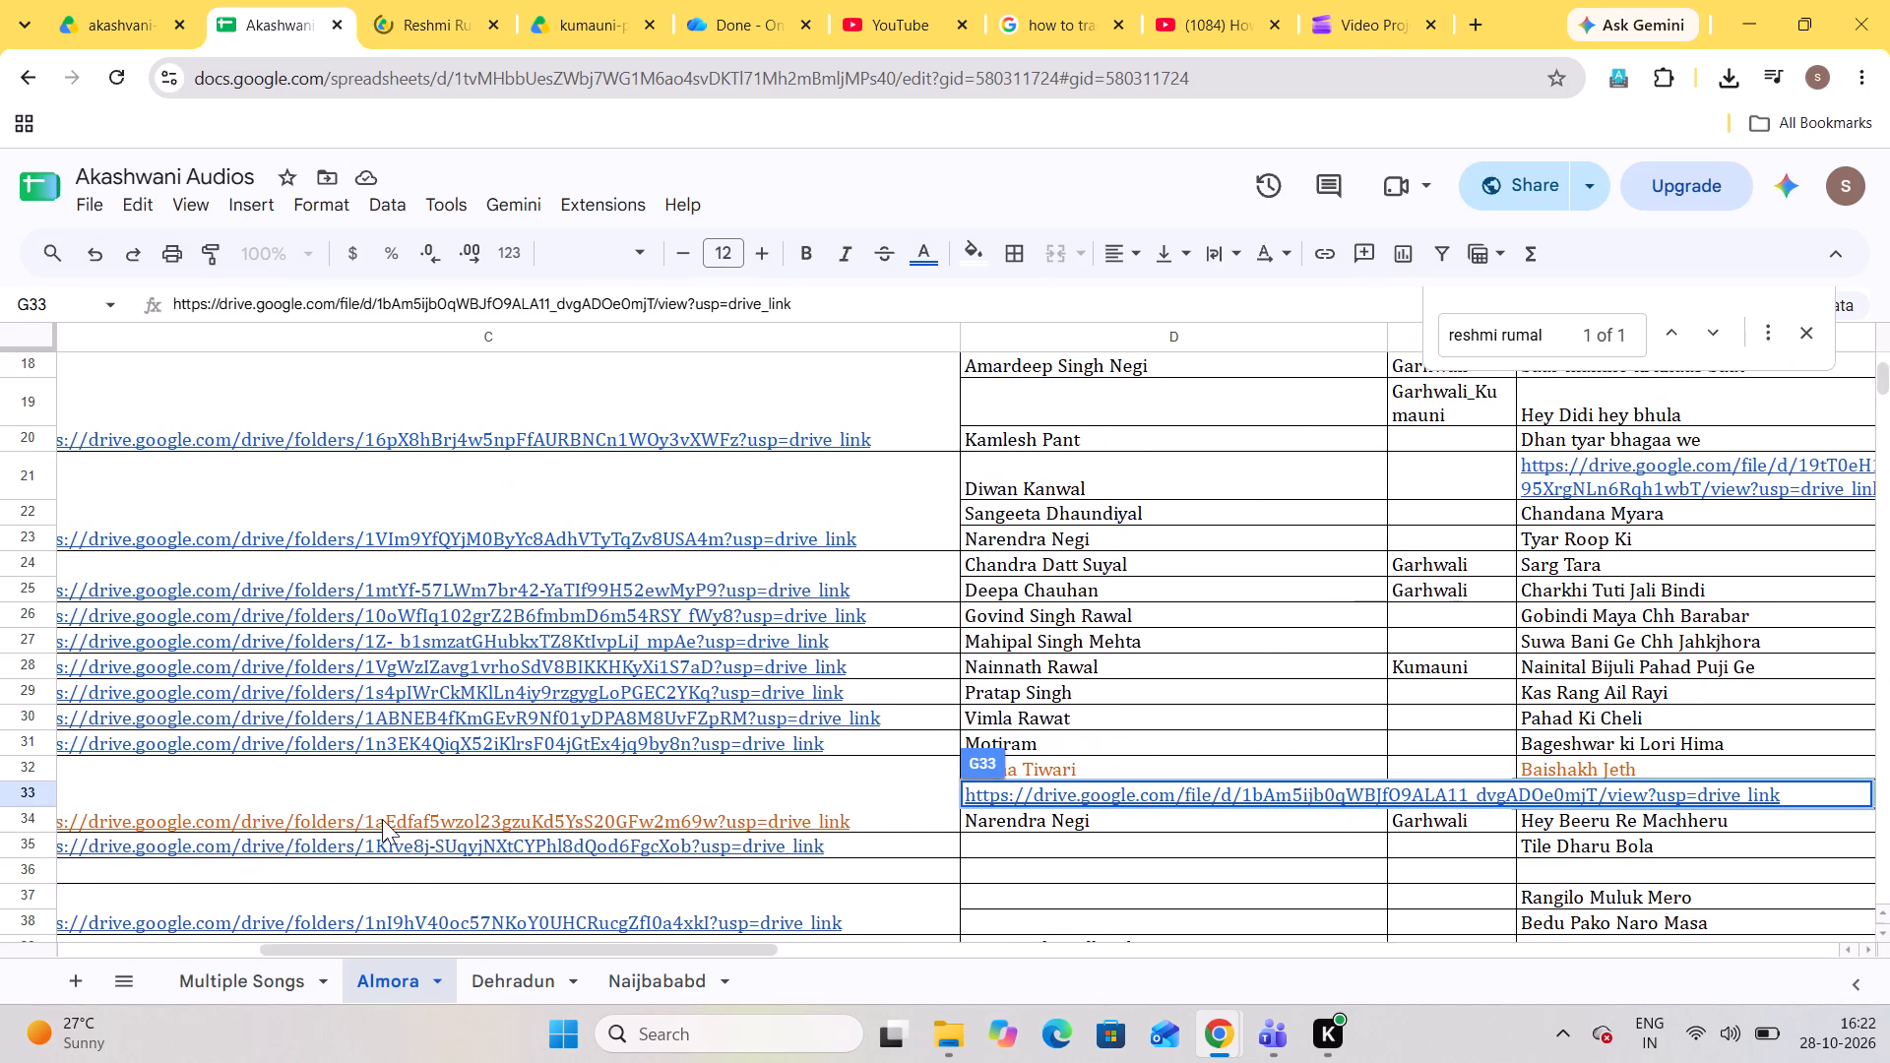
scroll(382, 819, "right", 1)
left_click(382, 818)
left_click(278, 907)
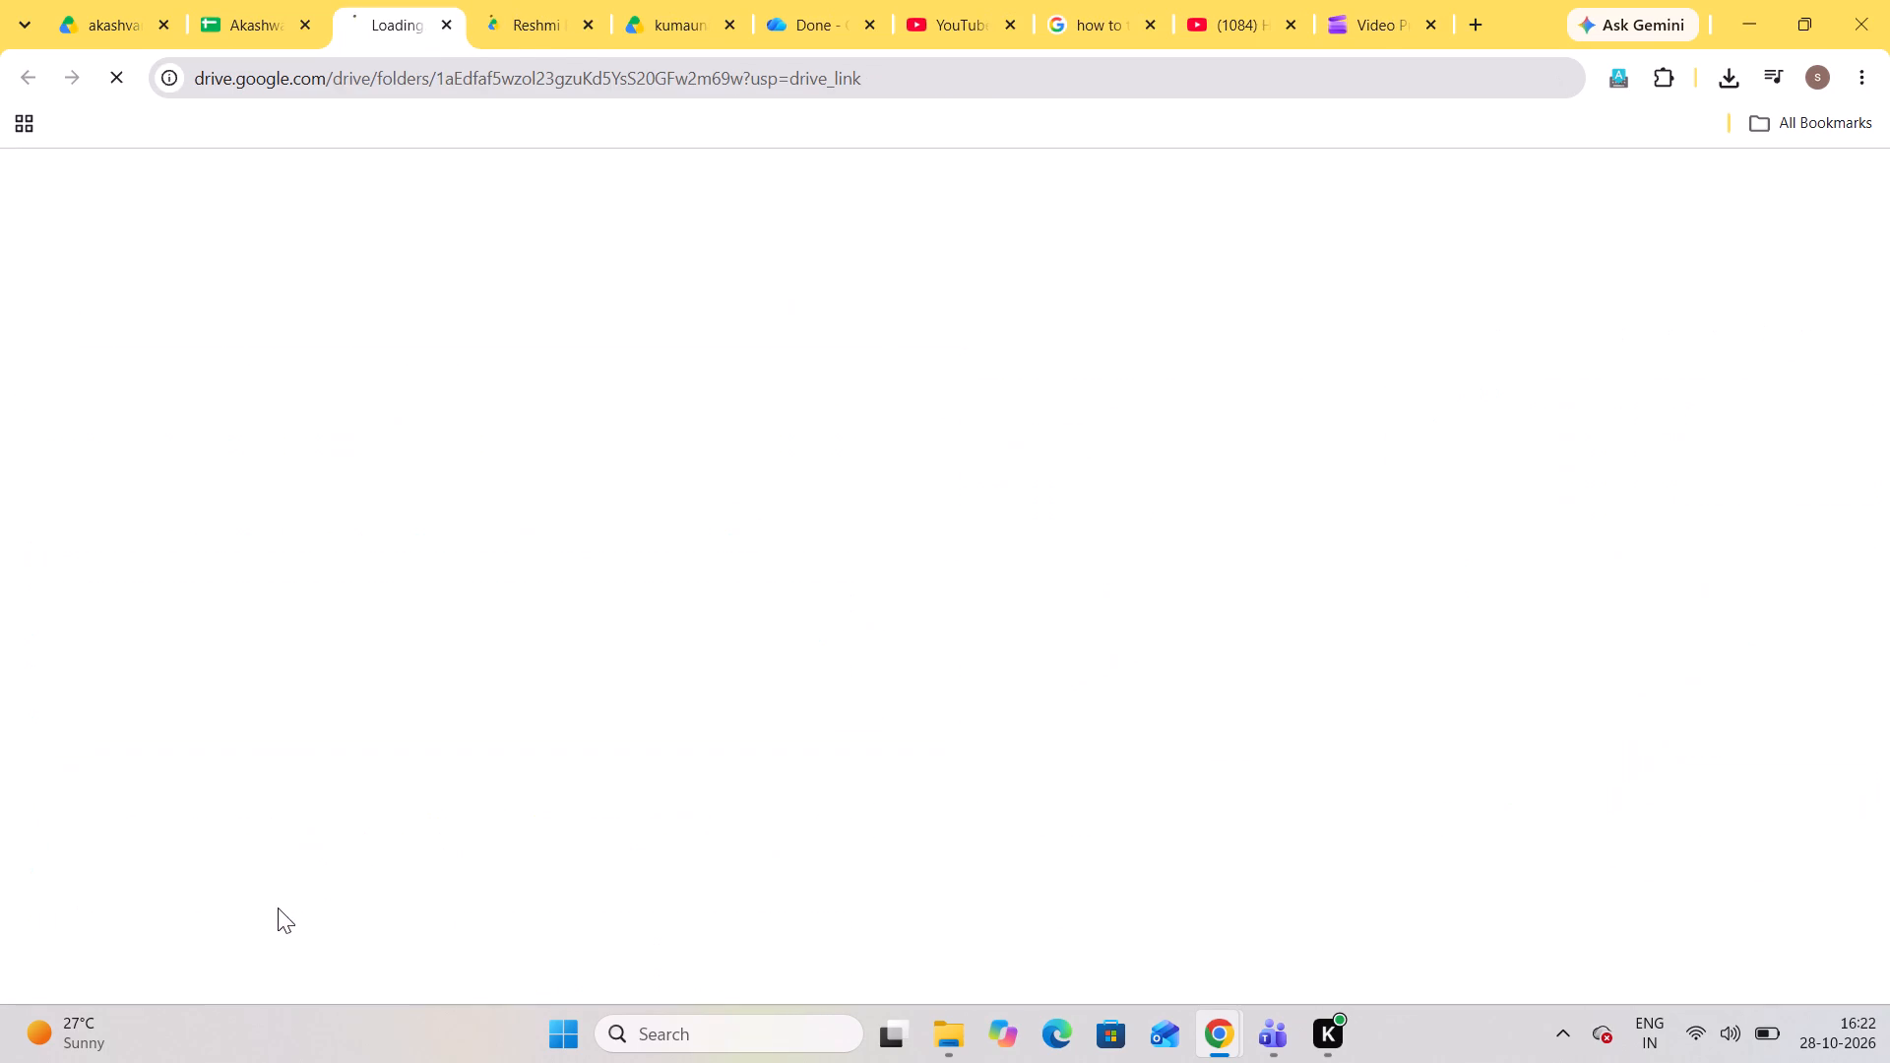
Try to play Reshmi Rumala.m4a in its open Drive tab, checking the folder tab's loading in between.
left_click(530, 25)
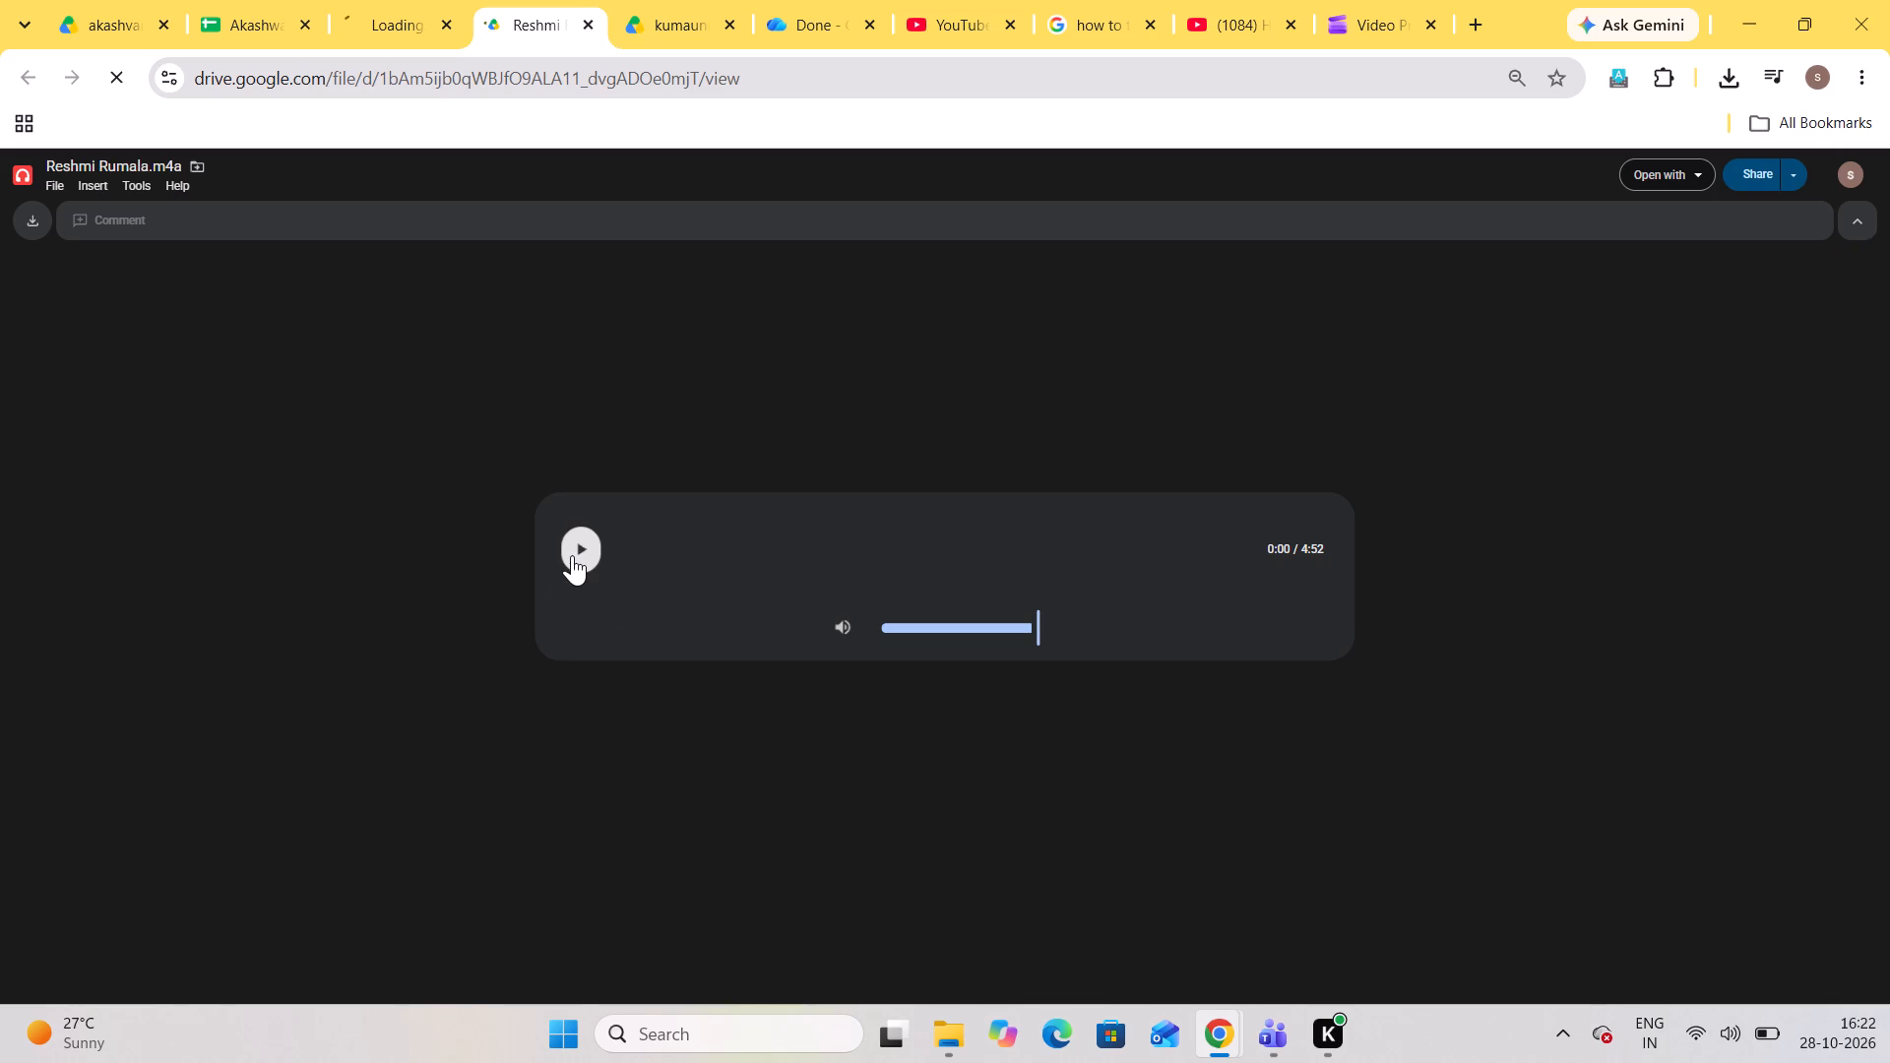
left_click(572, 555)
left_click(580, 540)
left_click(581, 540)
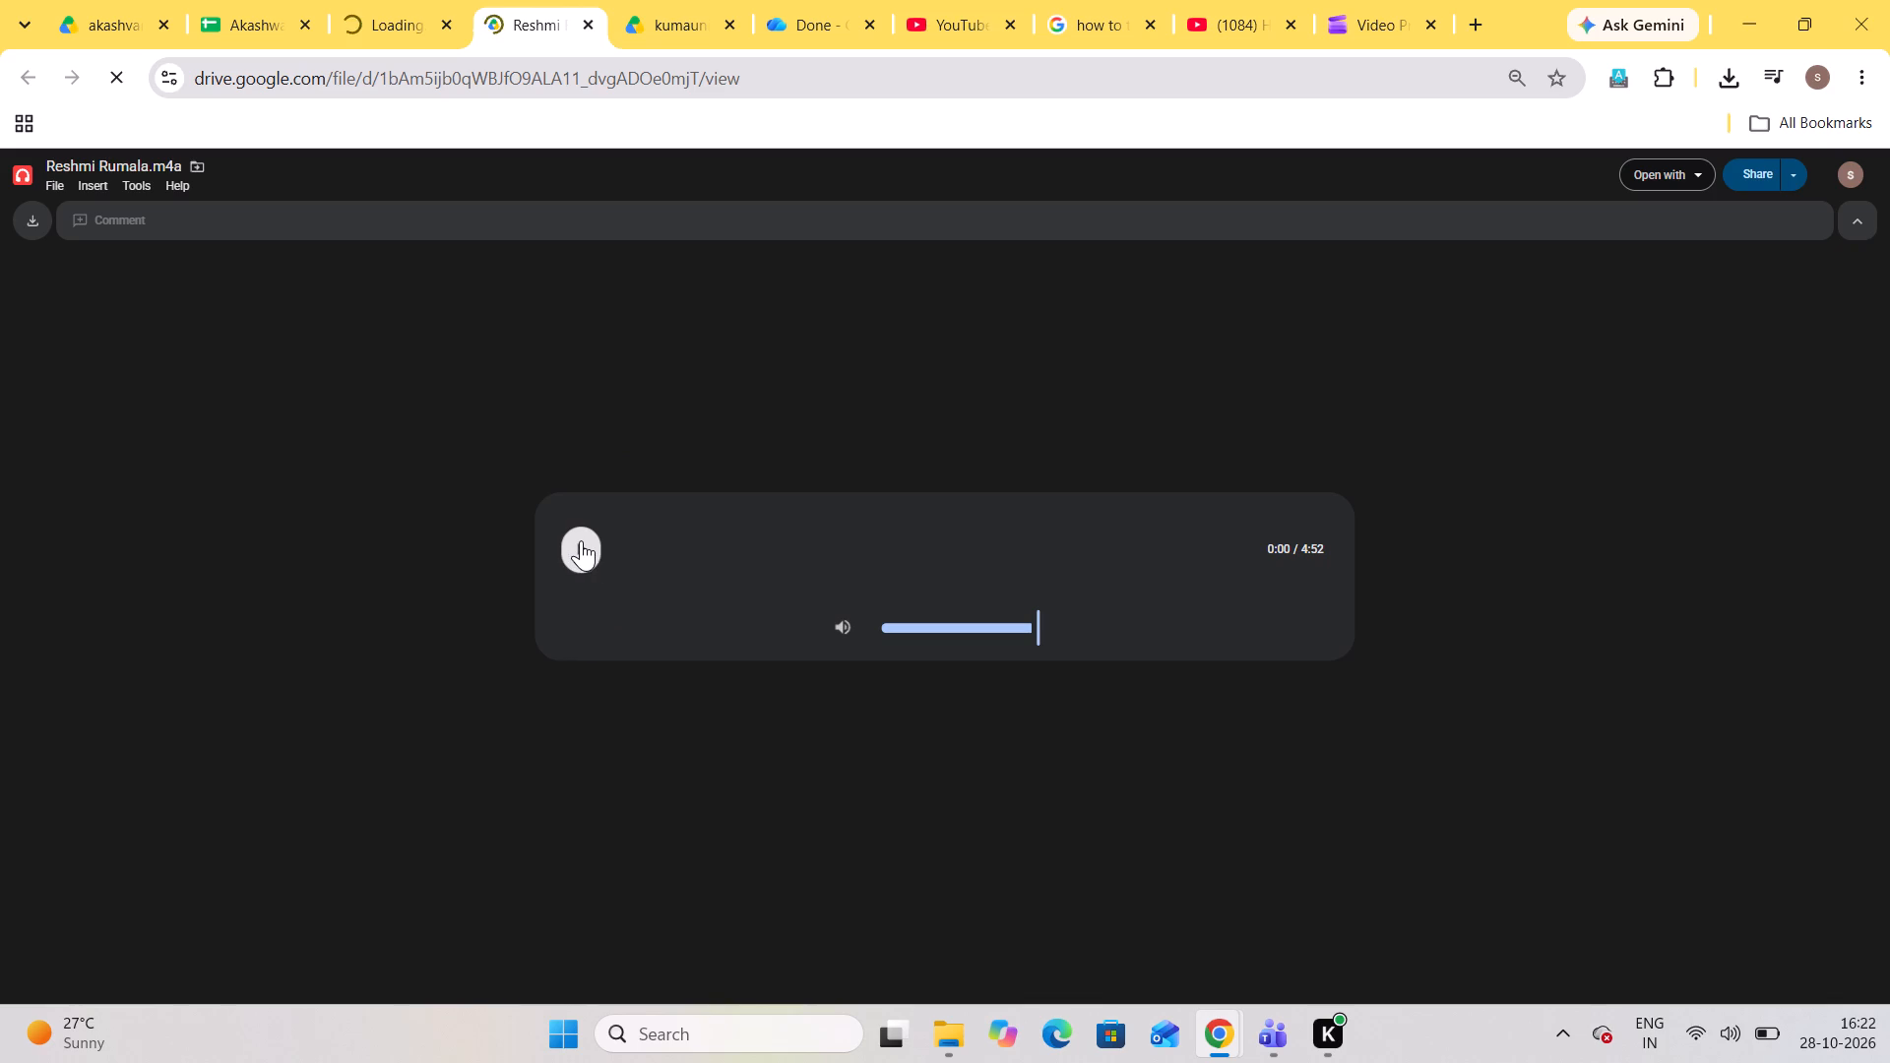
left_click(590, 555)
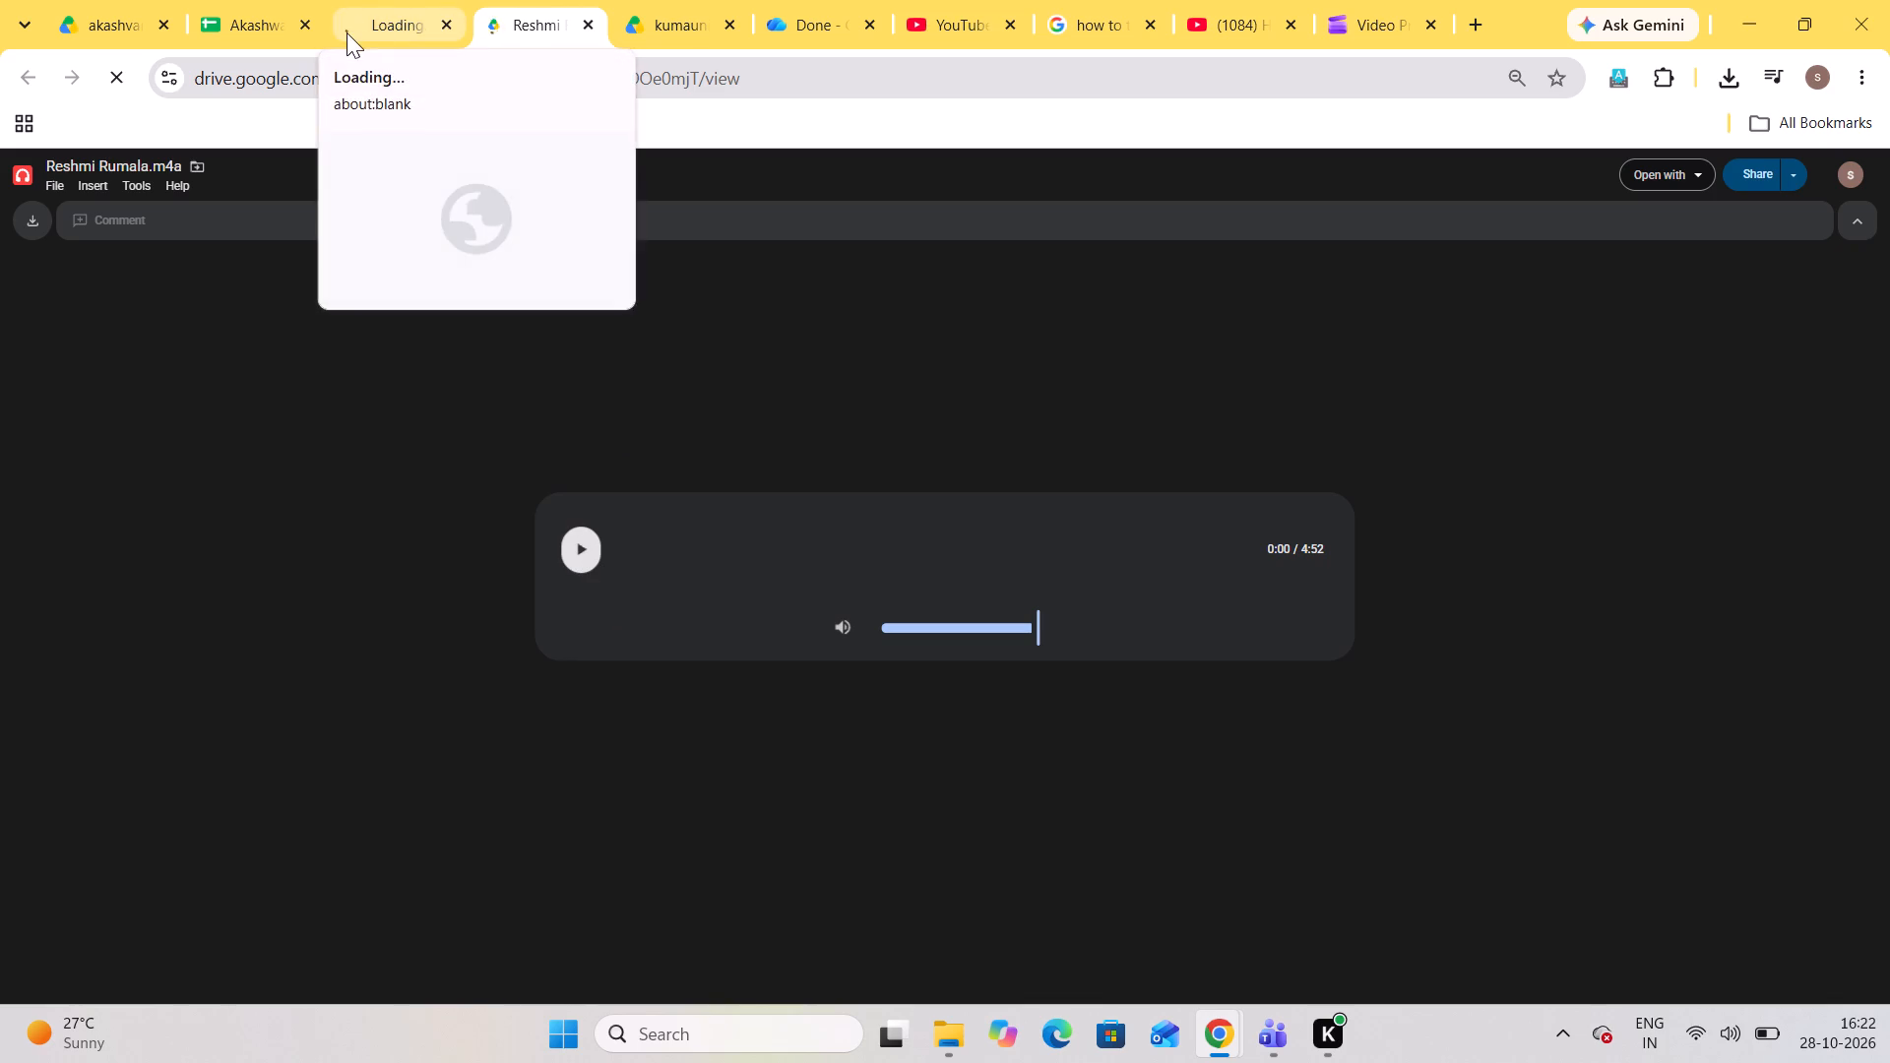
left_click(347, 32)
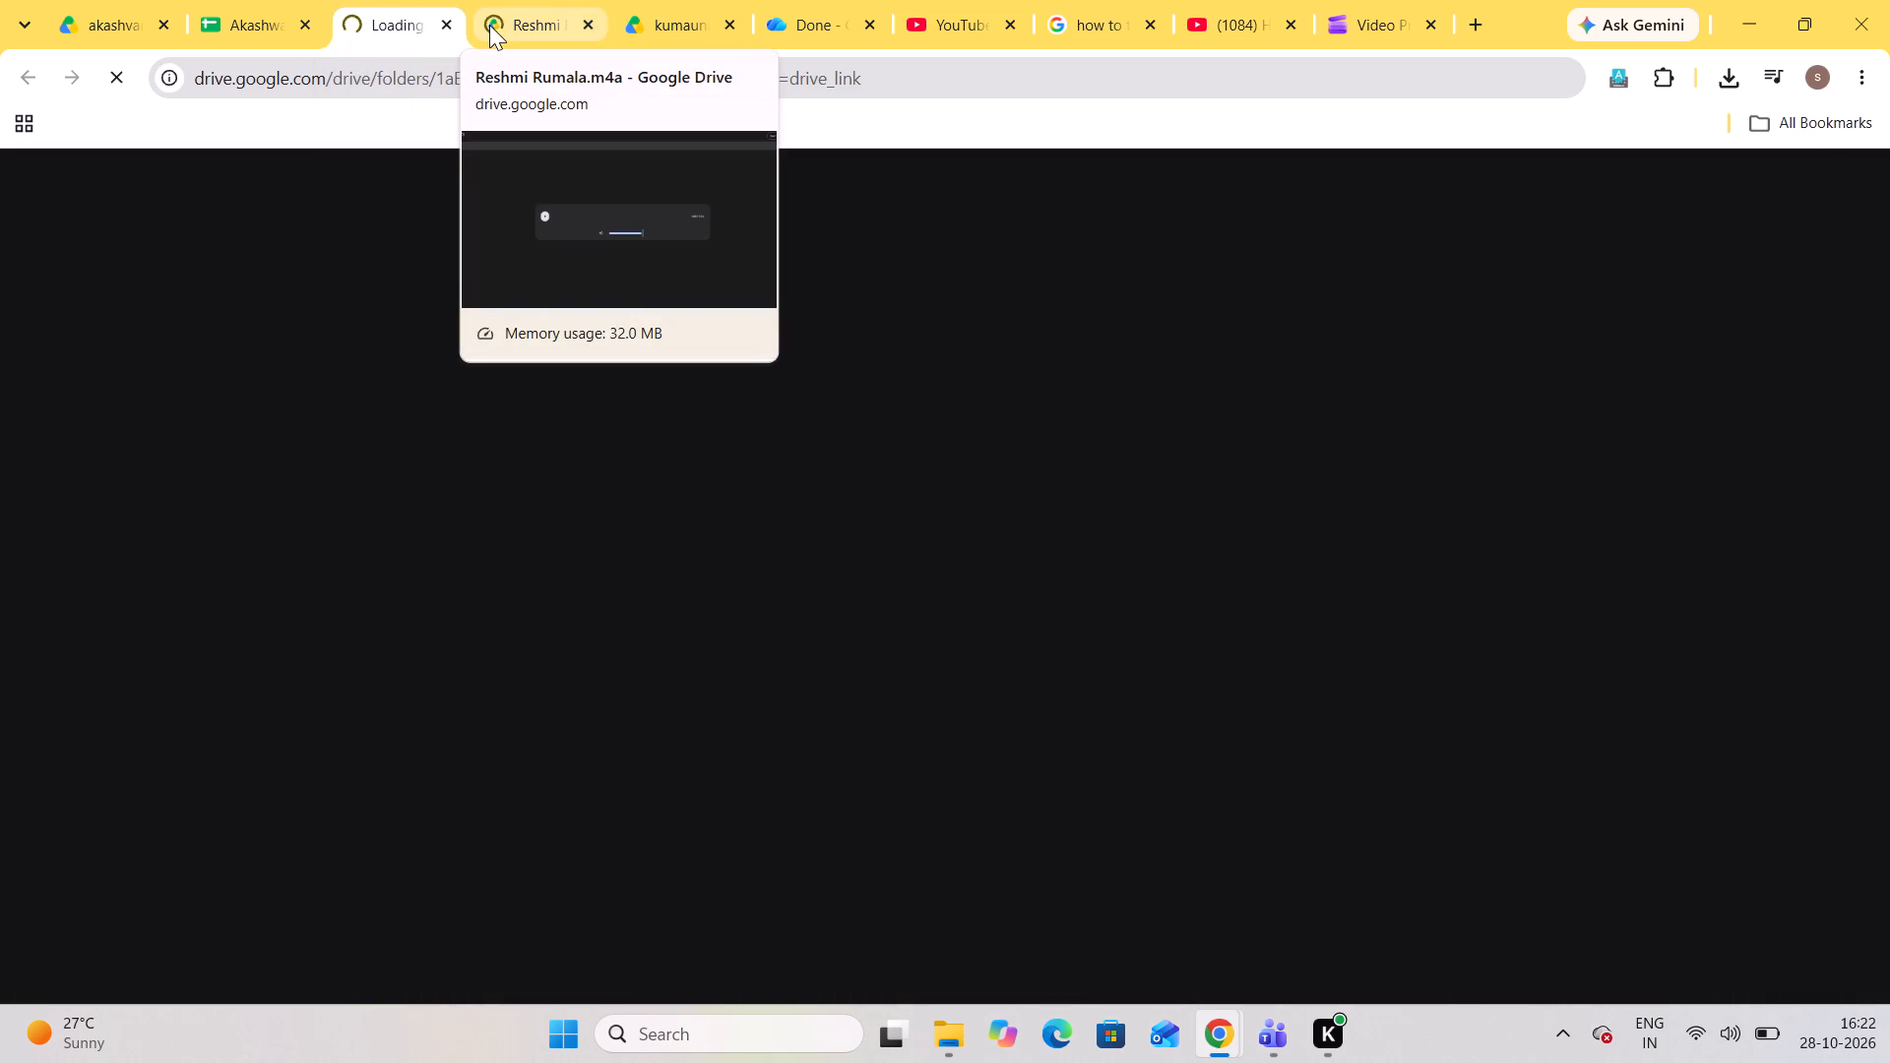
left_click(495, 18)
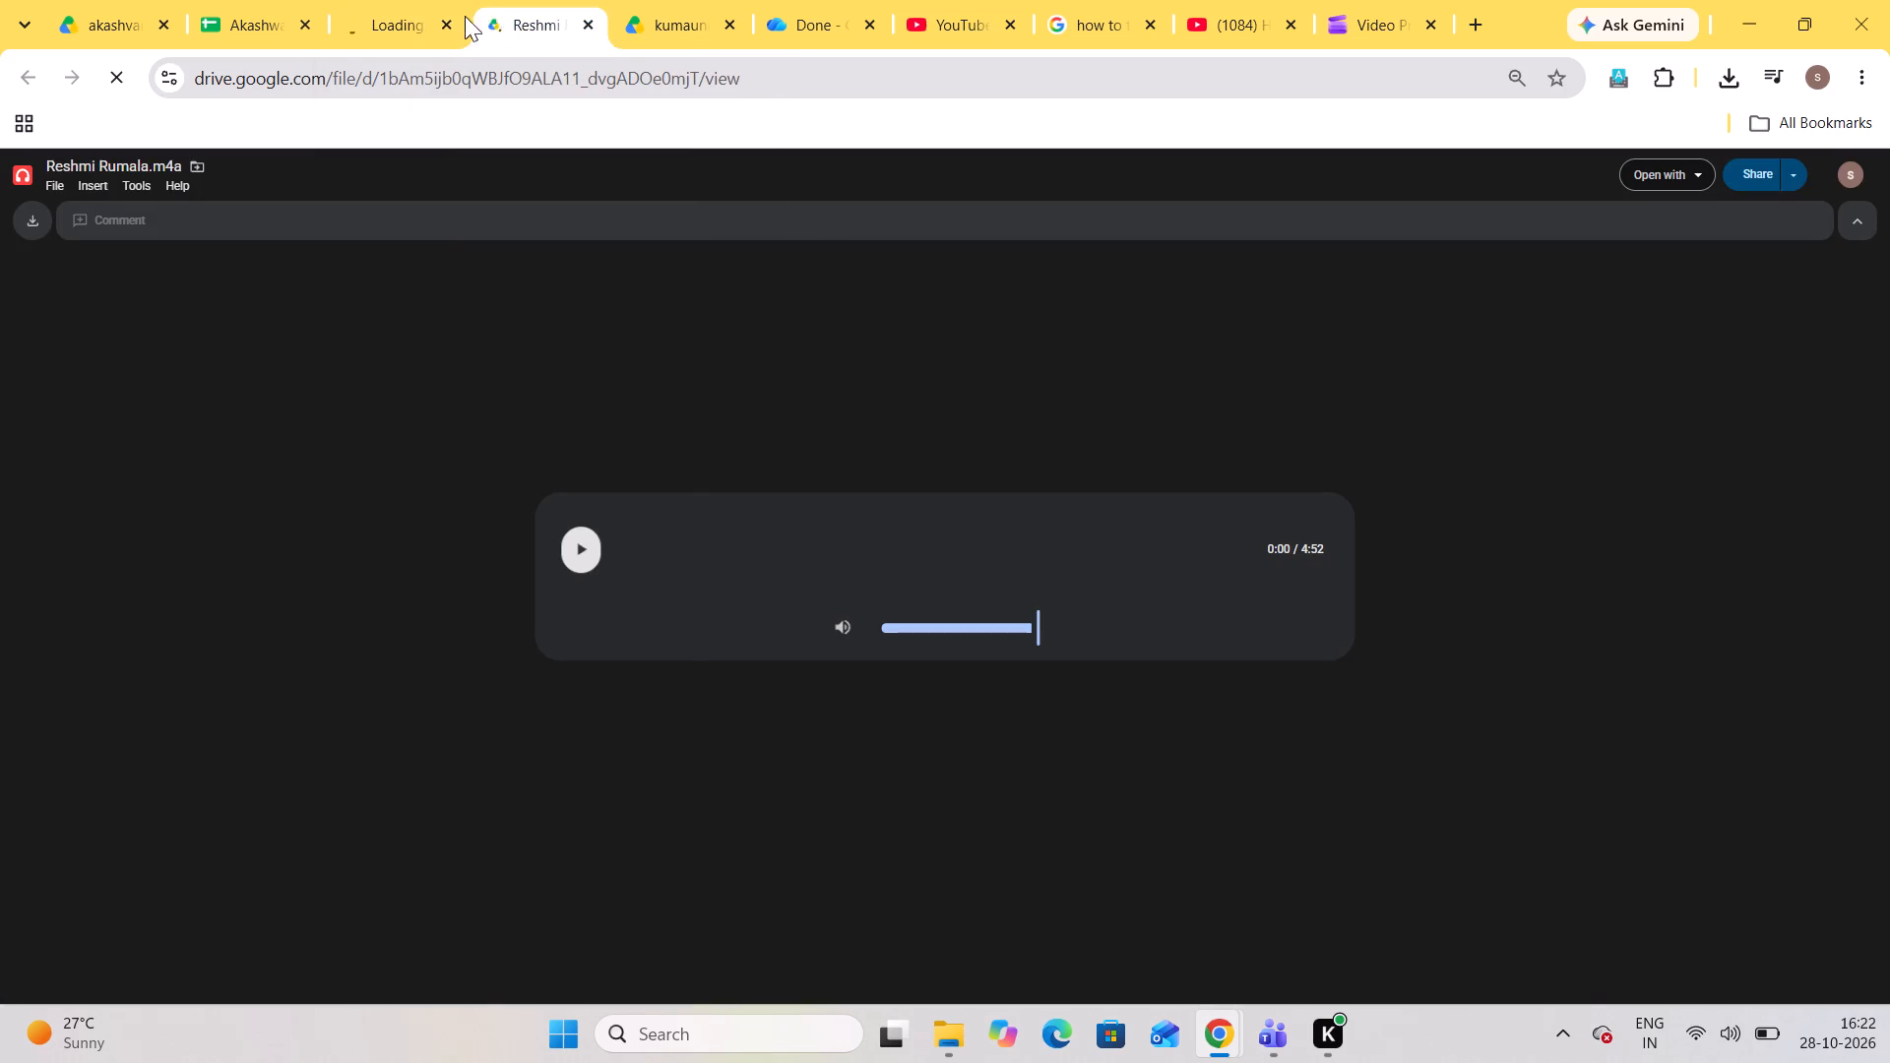
double_click(582, 557)
Back in Clipchamp, export the song clip as audio-only under the file name "kumauni-reshmi rumal".
left_click(1360, 14)
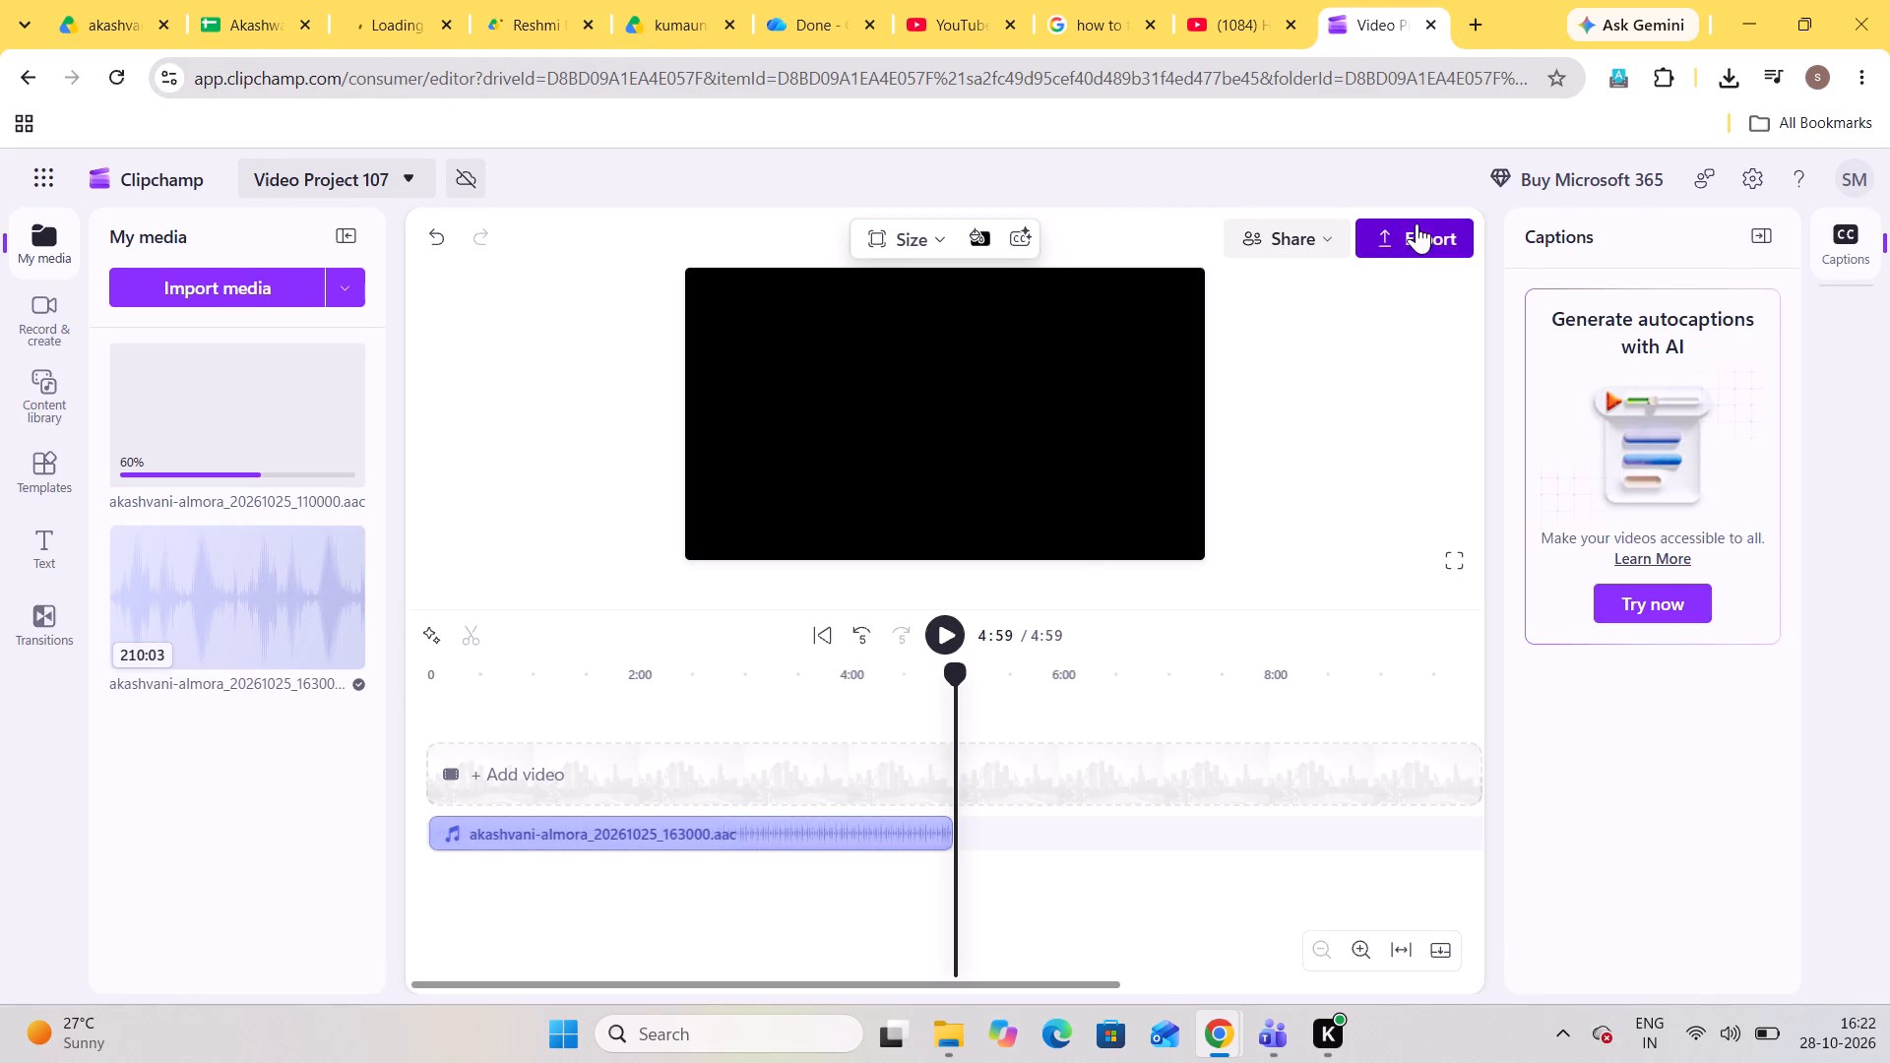
left_click(1417, 227)
left_click(1248, 718)
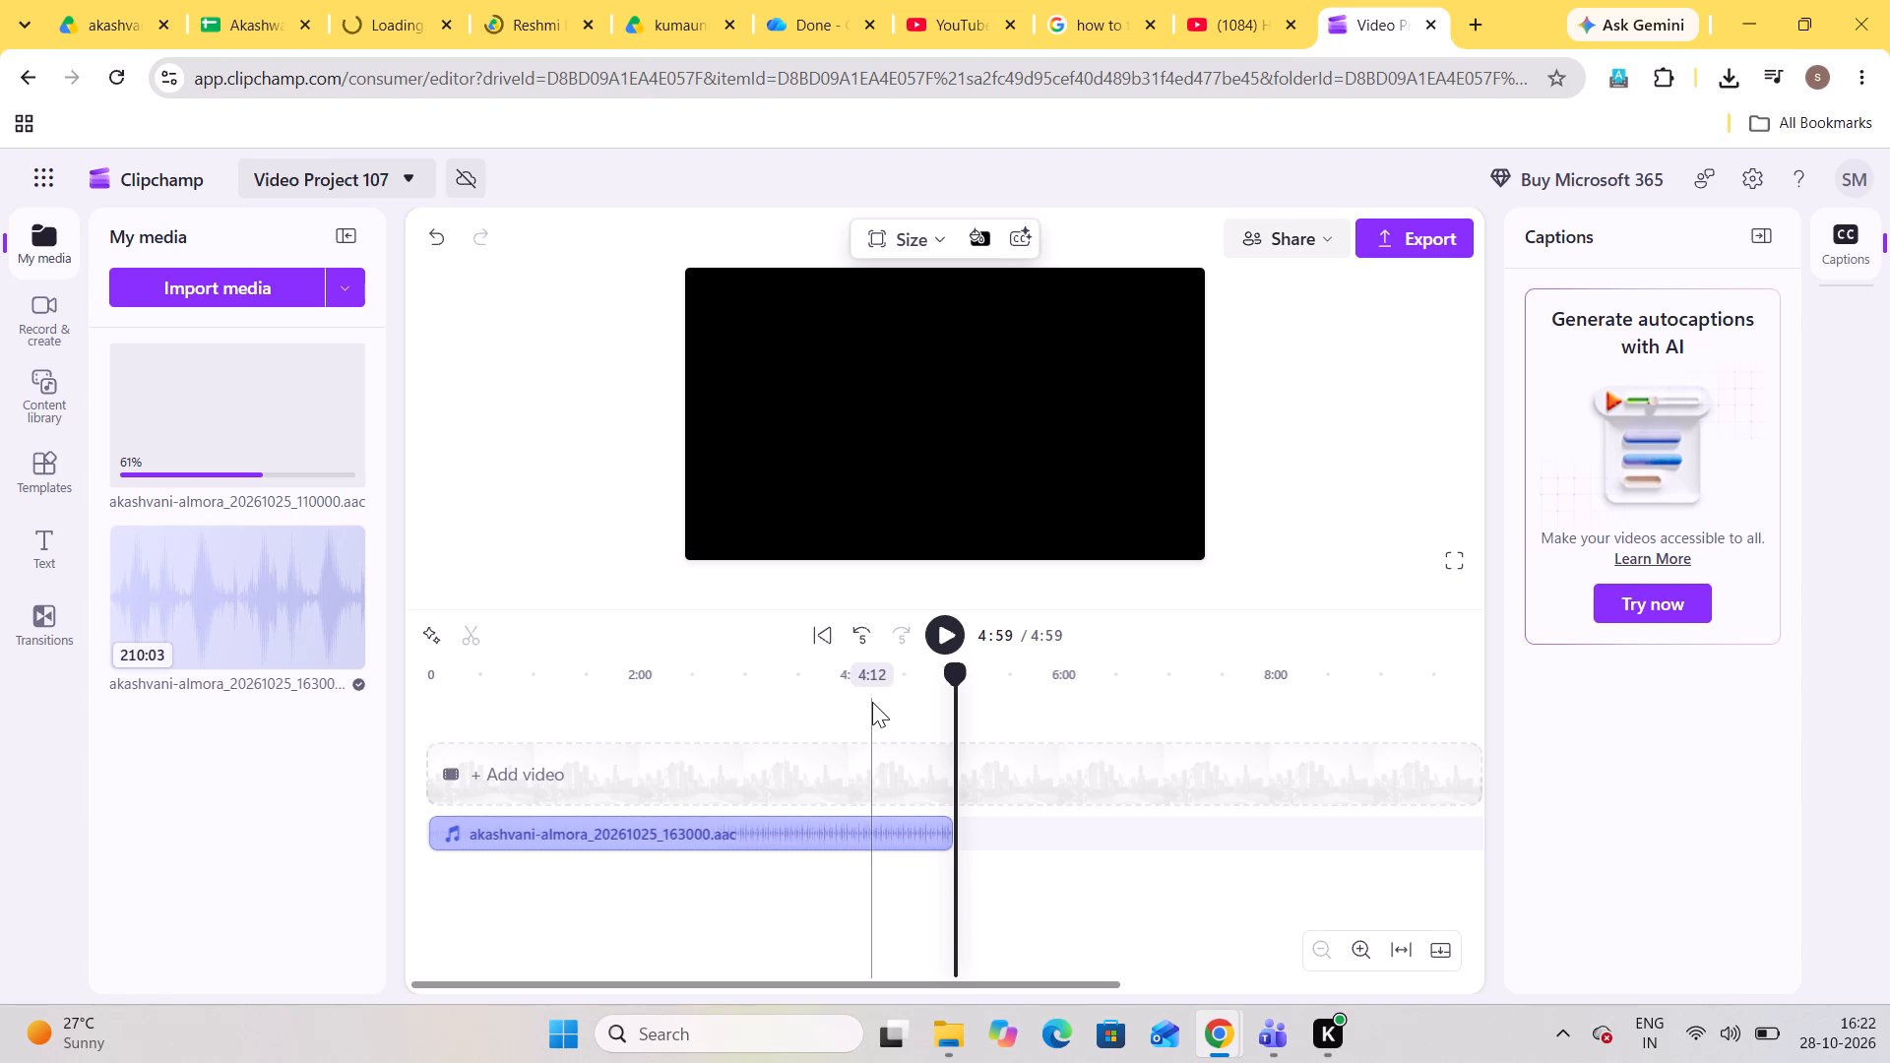
left_click(1400, 239)
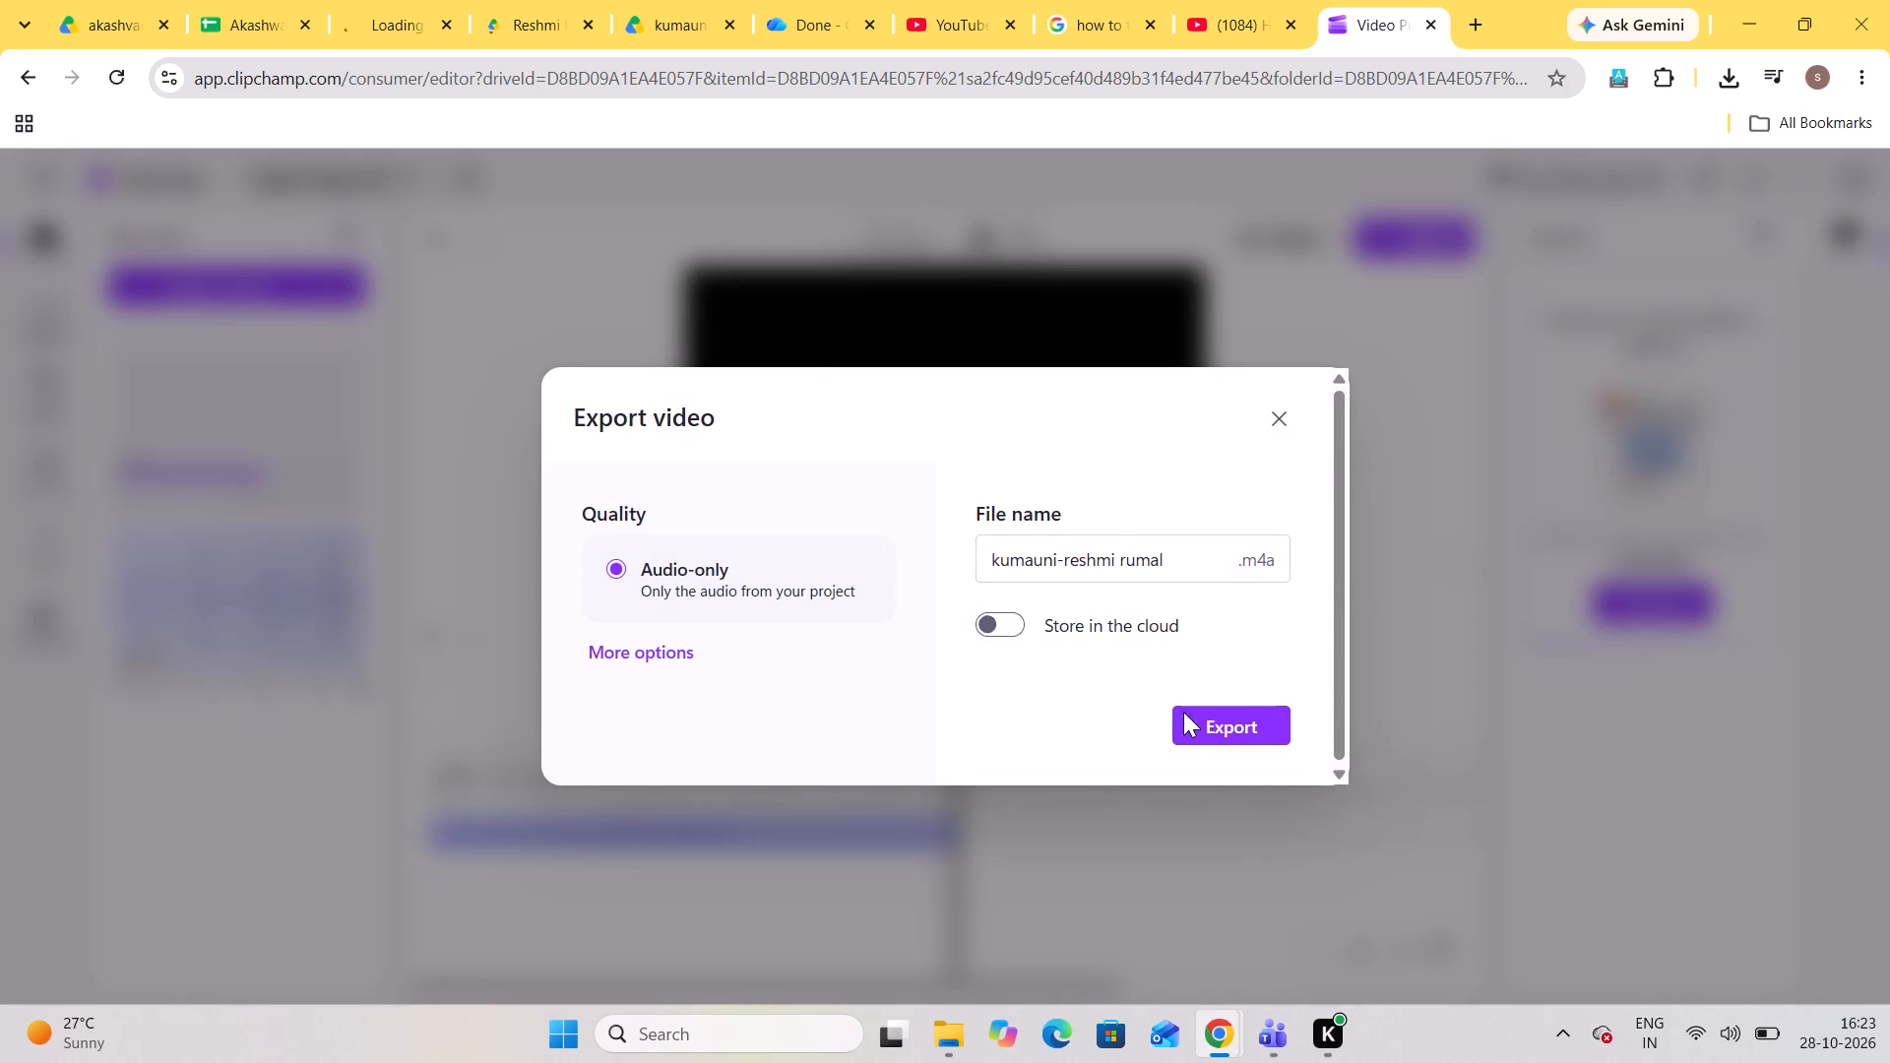
left_click(1187, 728)
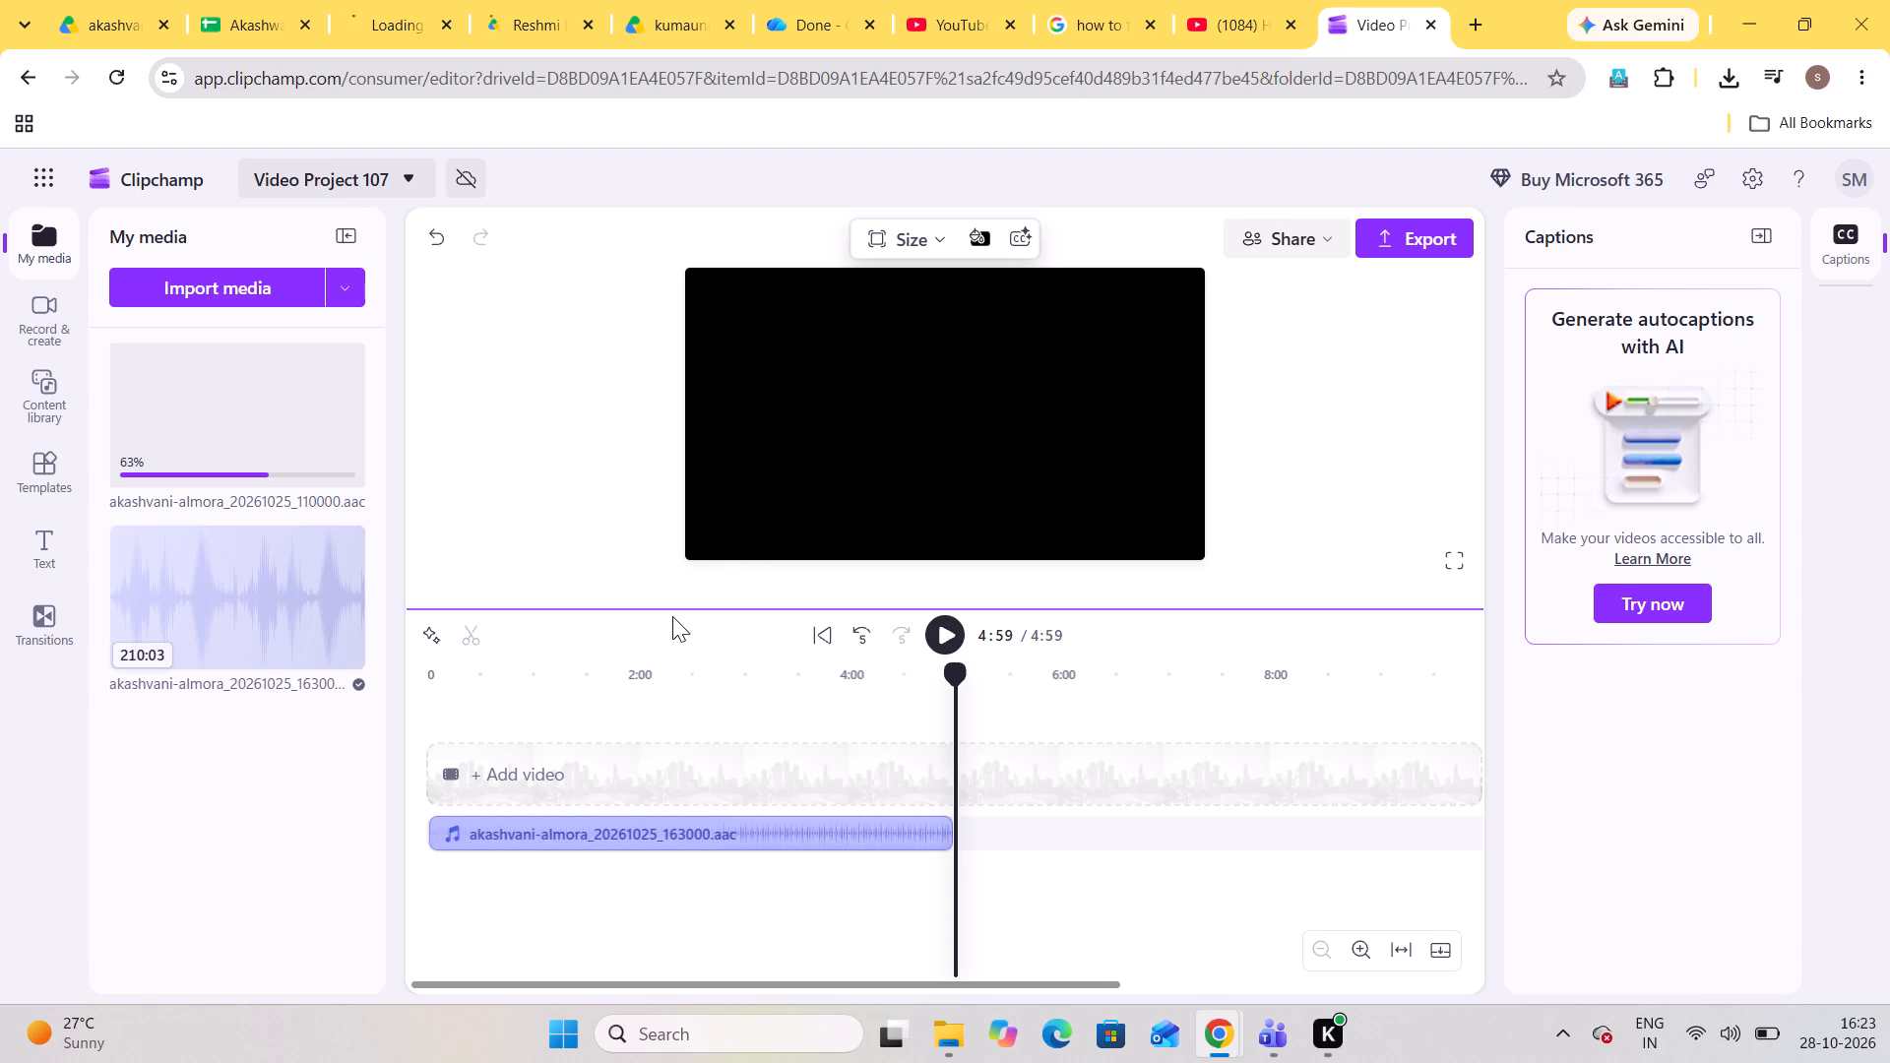
left_click_drag(680, 599, 721, 744)
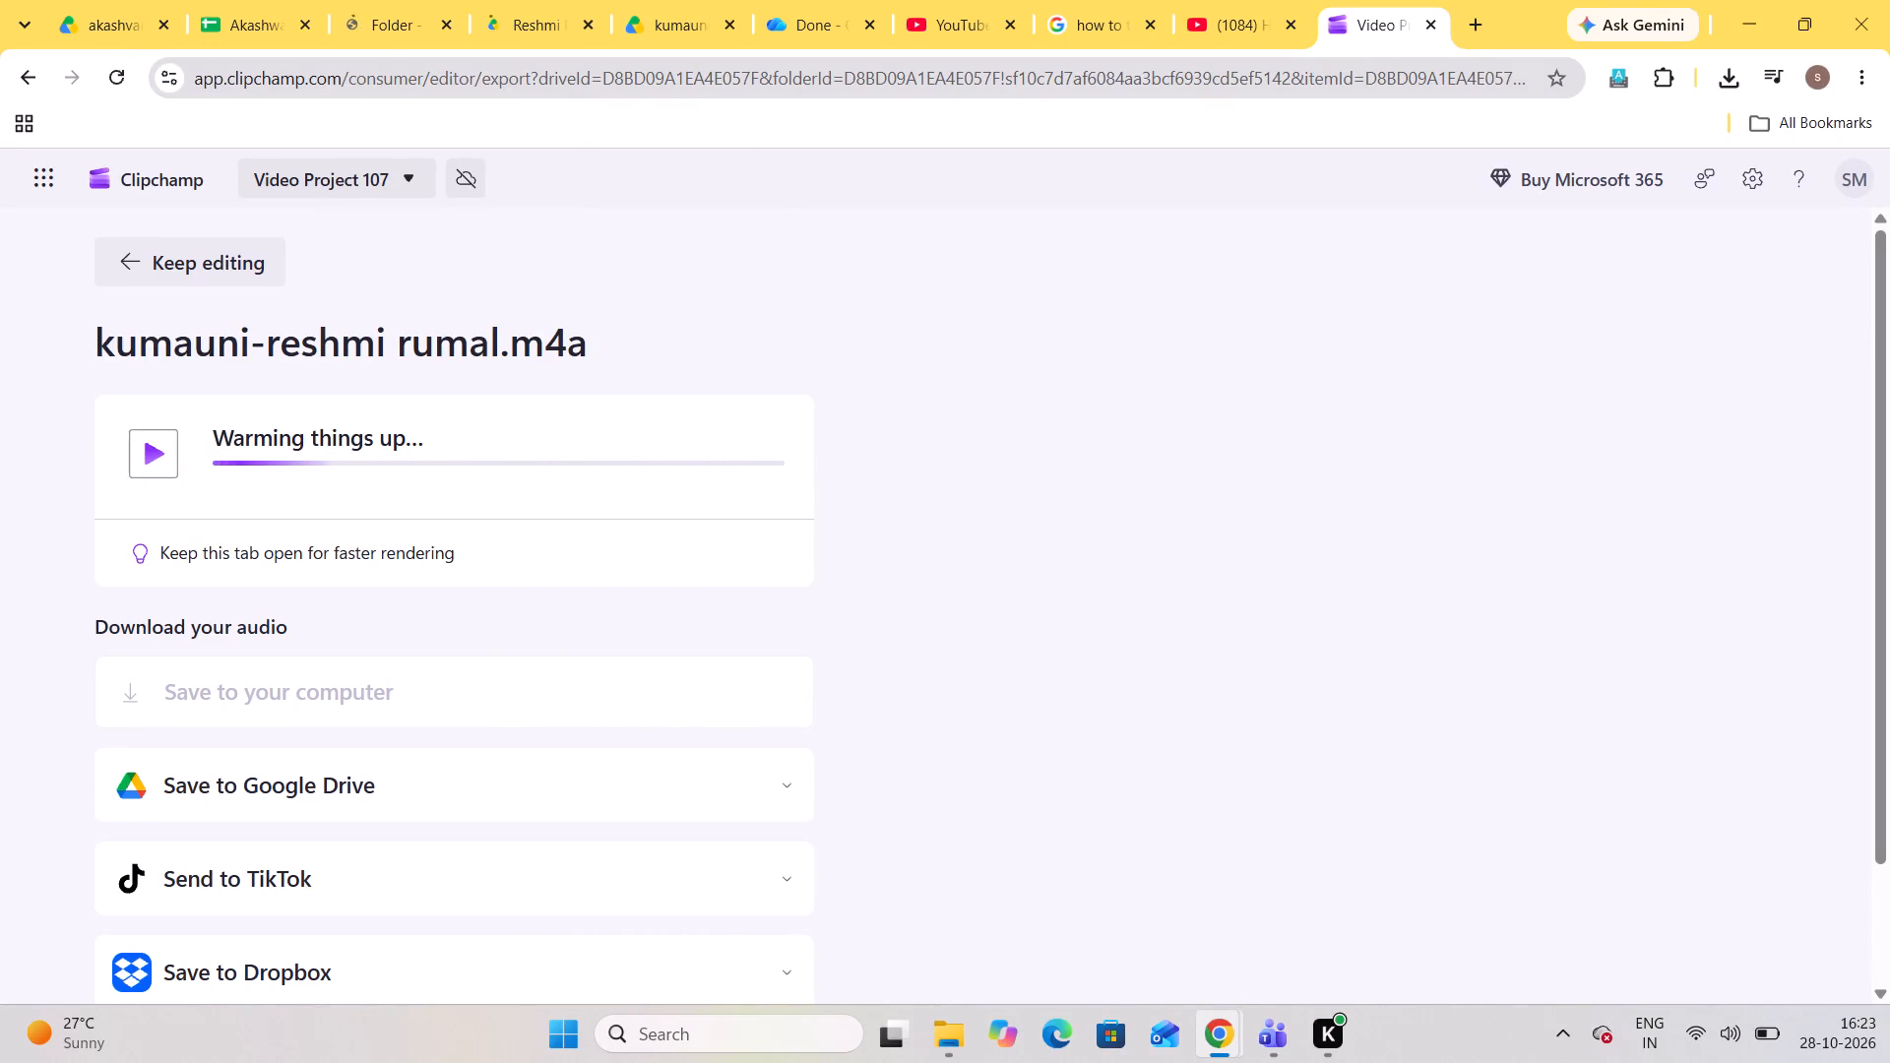
Open Reshmi Rumala.m4a from the pbaudio122_20260602_135739 Drive folder and play it from about 0:19 to compare the song.
left_click(405, 26)
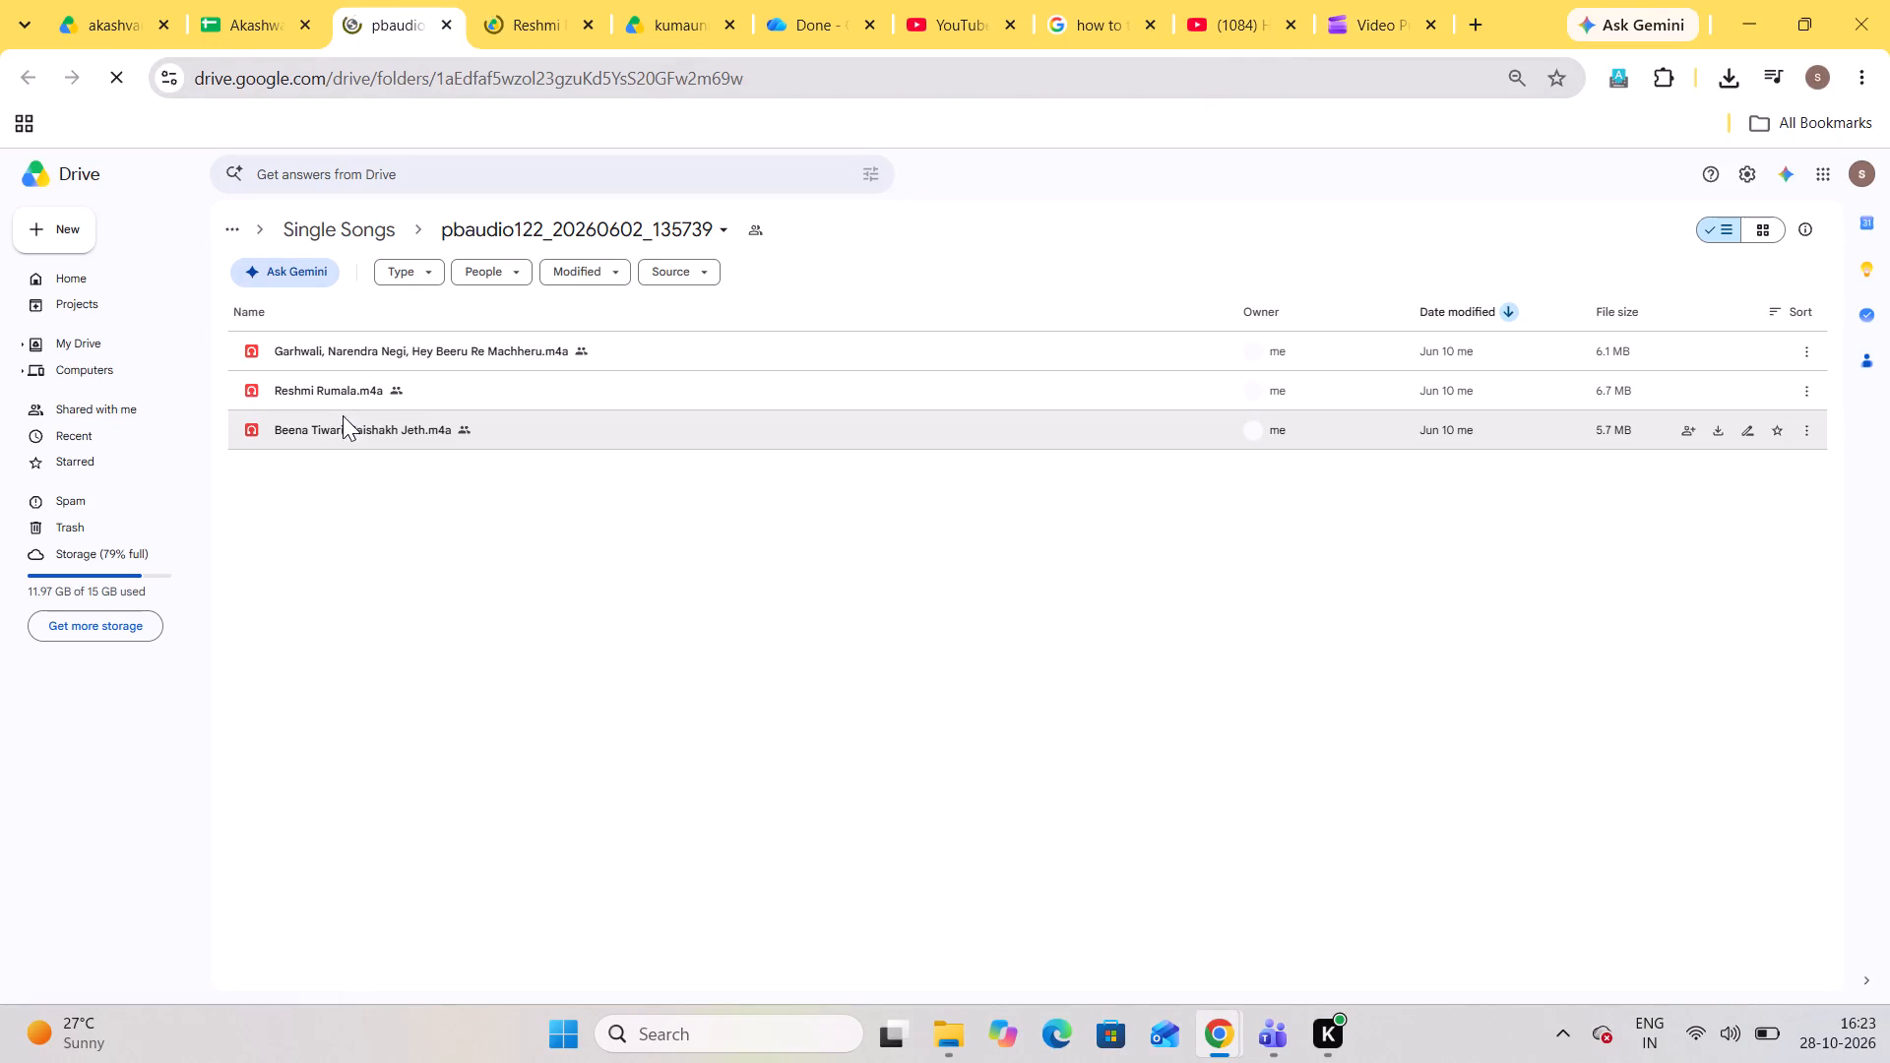
double_click(335, 395)
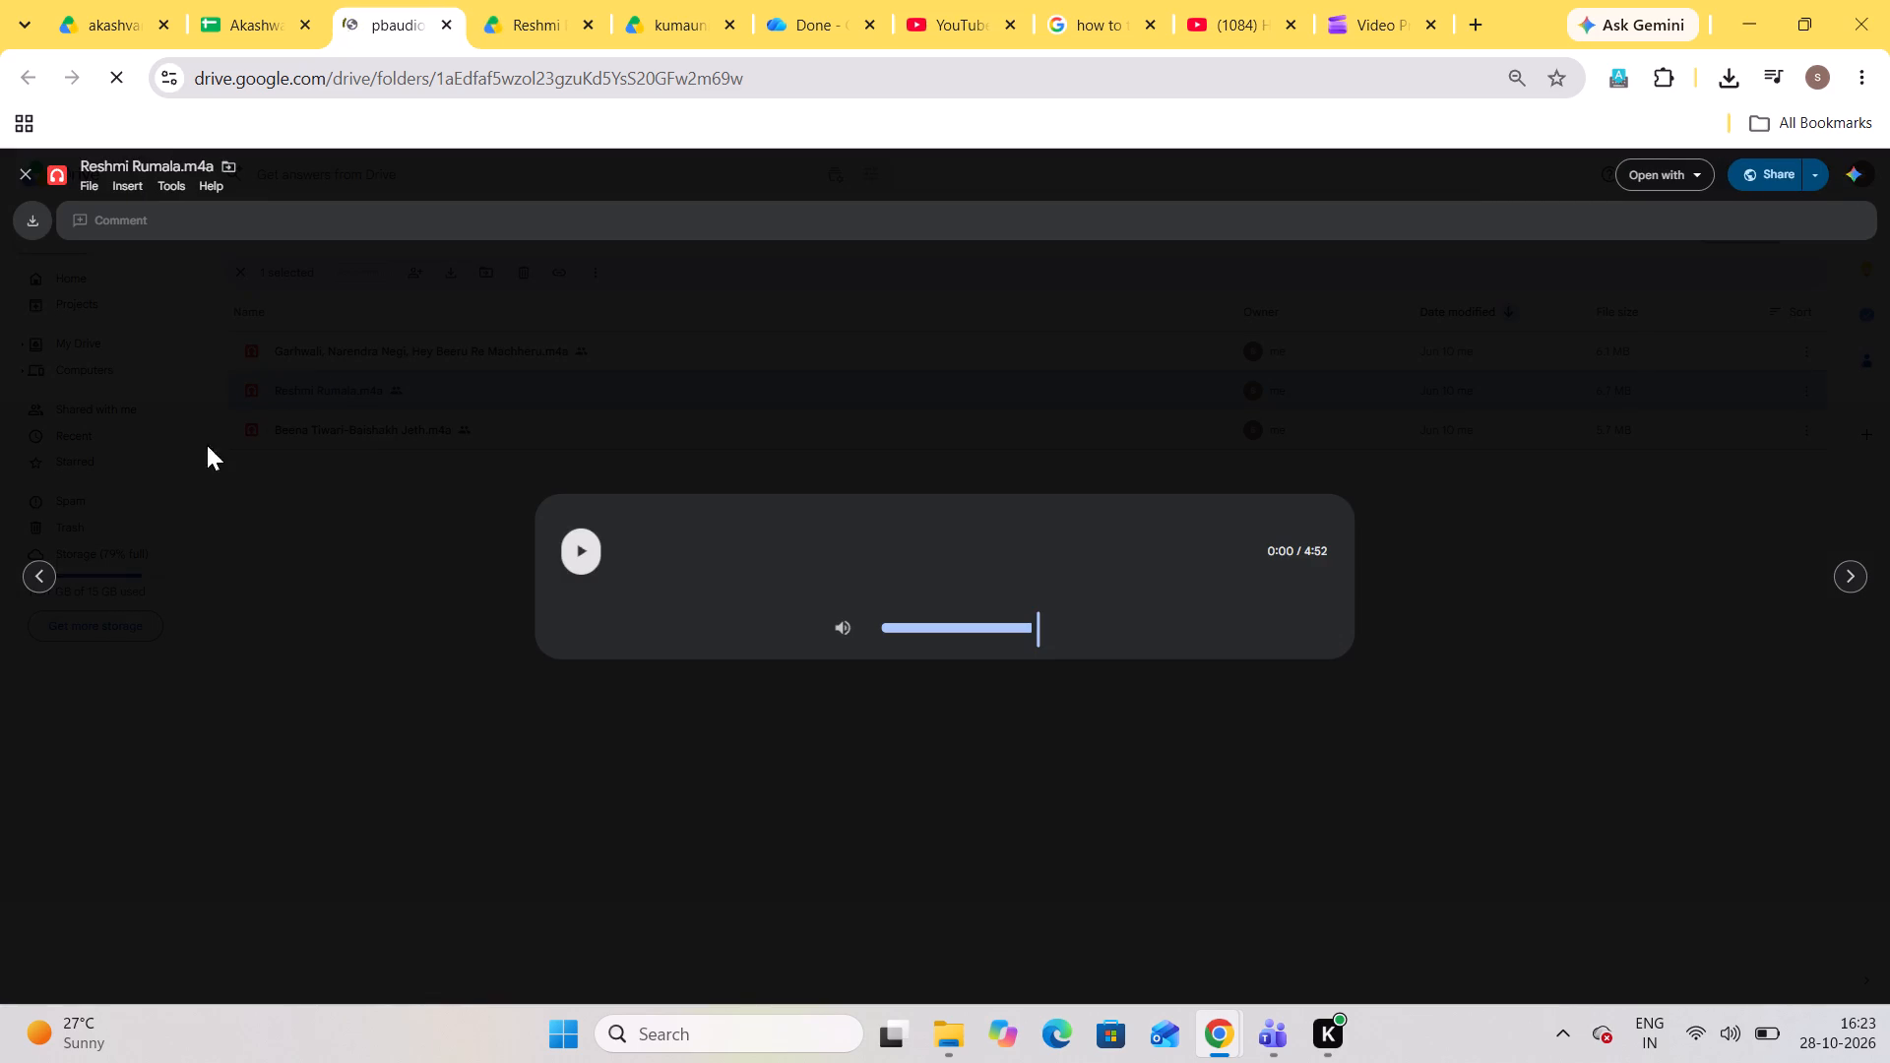
left_click(594, 558)
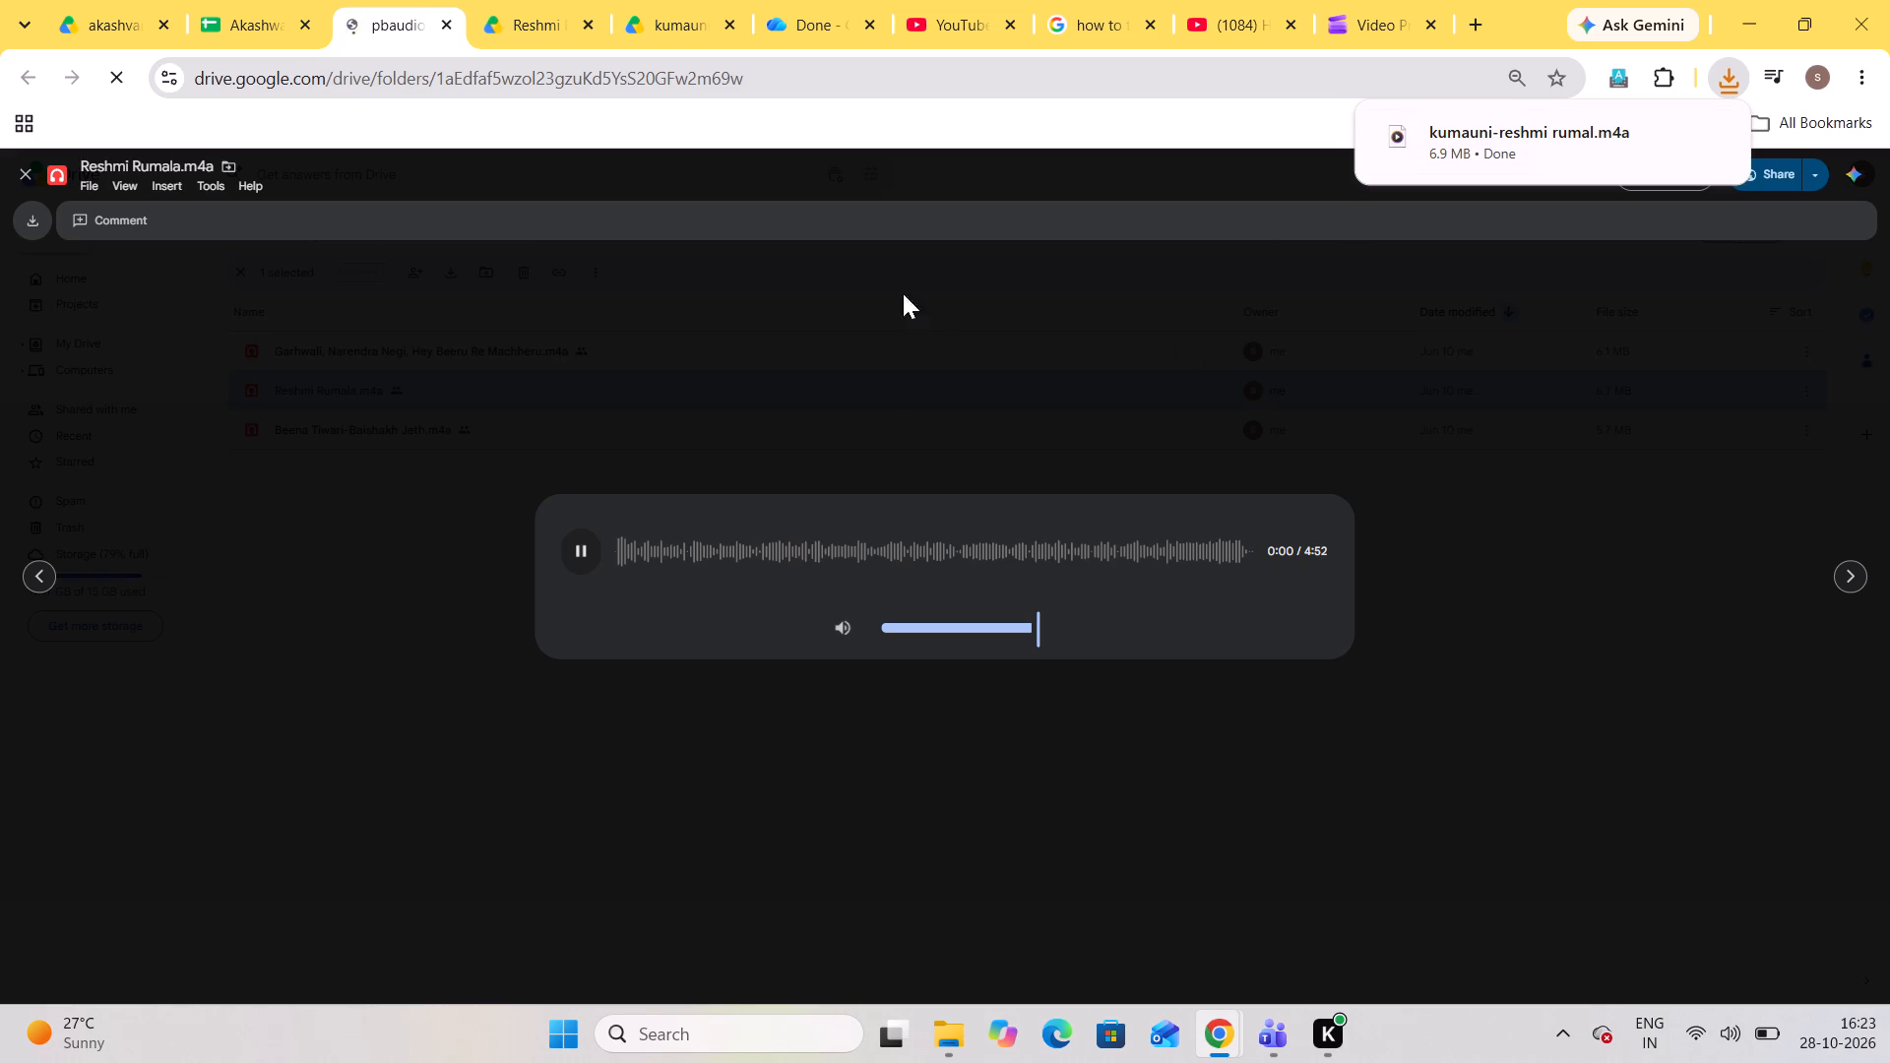
left_click(656, 559)
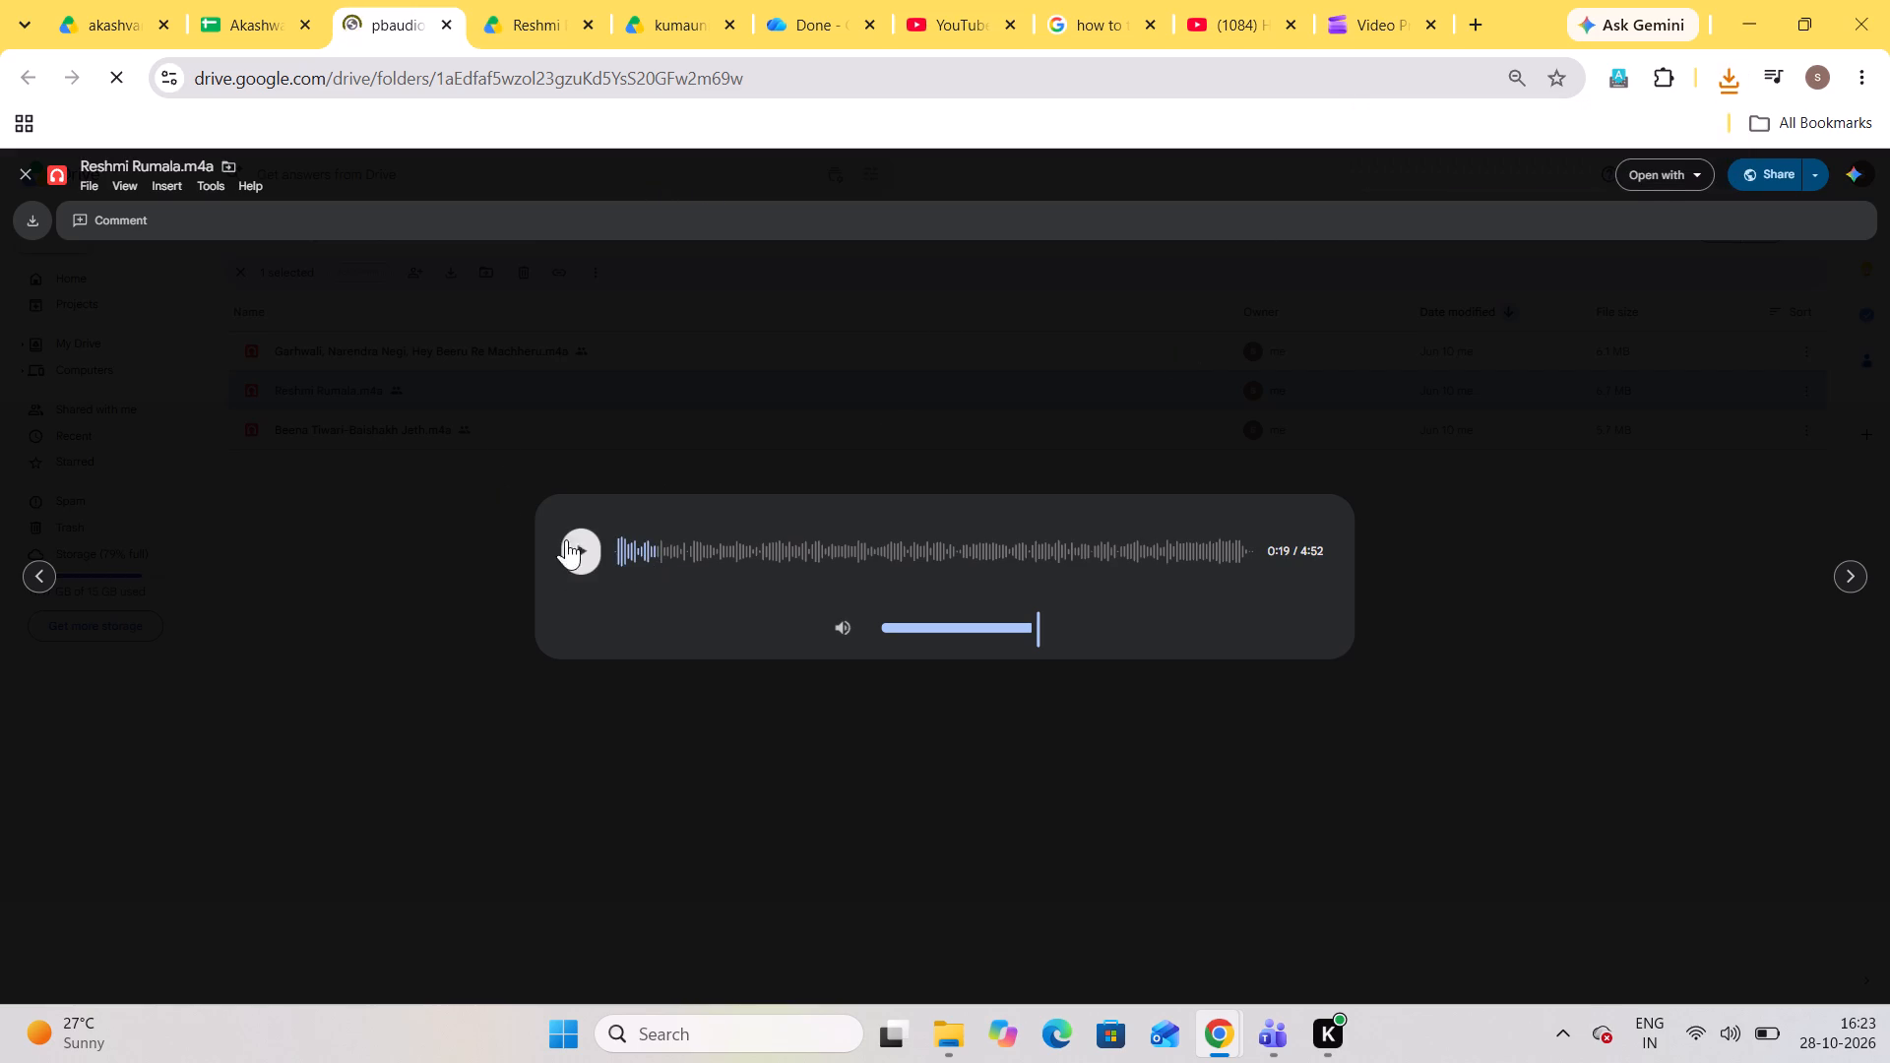
left_click(567, 553)
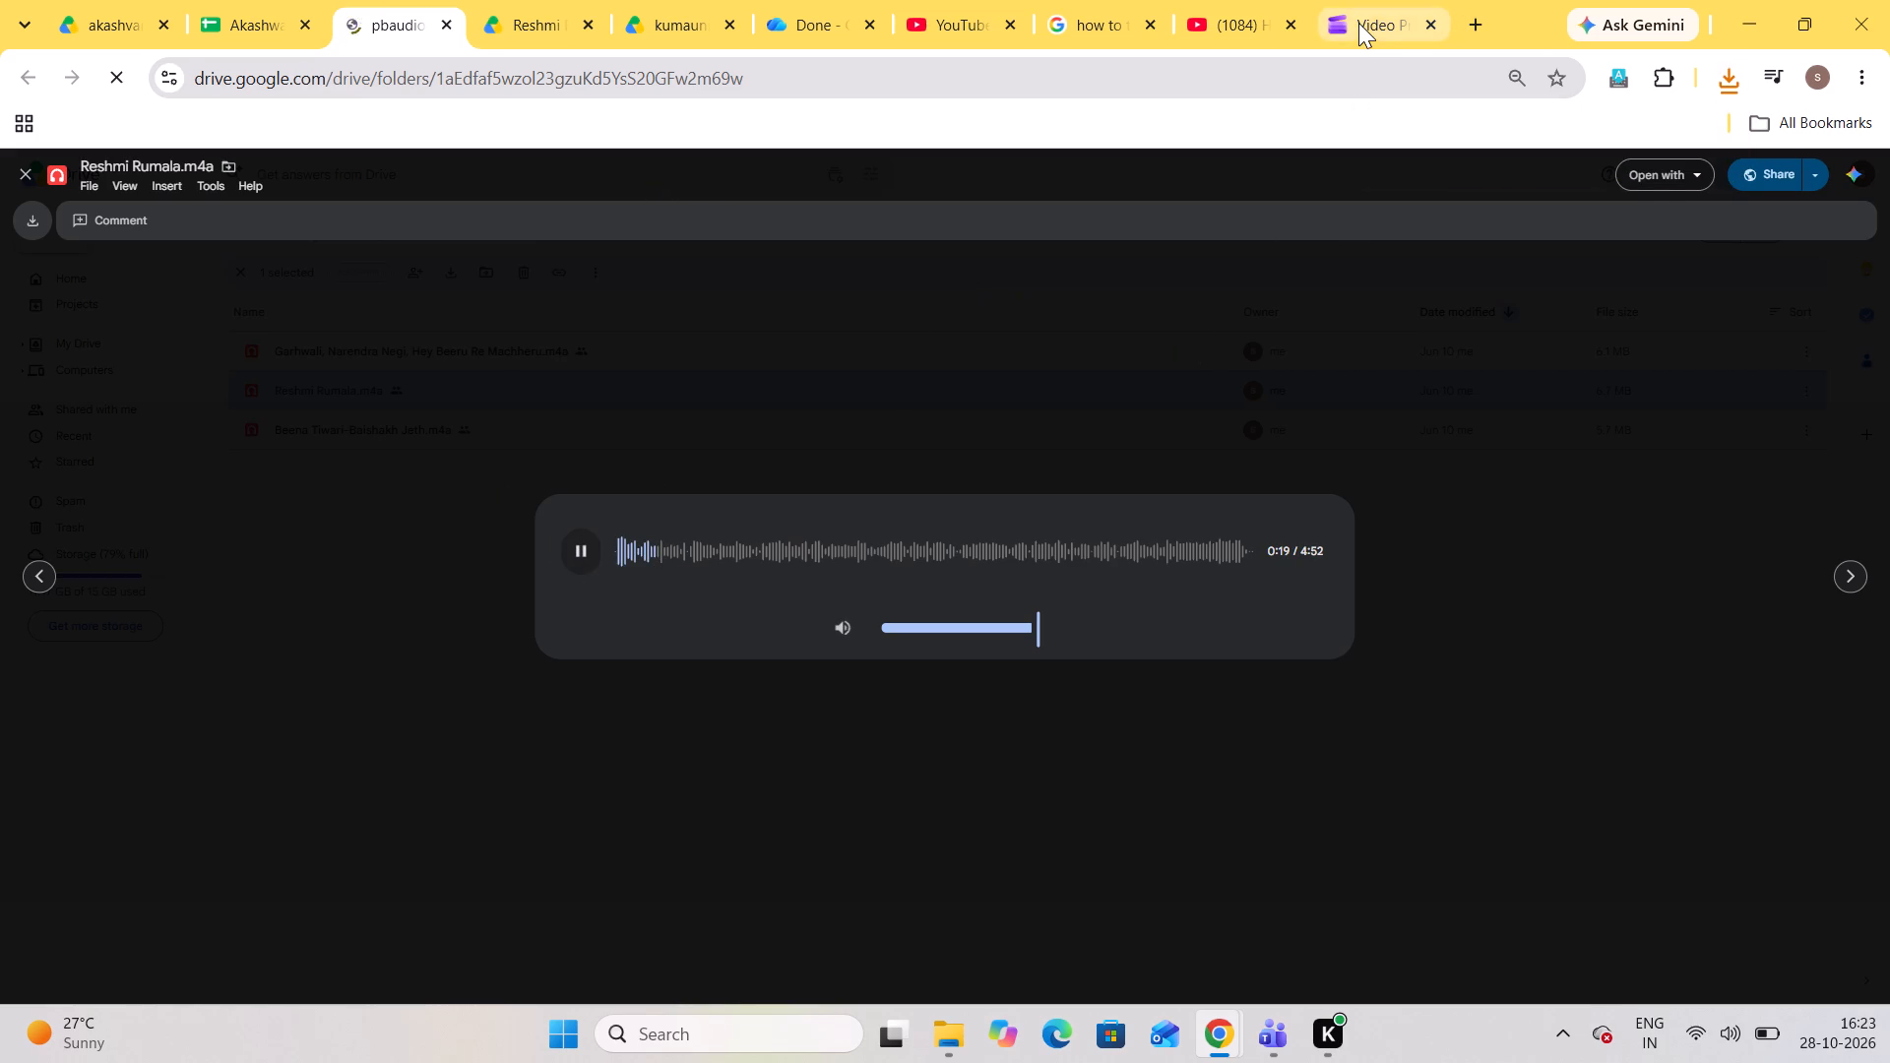
Back in Clipchamp, save the exported kumauni-reshmi rumal.m4a to the computer's akashvani-almora_20261025_163000 folder.
left_click(1358, 23)
left_click(538, 604)
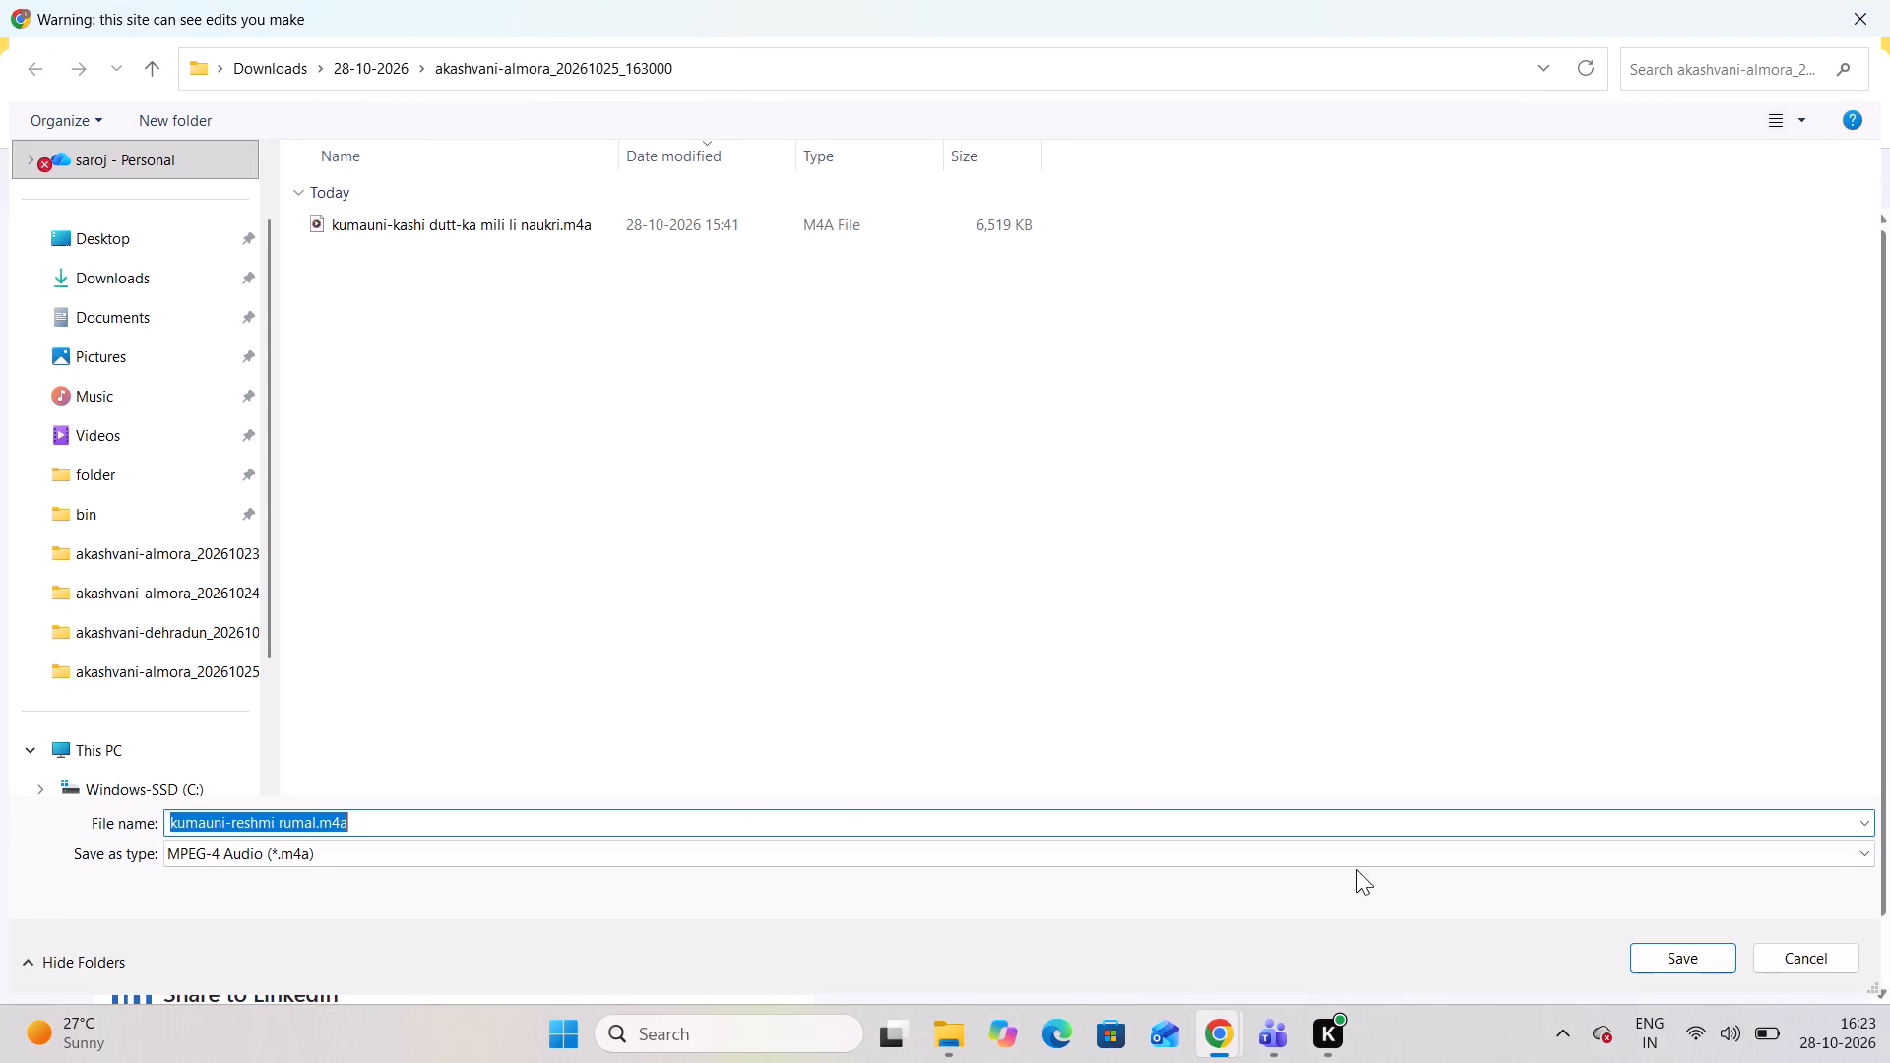
left_click(1661, 961)
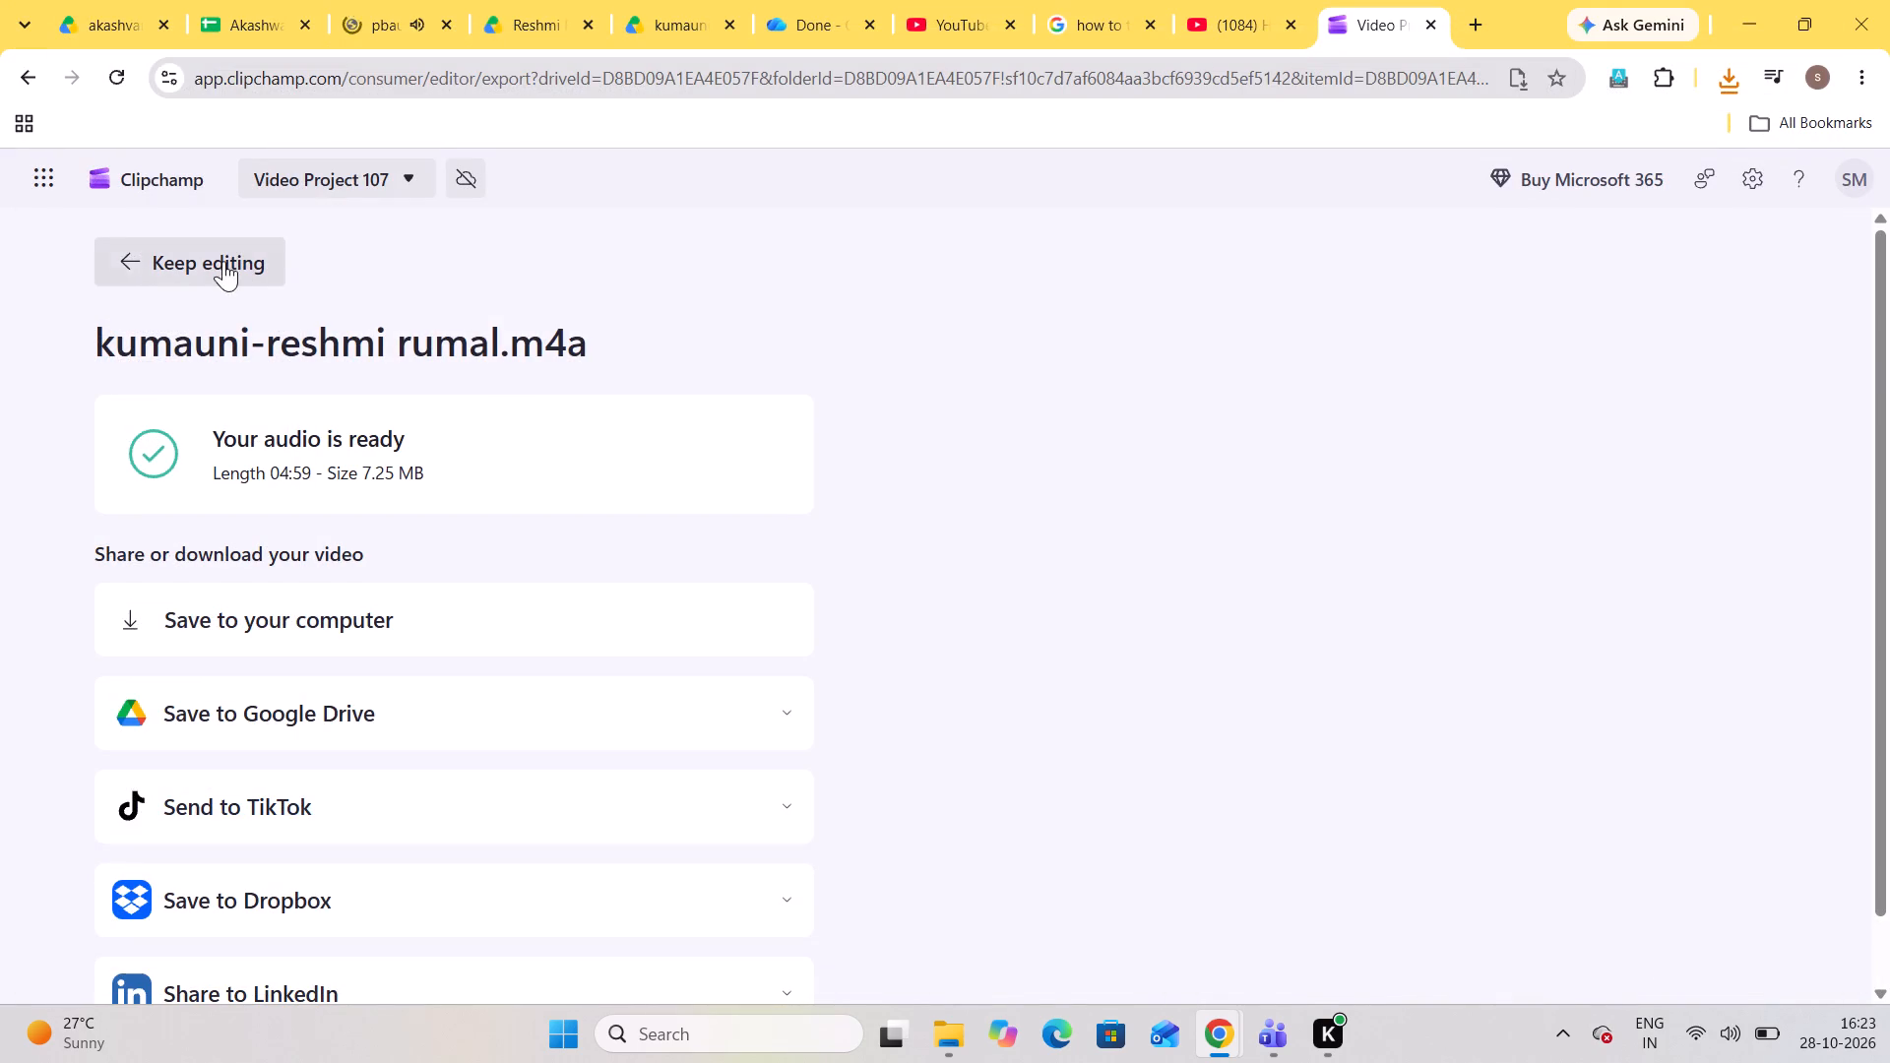
Return to editing and replace the timeline's song clip with the full akashvani-almora_20261025_163000.aac recording.
left_click(137, 256)
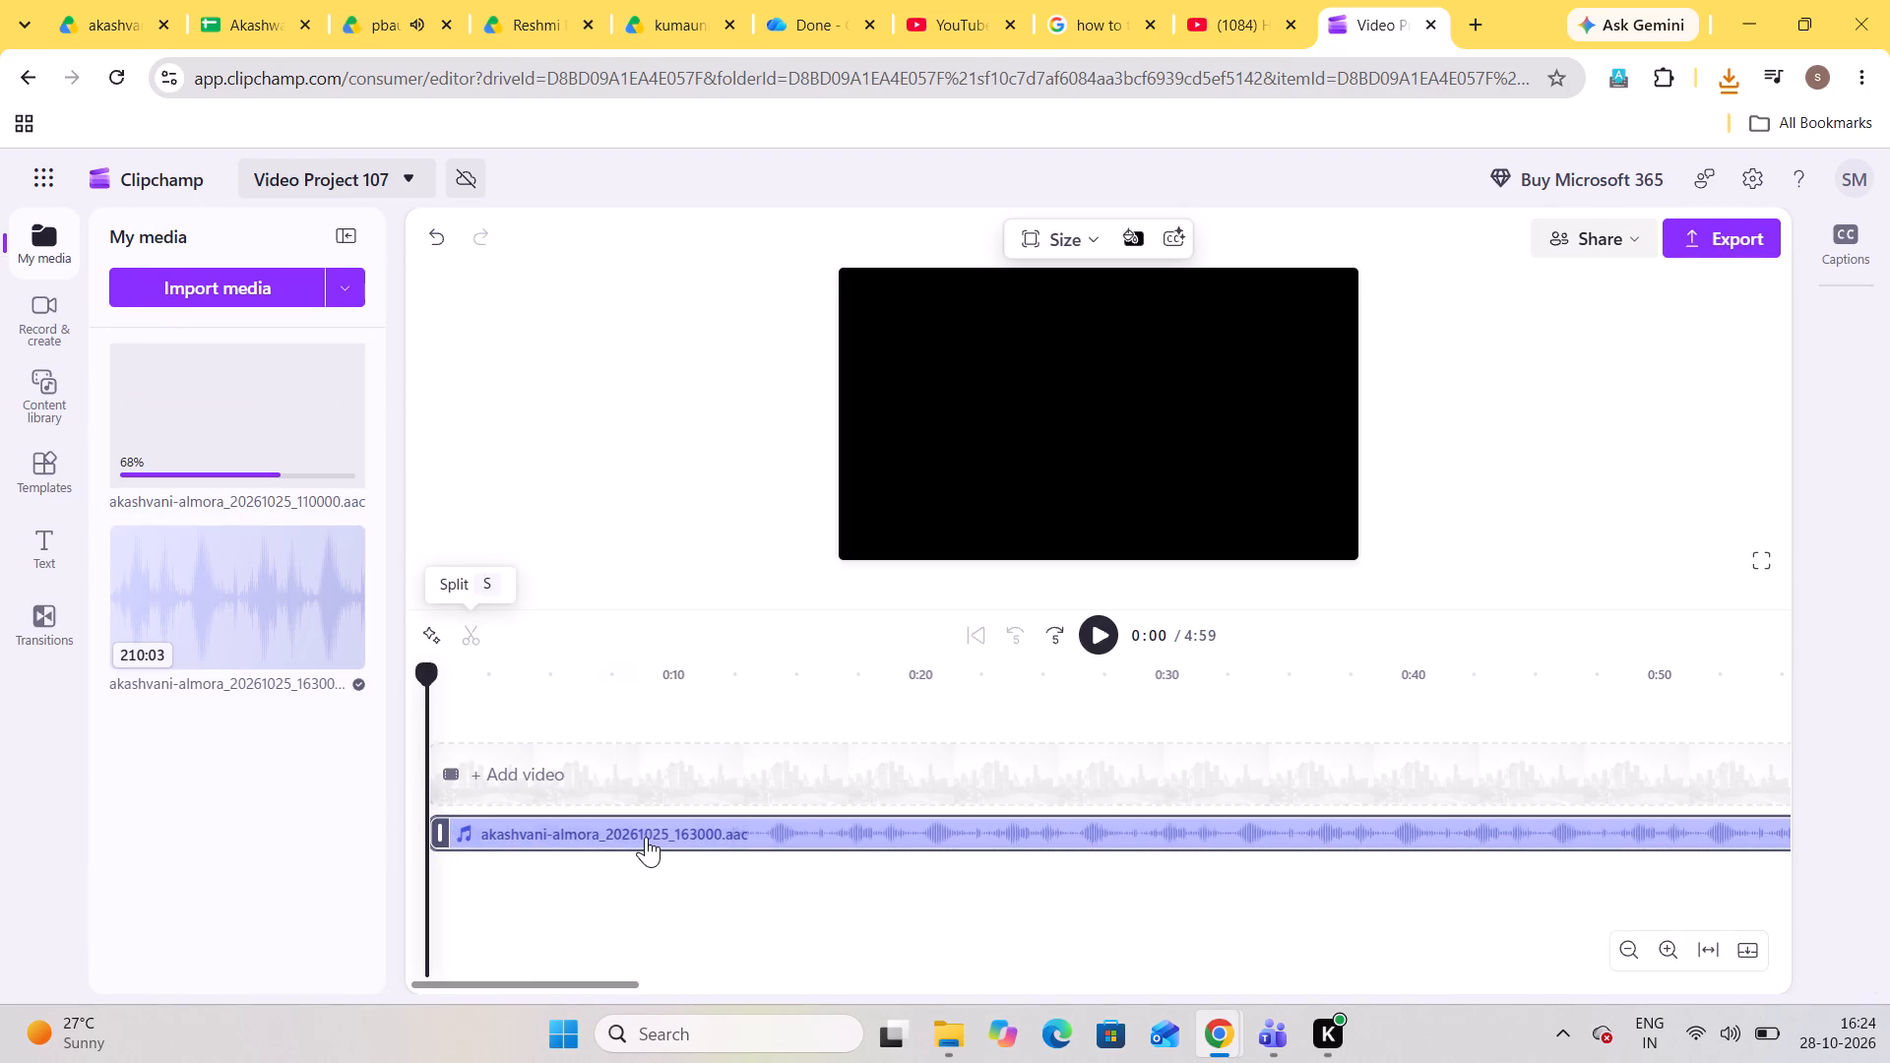
left_click(646, 835)
key("Delete")
left_click_drag(265, 603, 406, 732)
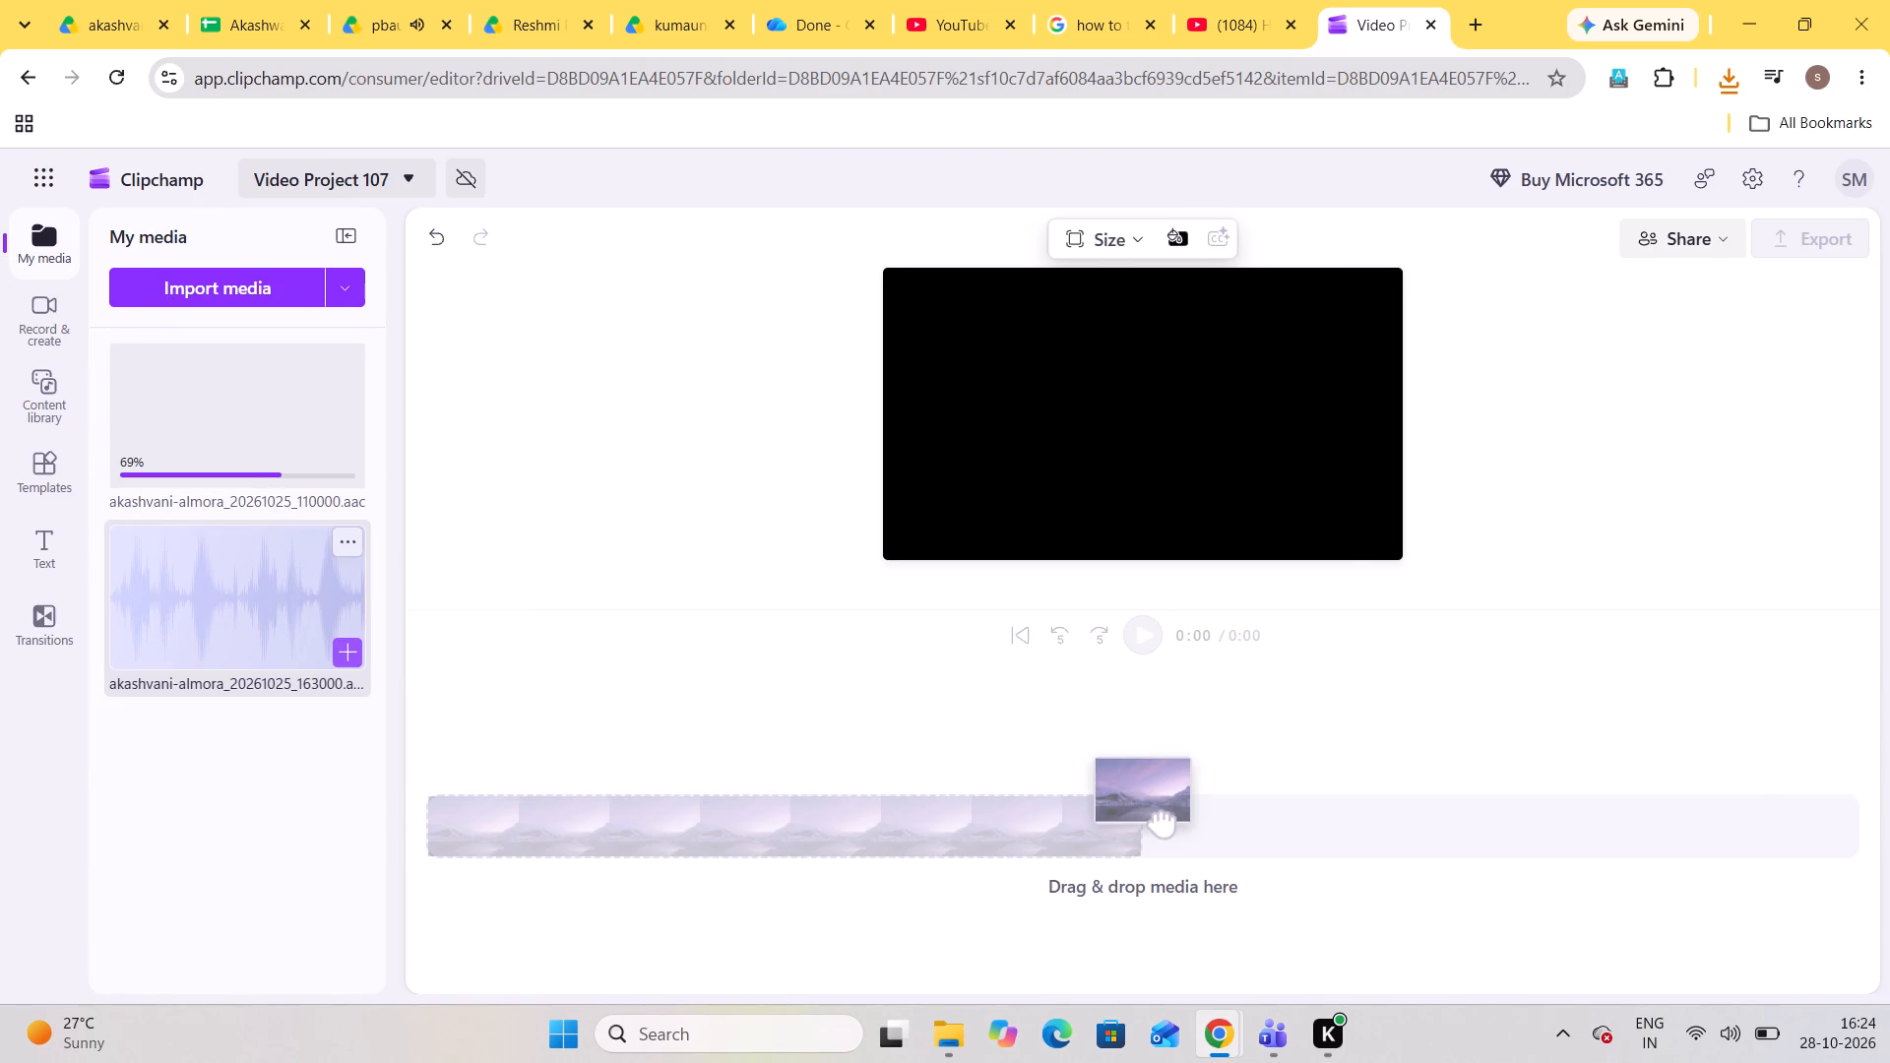
left_click_drag(406, 732, 800, 873)
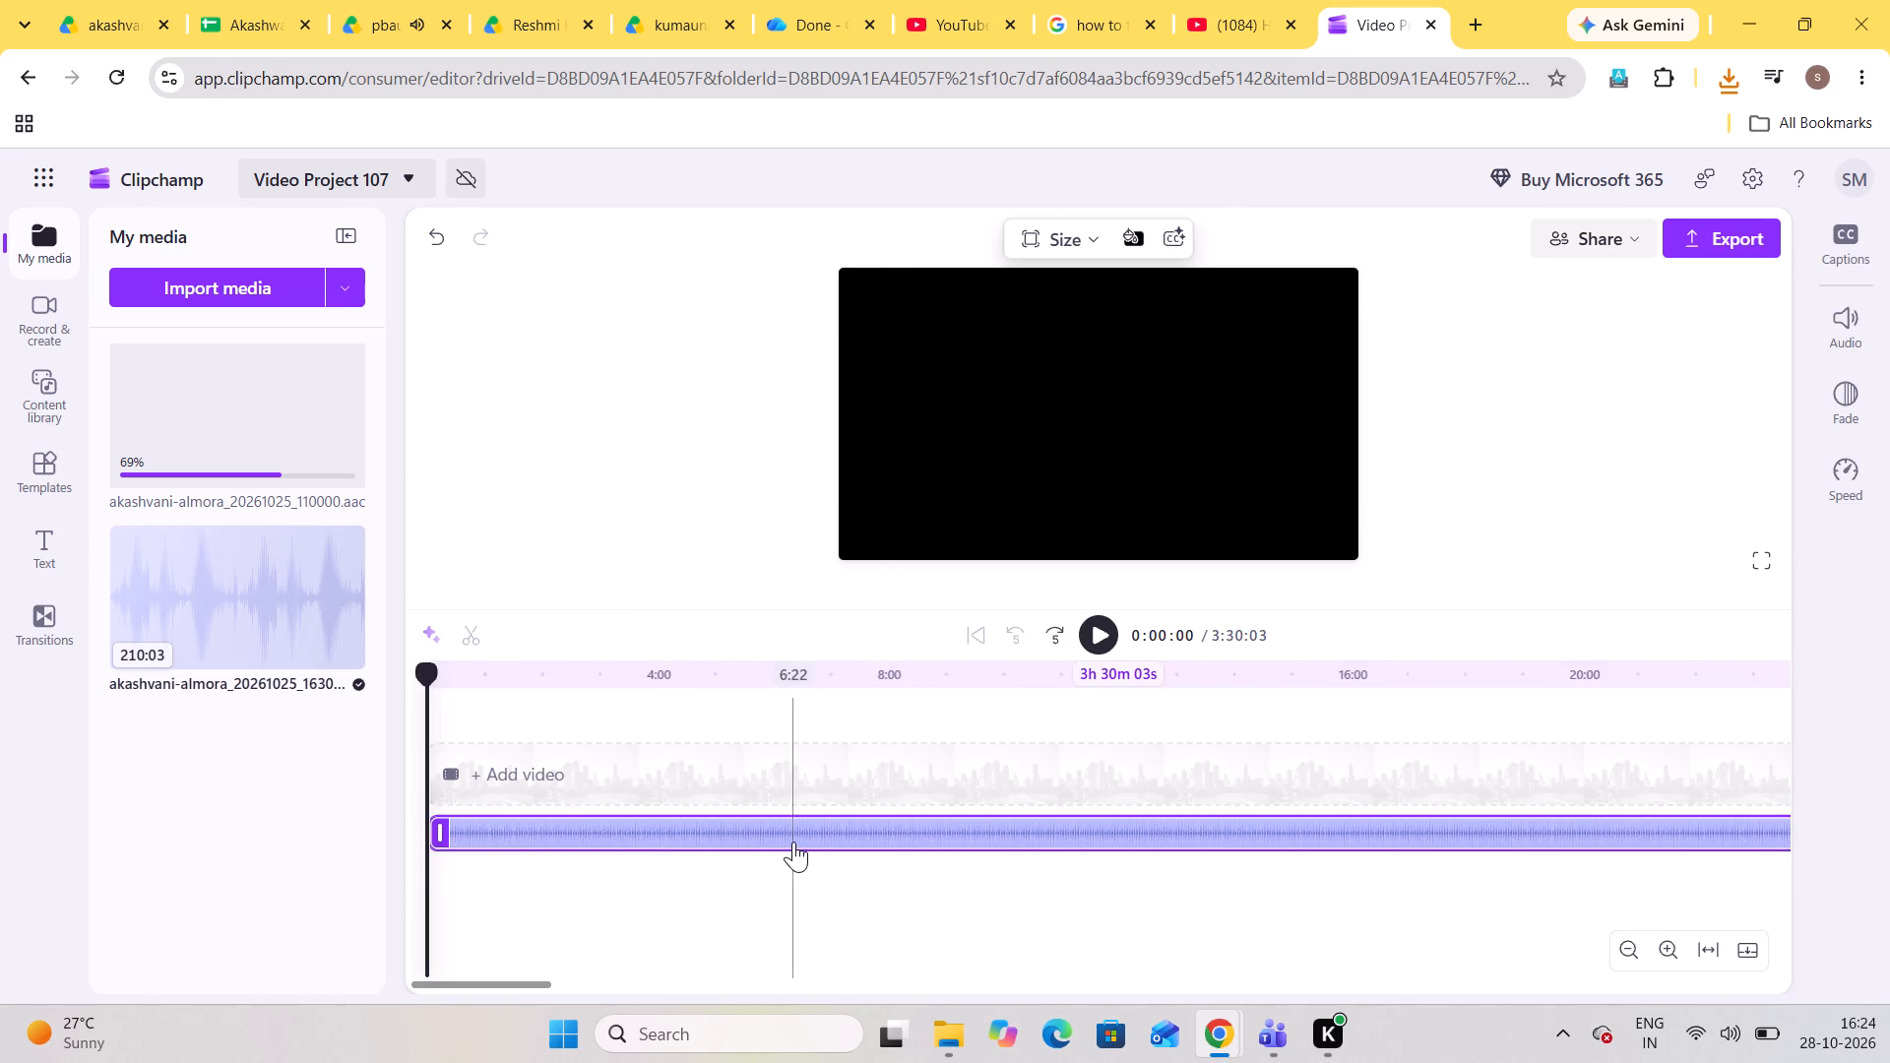
Play the akashvani-almora_20261025_163000.aac recording and skim it from the start to about 1:37:00, returning to about 1:19:00, to locate songs.
left_click(1092, 624)
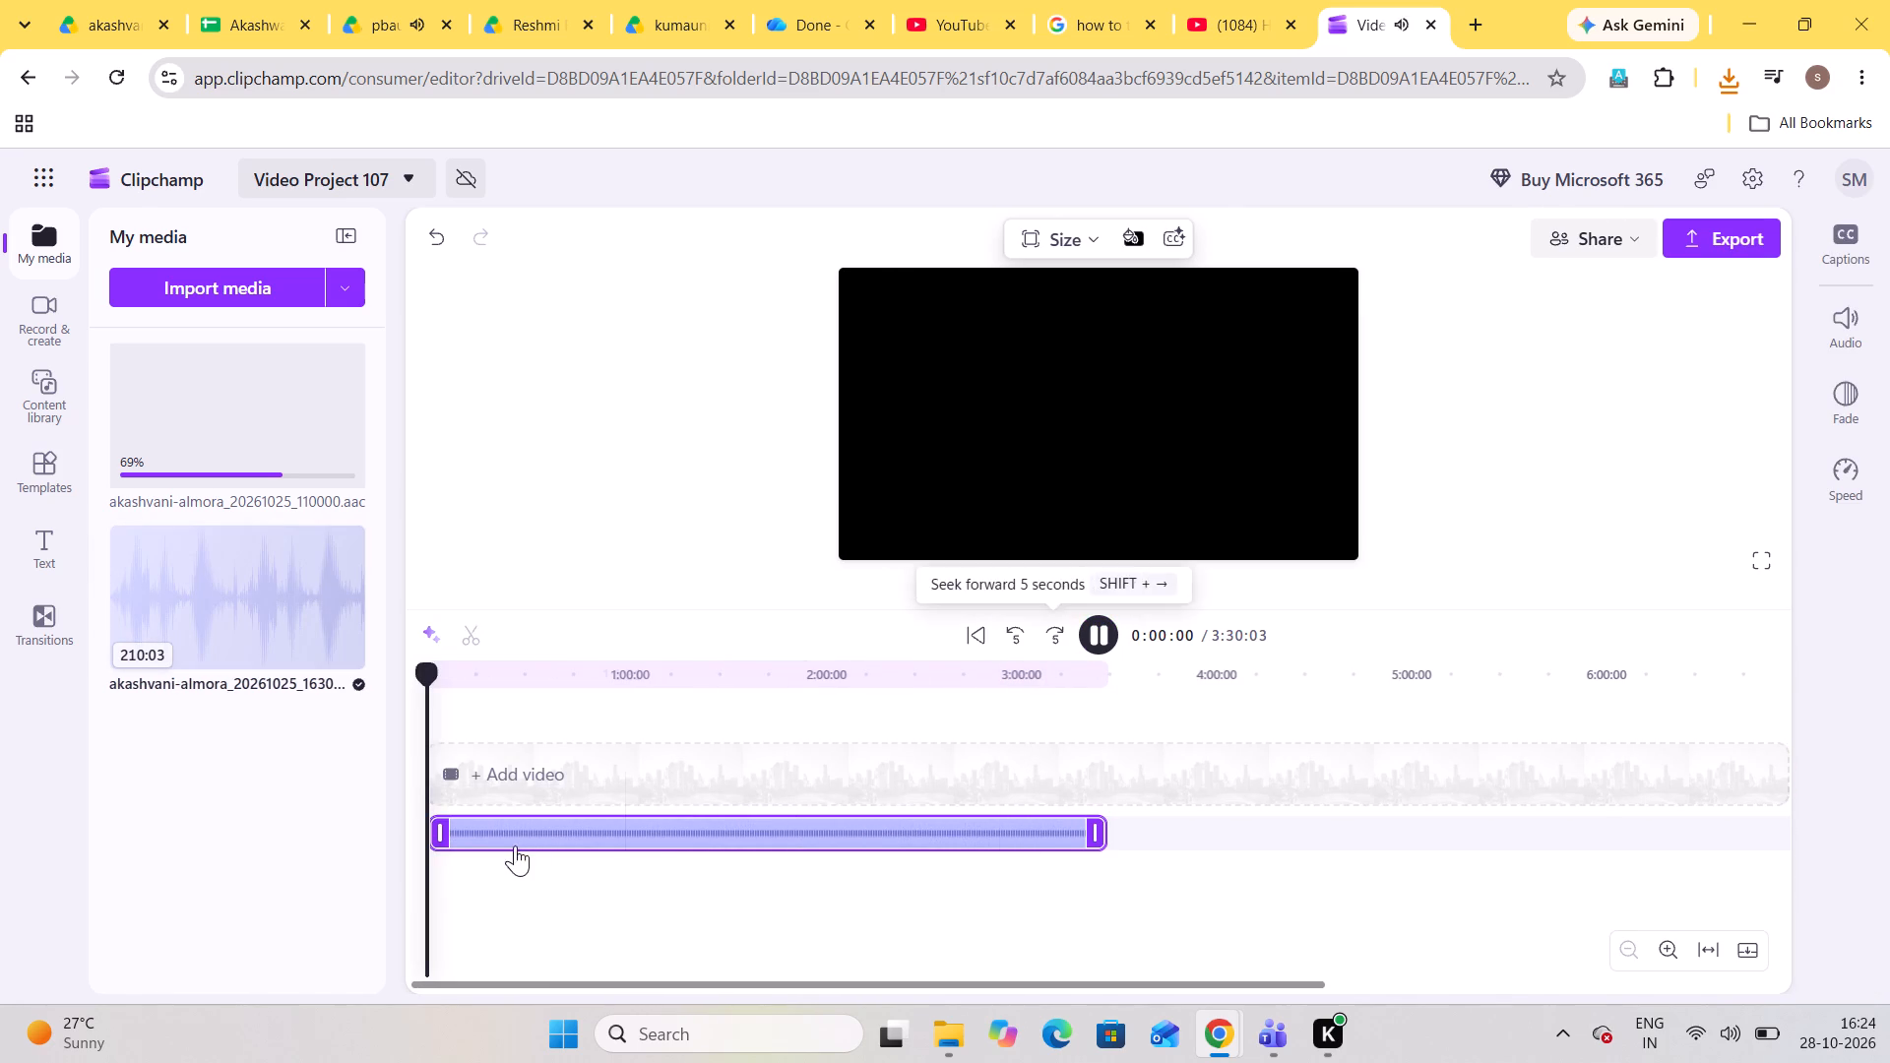
left_click(515, 825)
left_click_drag(440, 677, 512, 689)
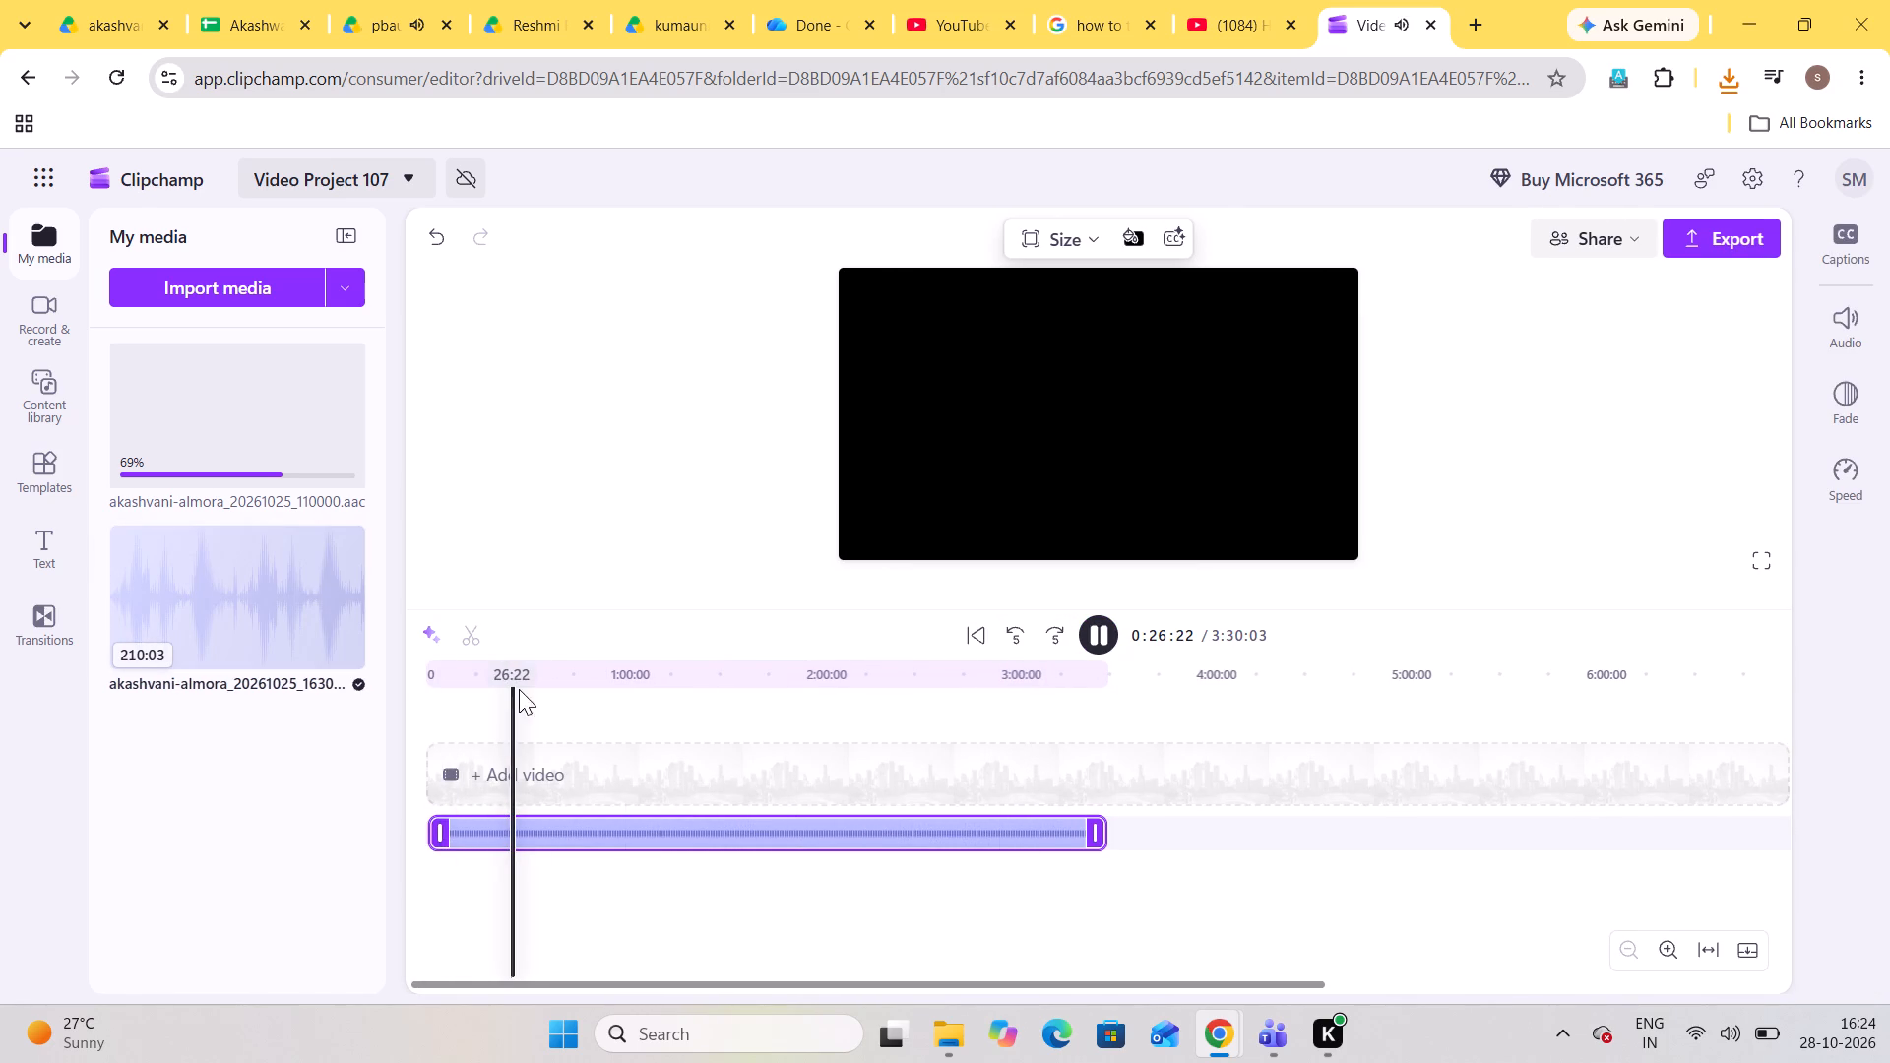
left_click_drag(526, 690, 597, 688)
left_click(582, 669)
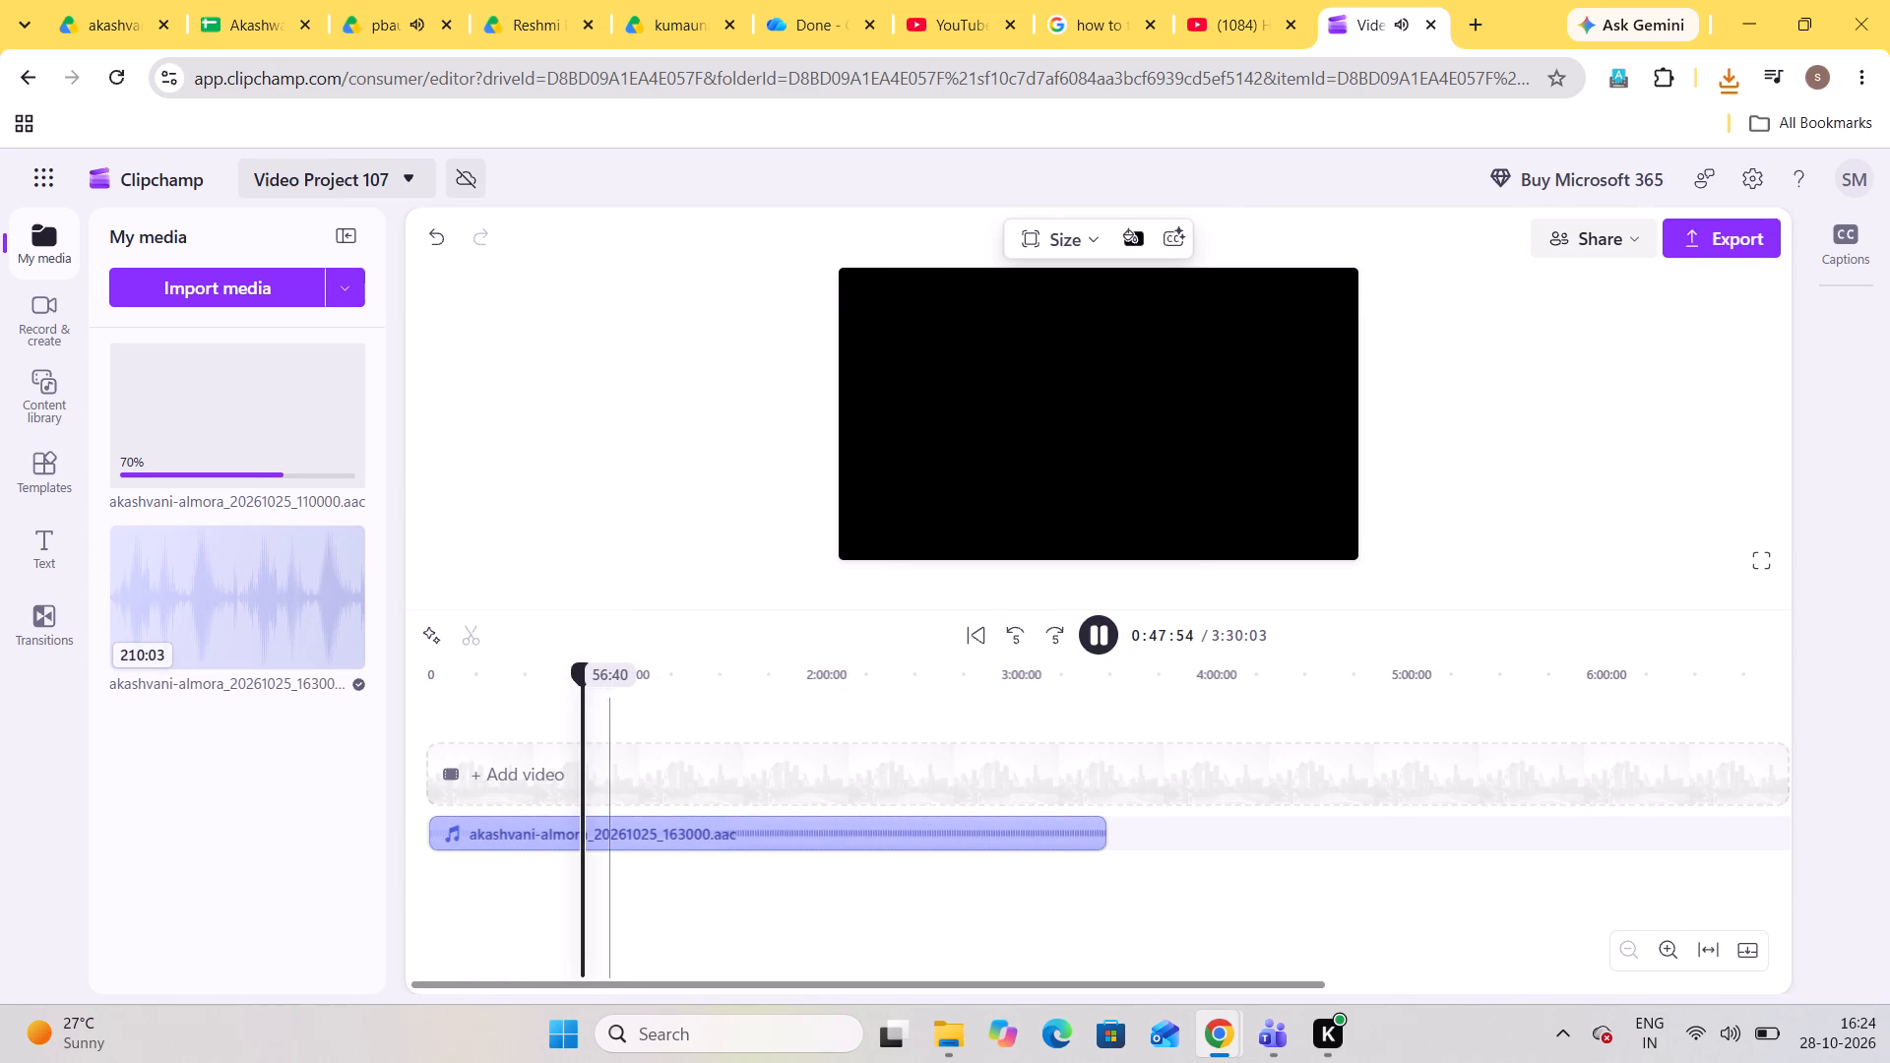
left_click(611, 672)
left_click(649, 668)
left_click(681, 661)
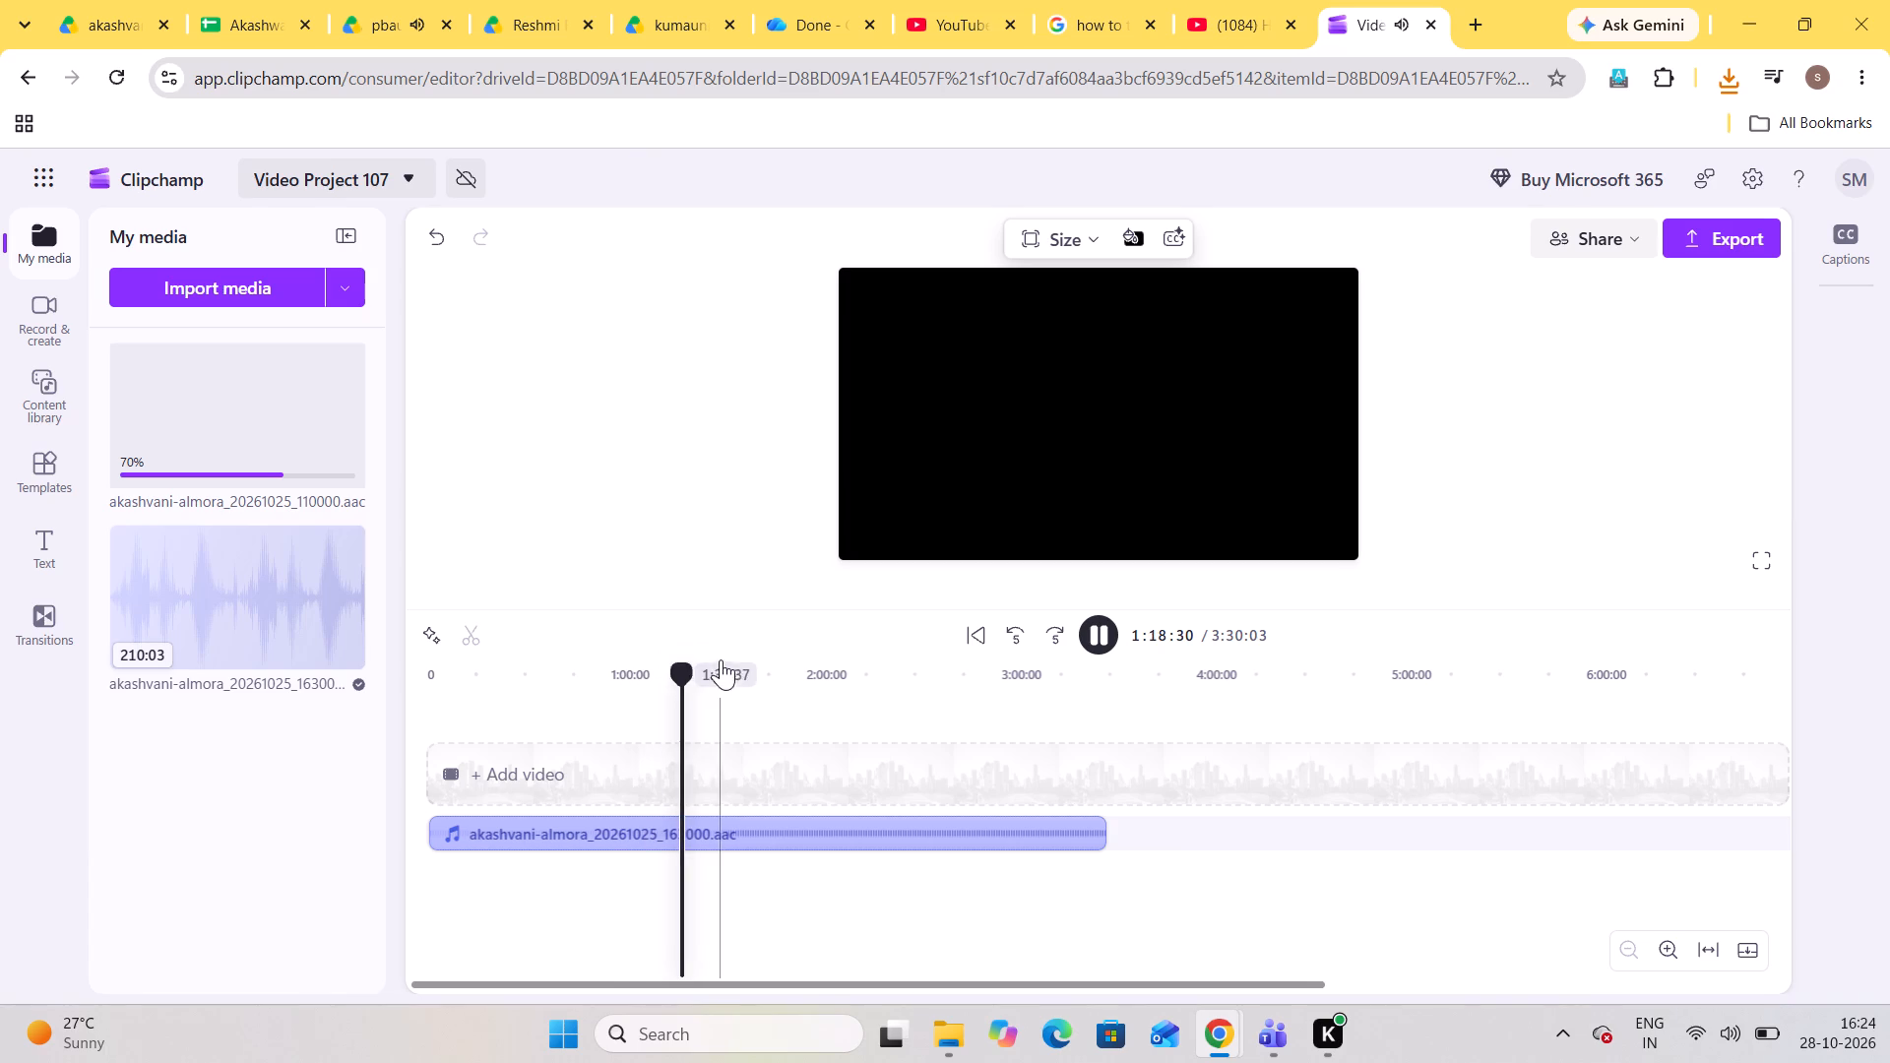
left_click(721, 659)
left_click(741, 664)
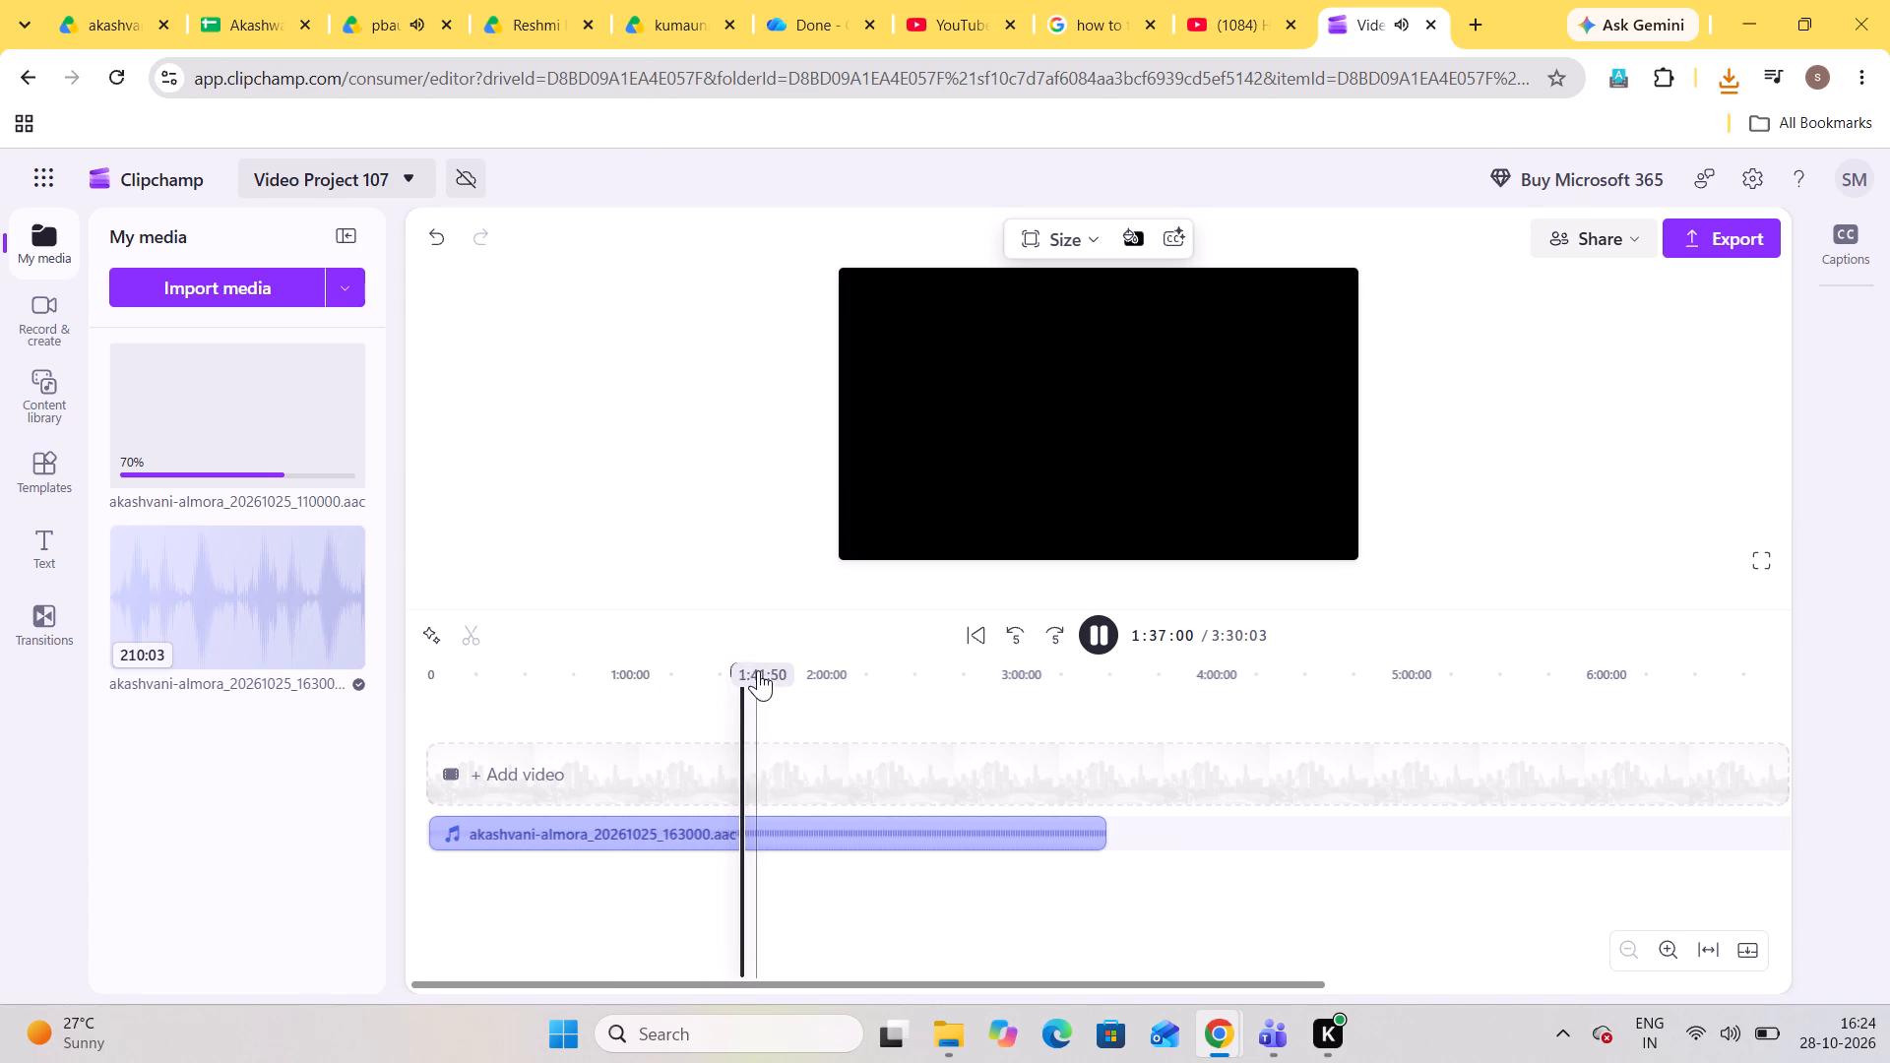
double_click(1054, 635)
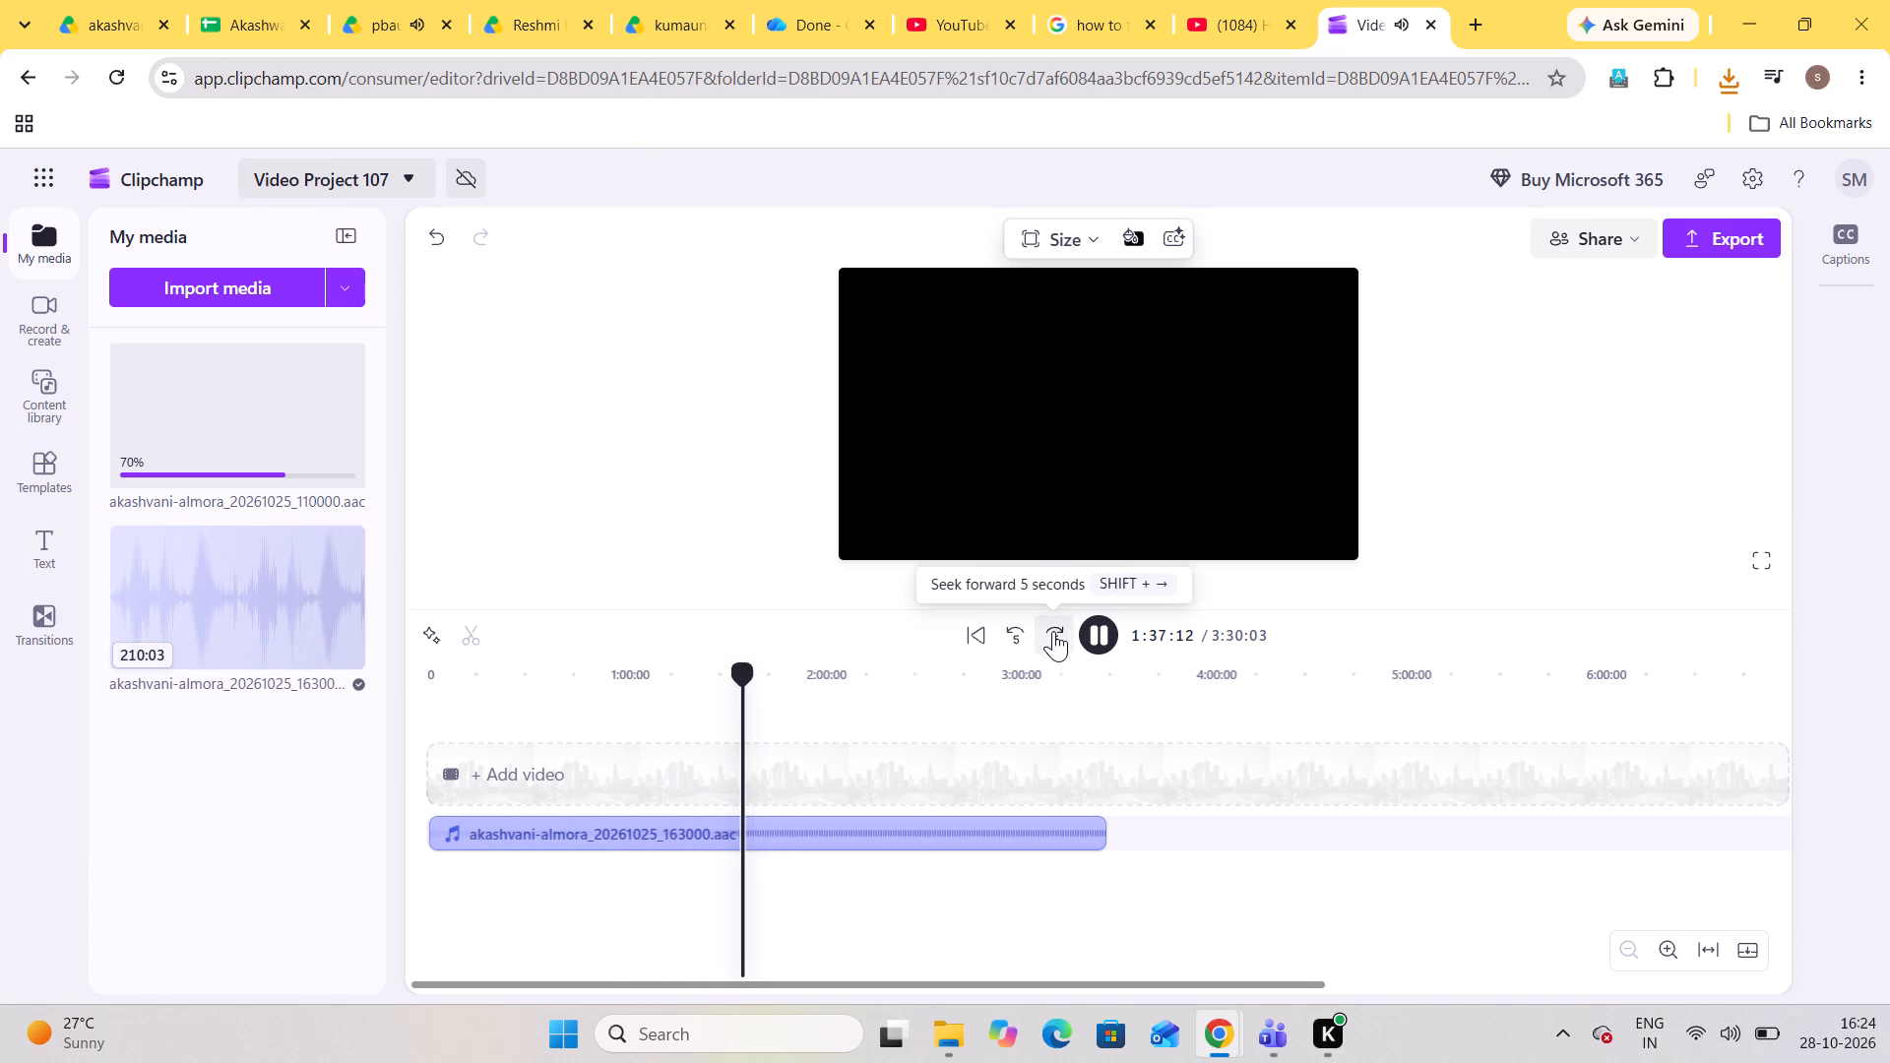
left_click(630, 657)
left_click(656, 671)
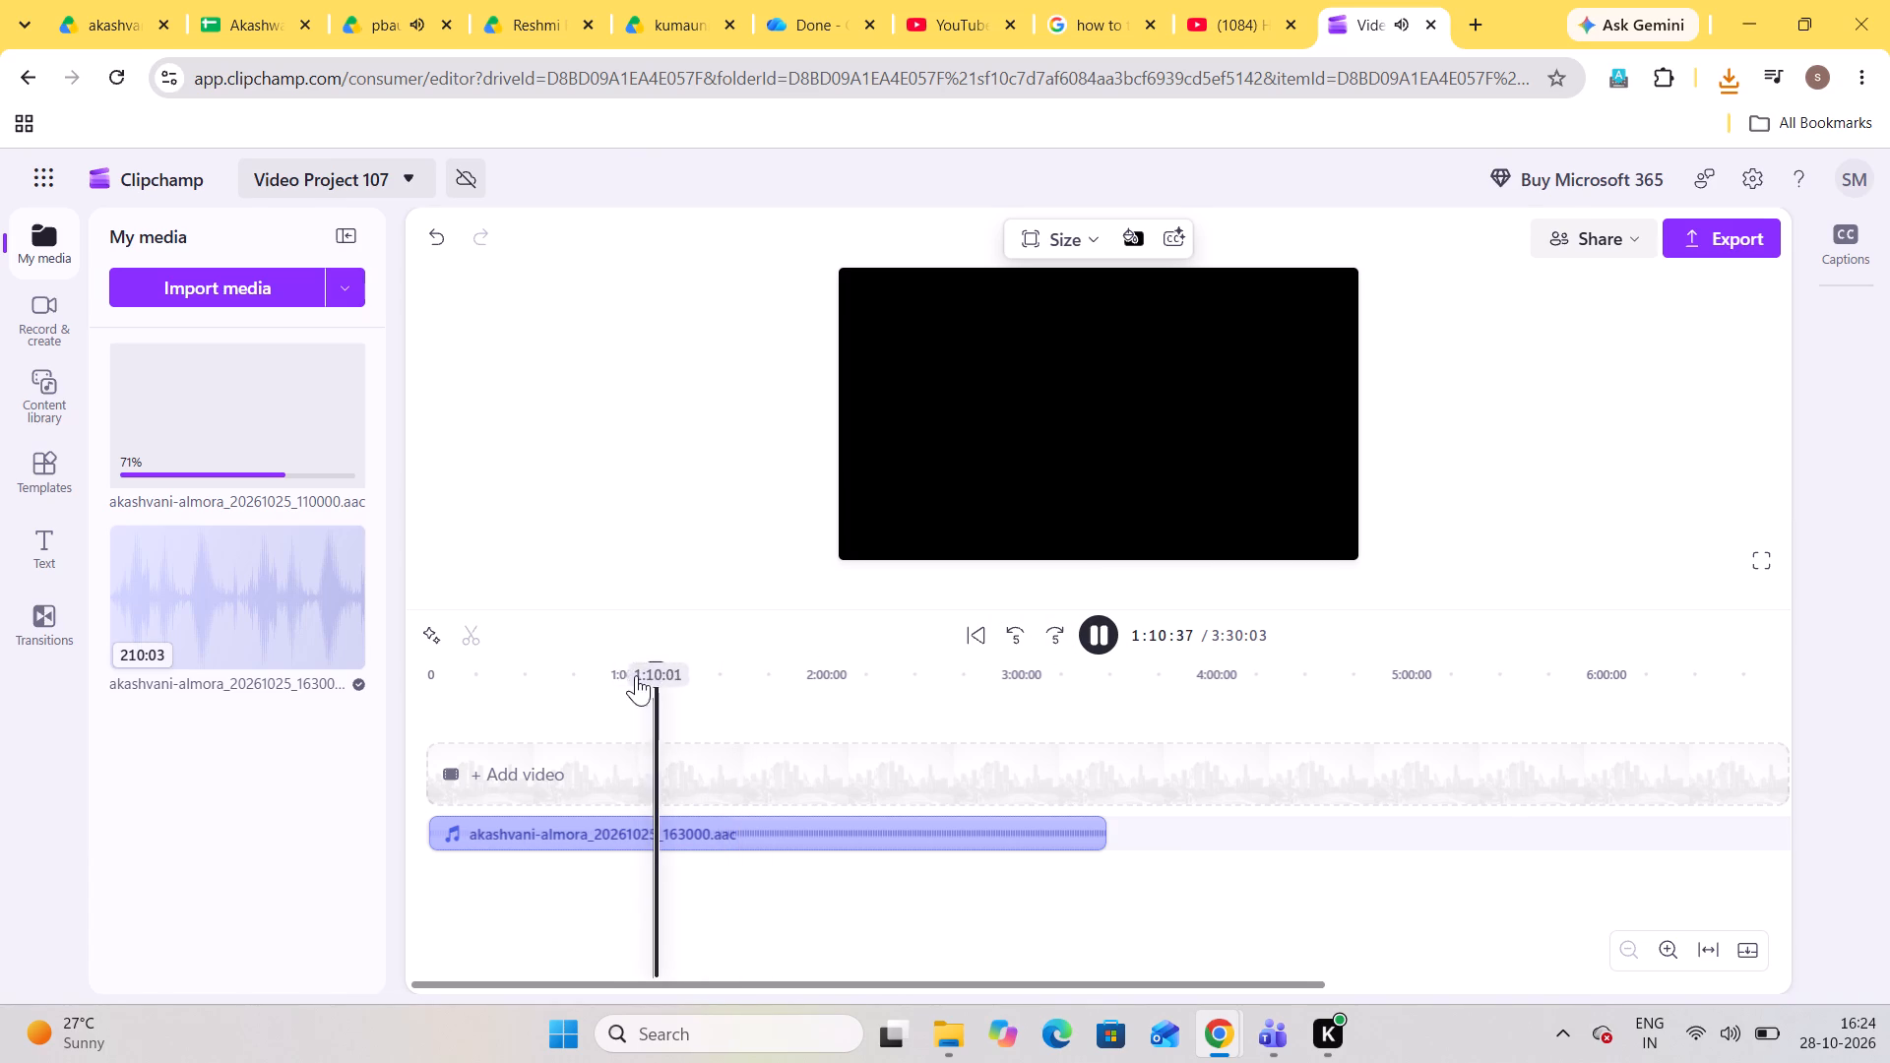
left_click(667, 688)
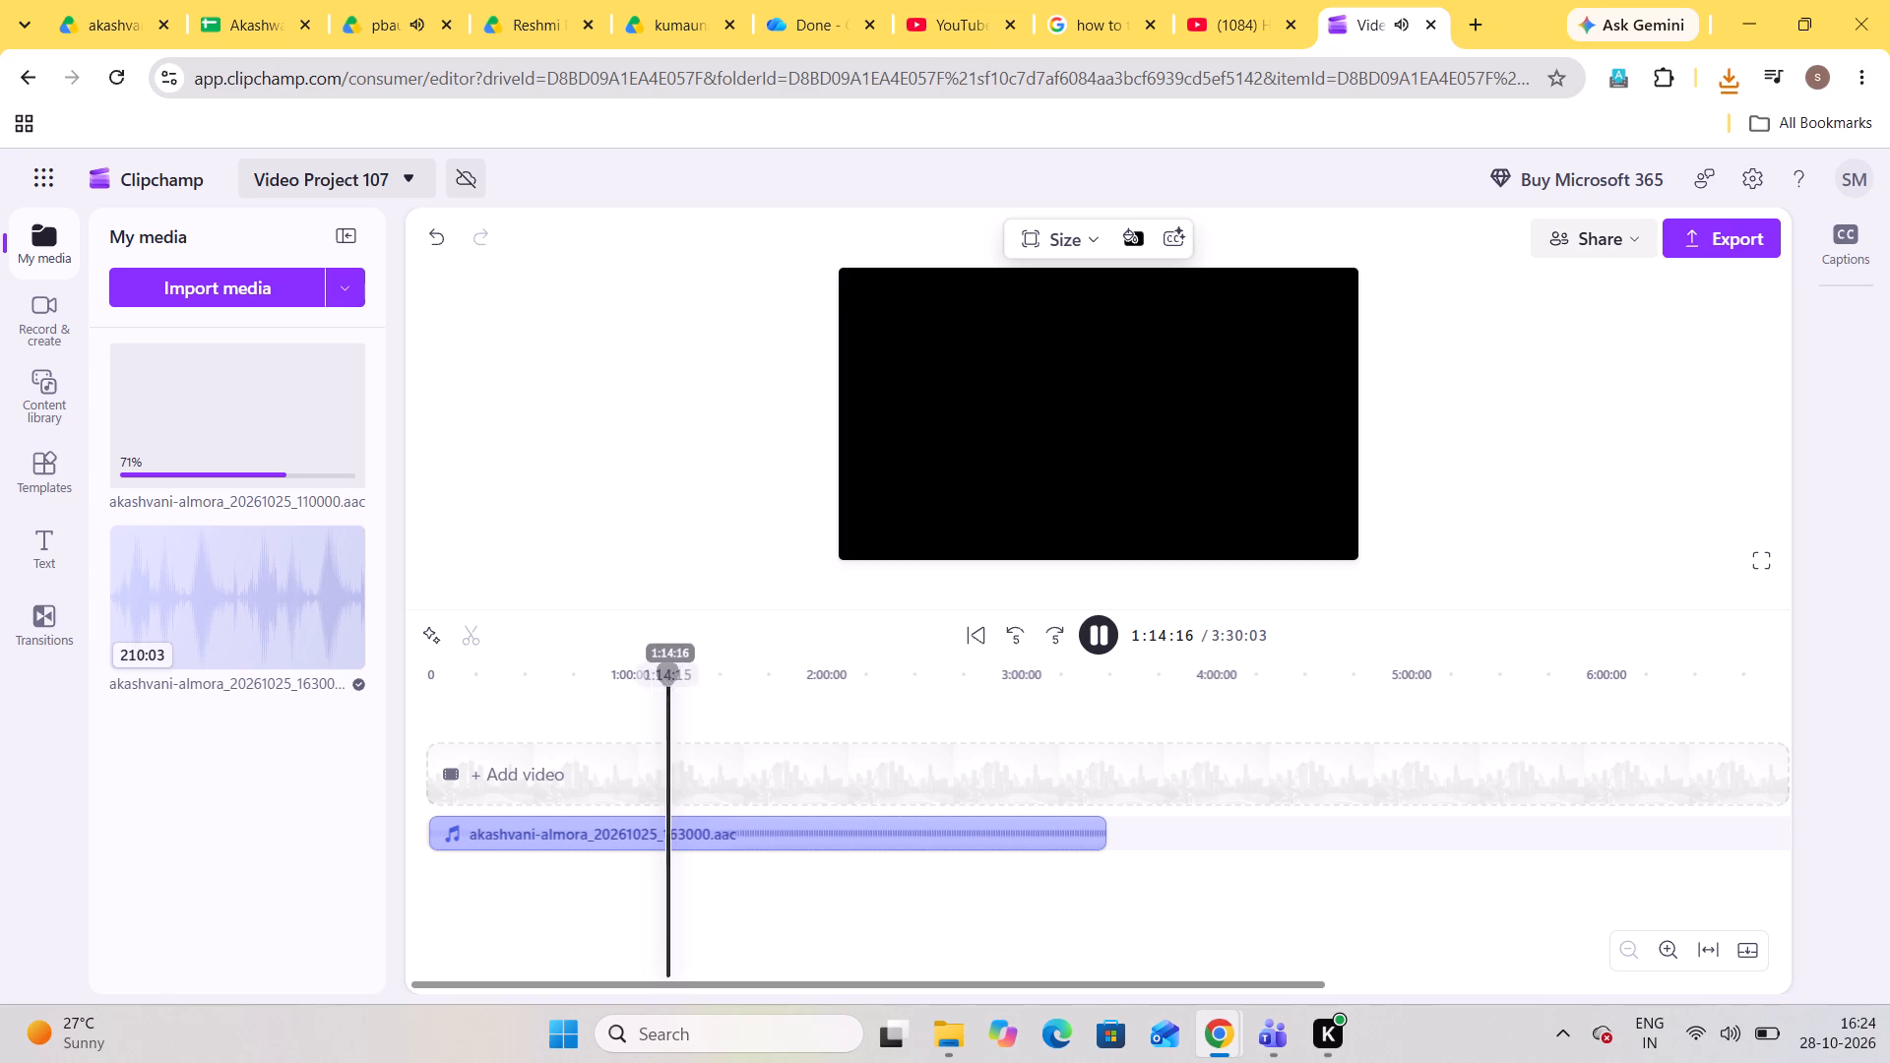
left_click(683, 682)
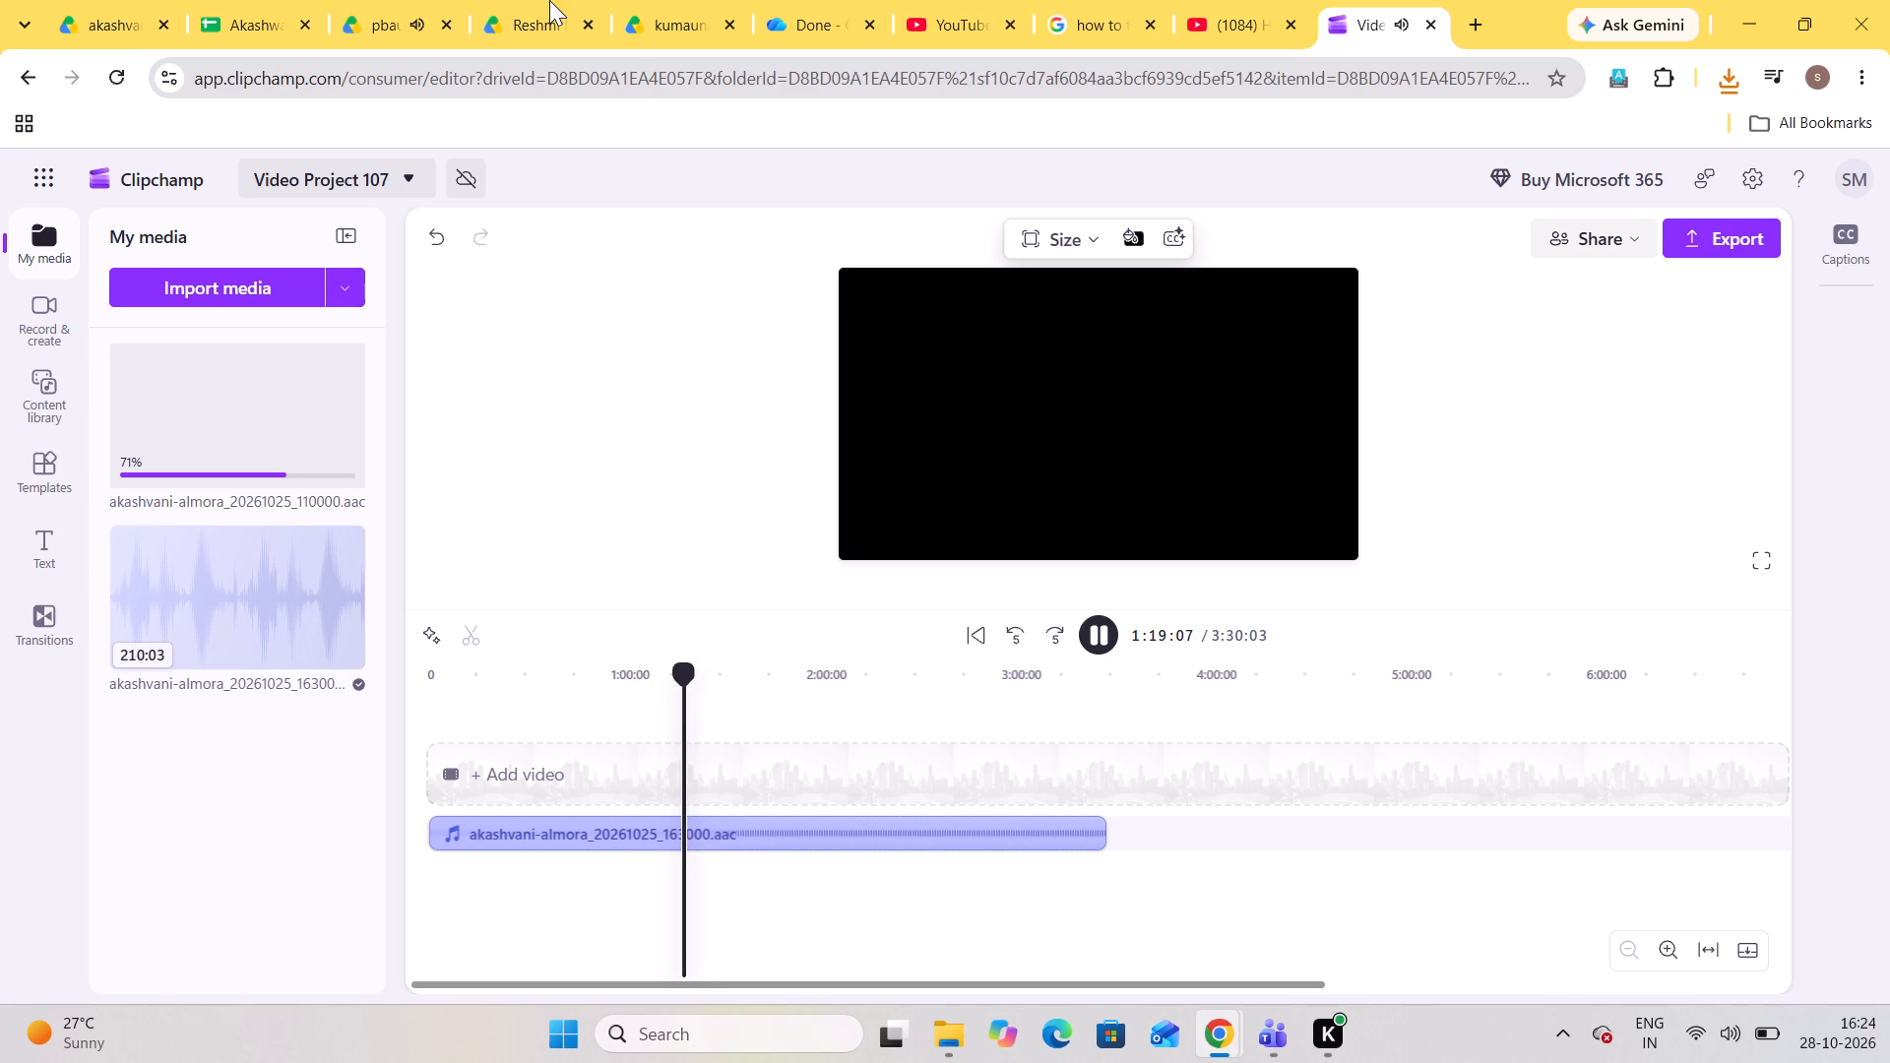
Close the three Drive tabs holding the pbaudio folder, the Reshmi Rumala audio and the kumauni file.
left_click(444, 29)
left_click(444, 29)
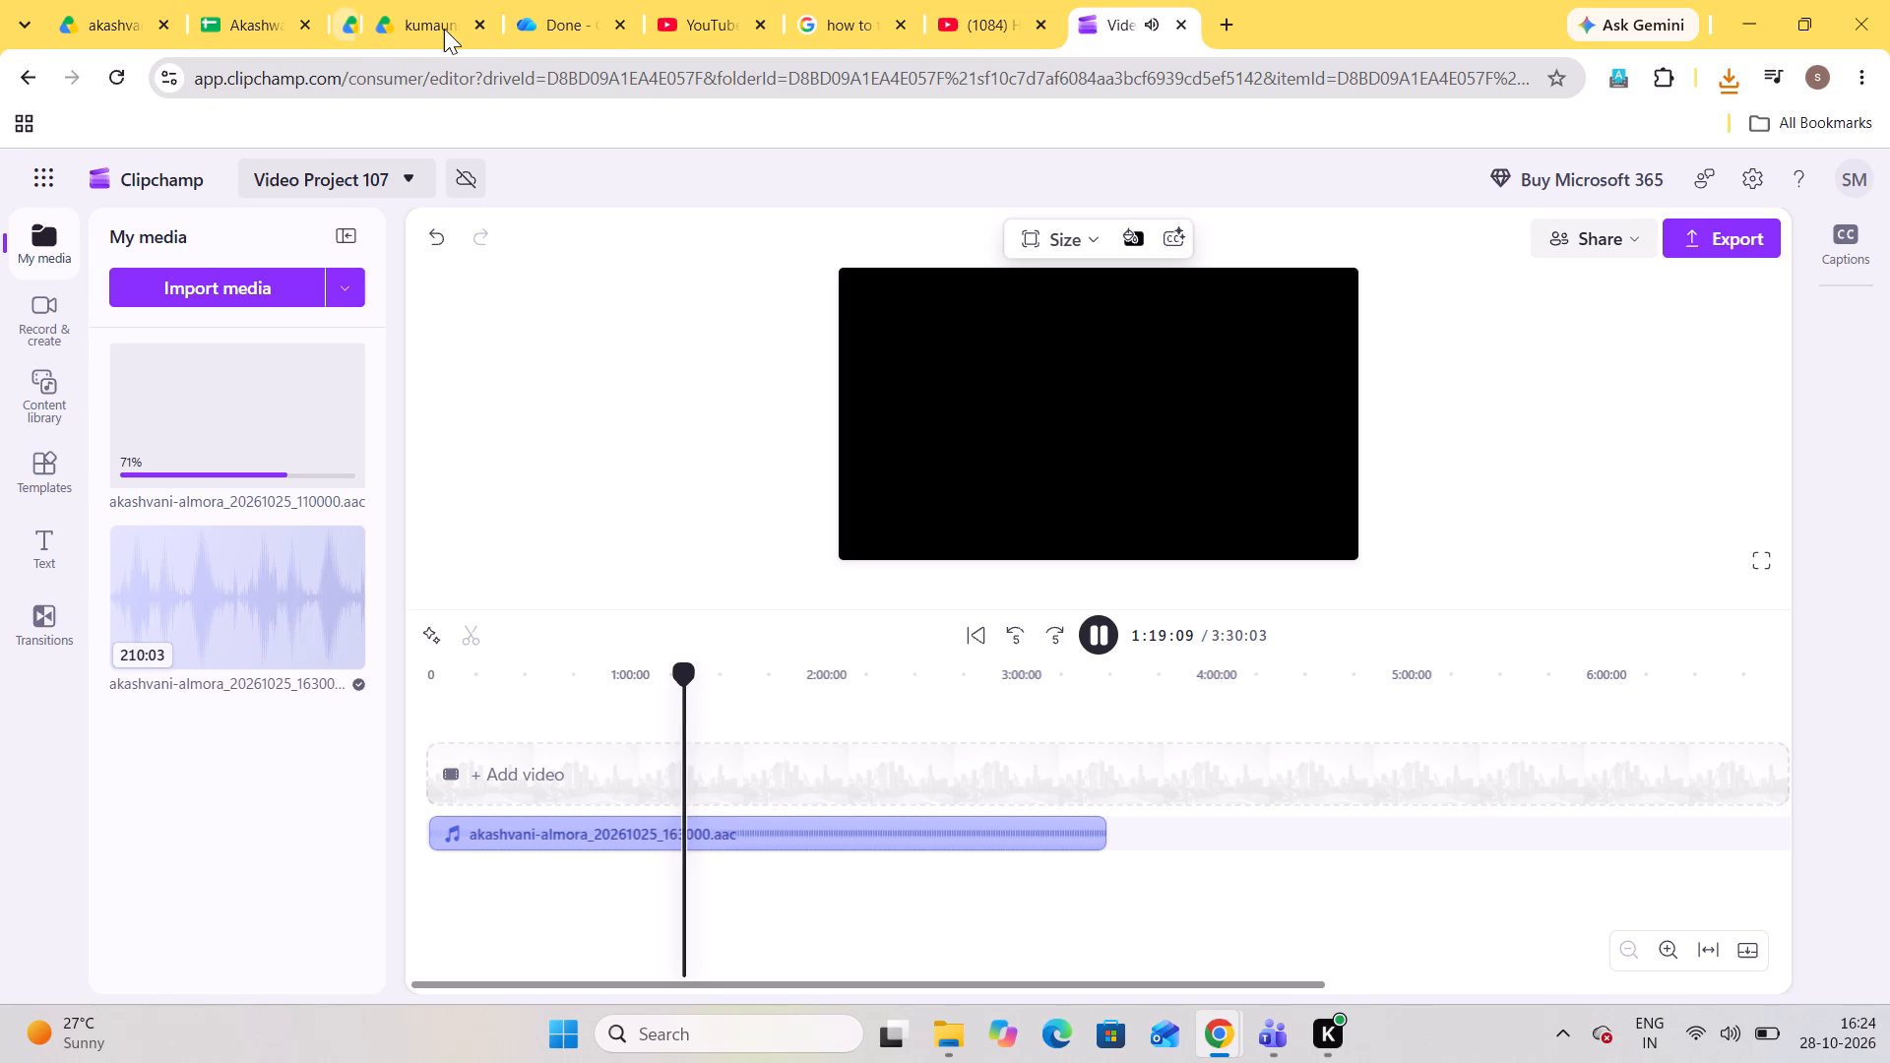
left_click(444, 29)
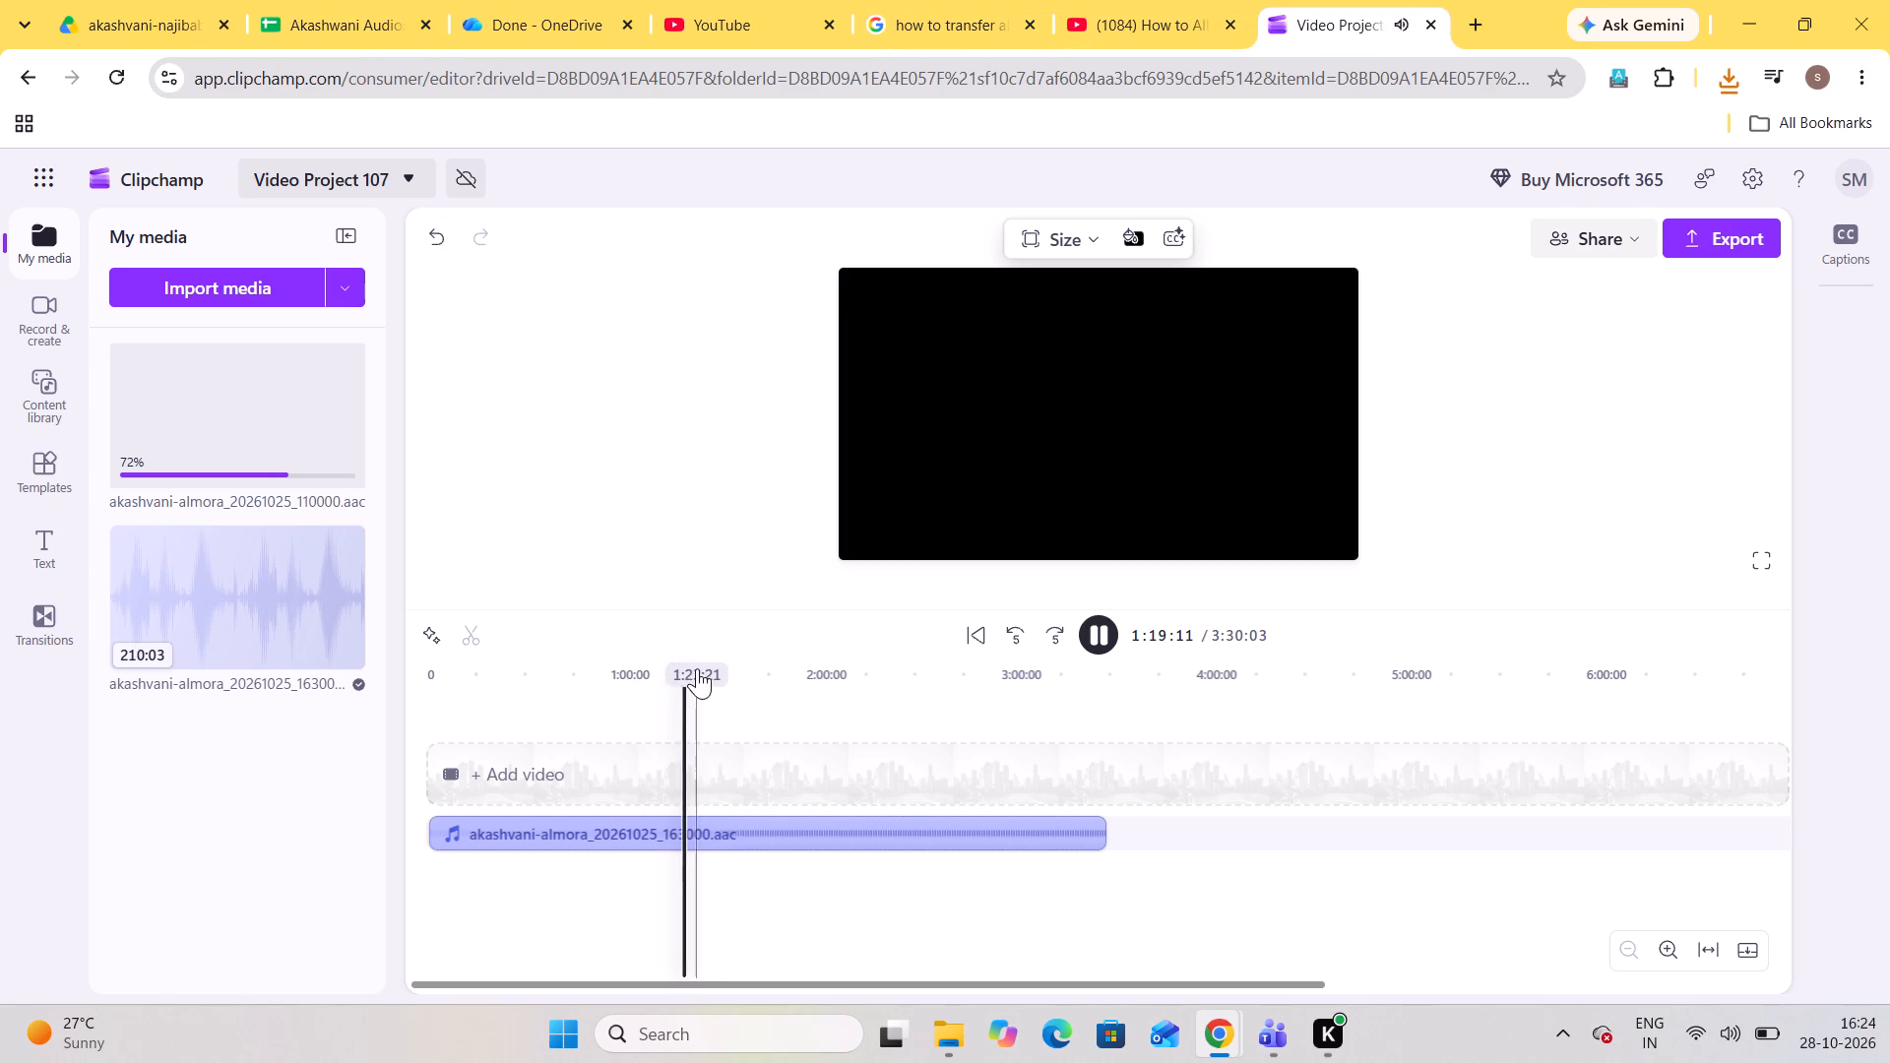
Listen to the recording from about 1:21:00 onward, replay the passage around 1:30:00 for the song details, and pause at about 1:30:34.
left_click(697, 668)
left_click(690, 674)
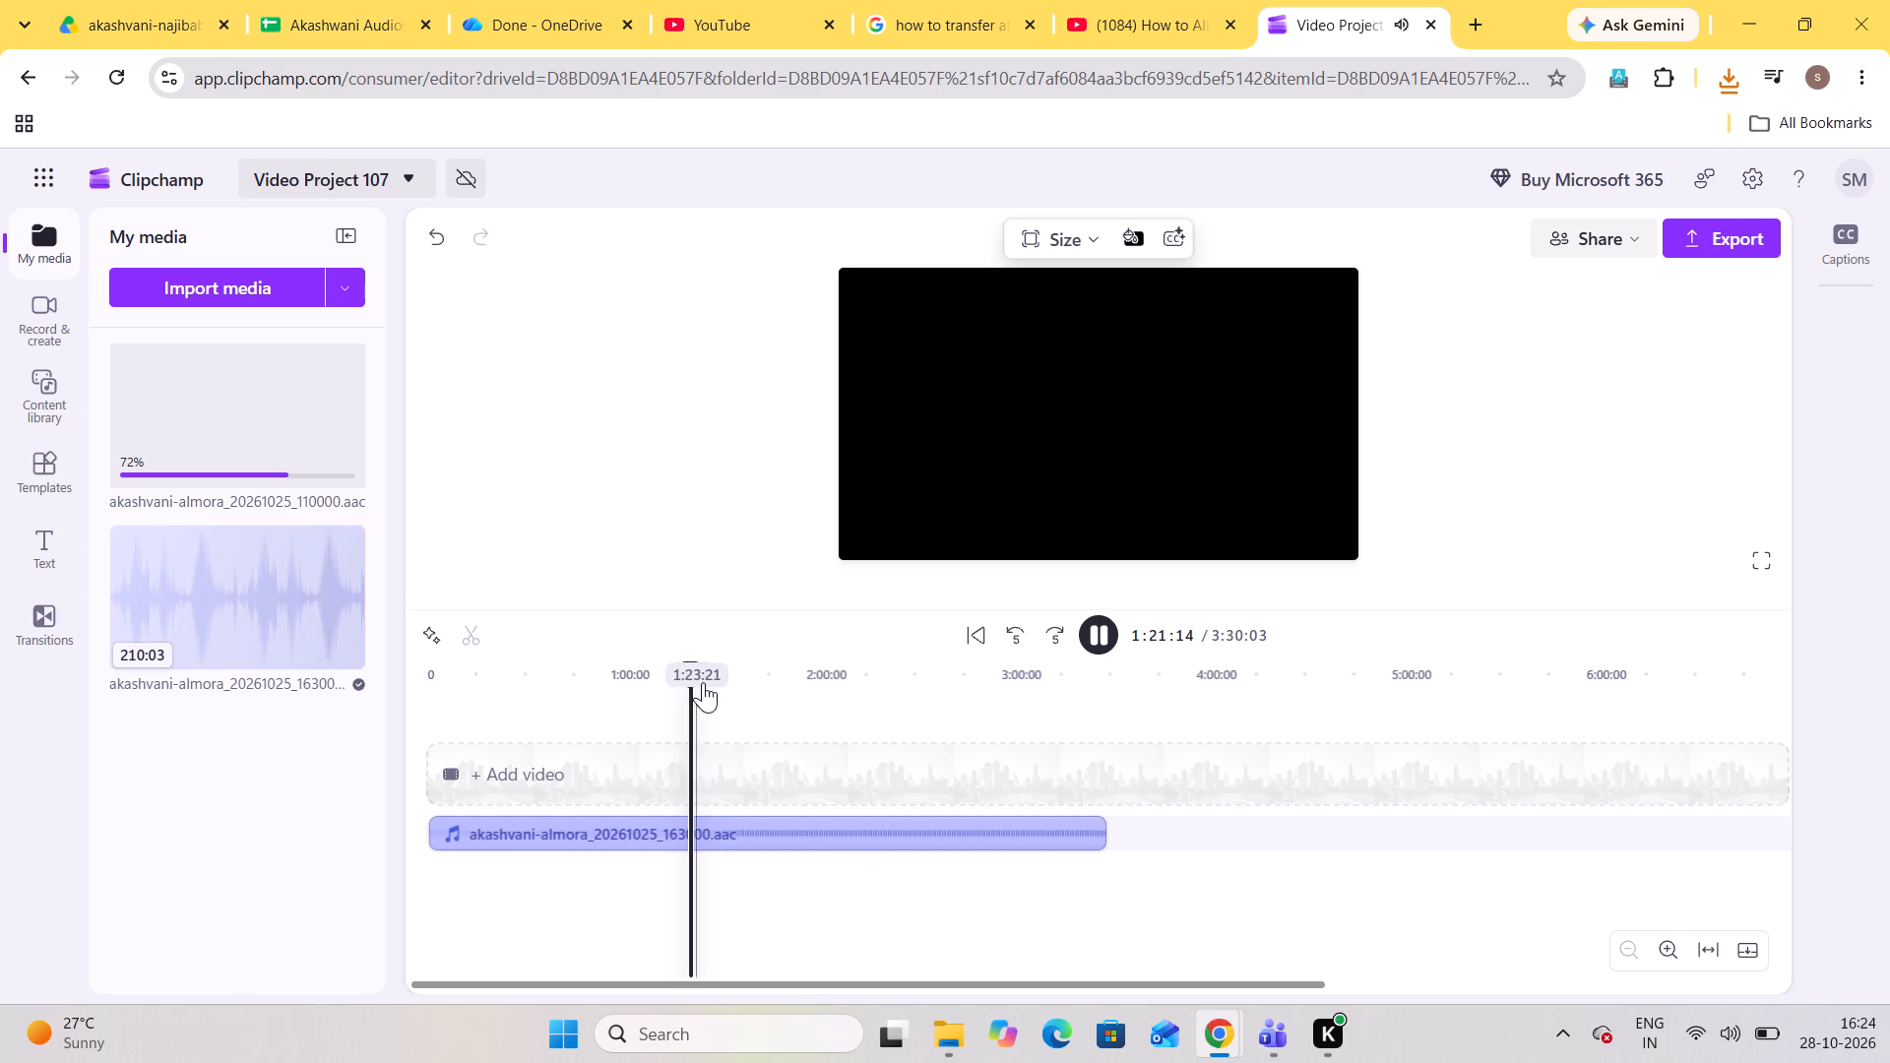
left_click(703, 682)
left_click(714, 682)
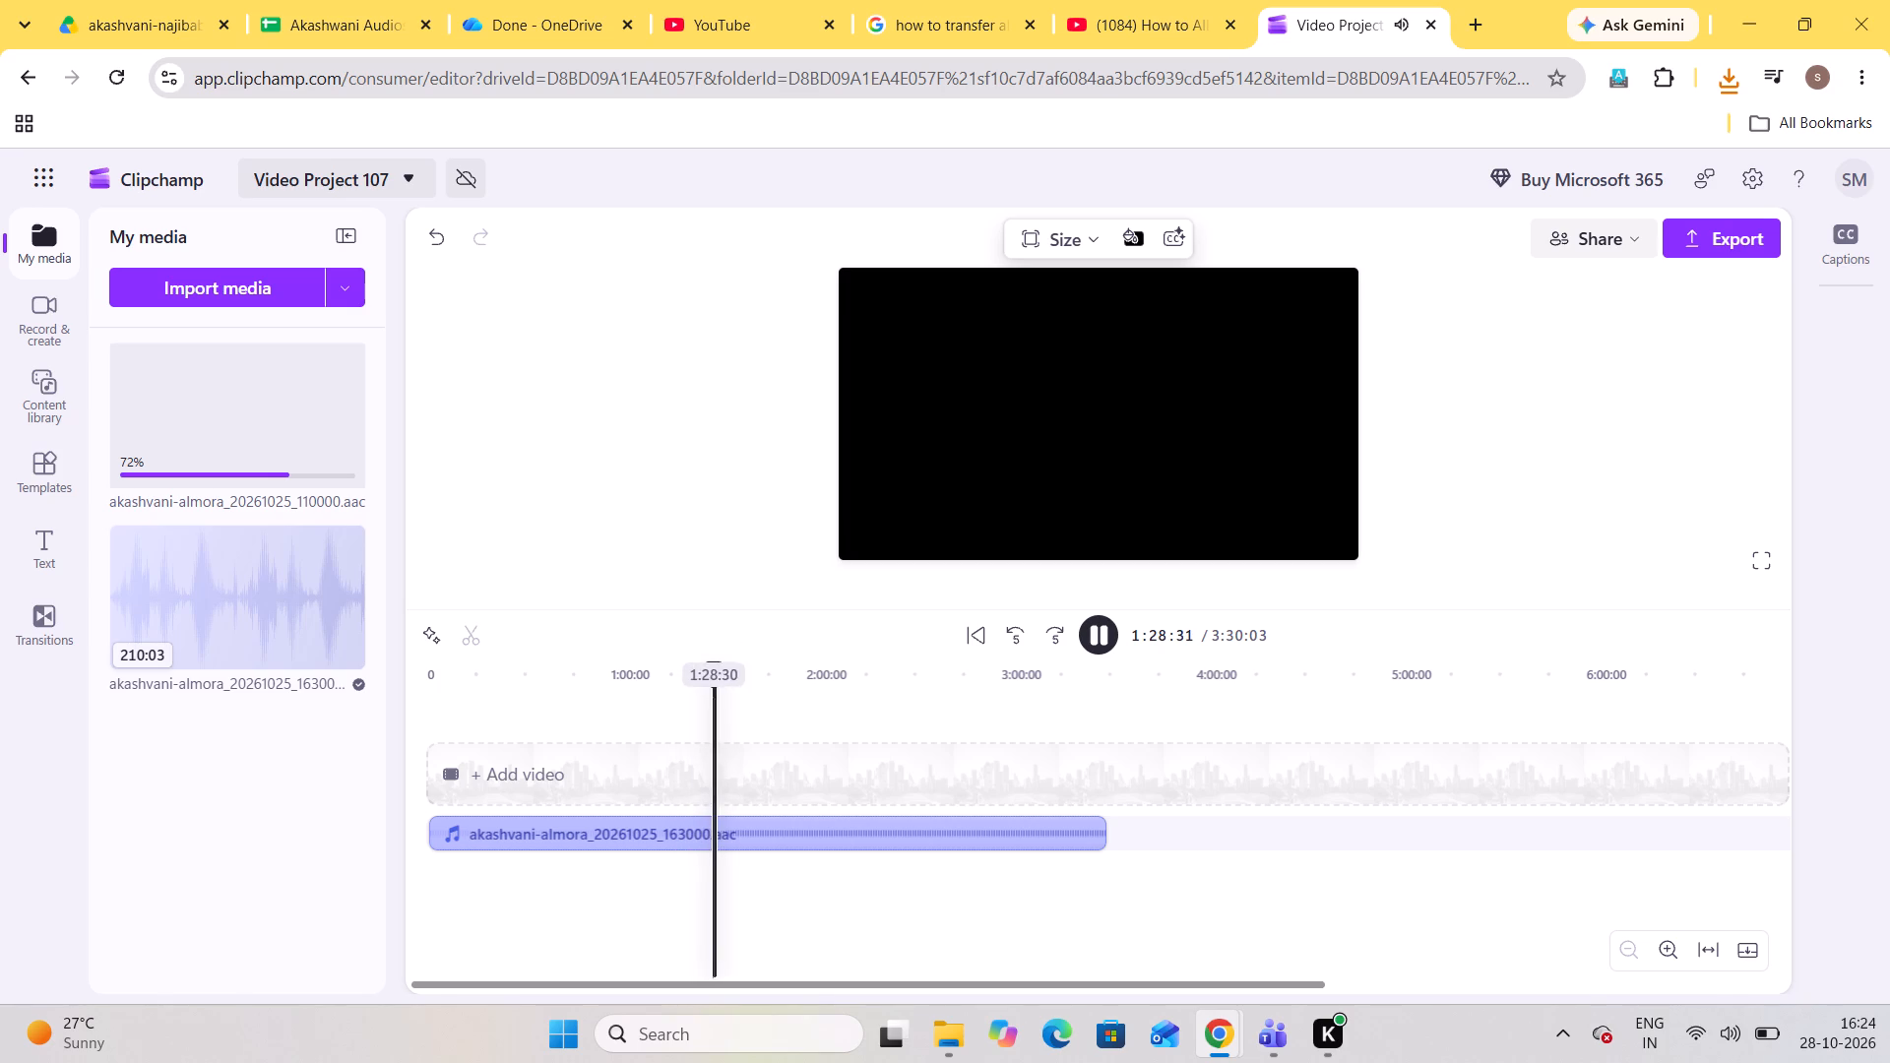
left_click(721, 685)
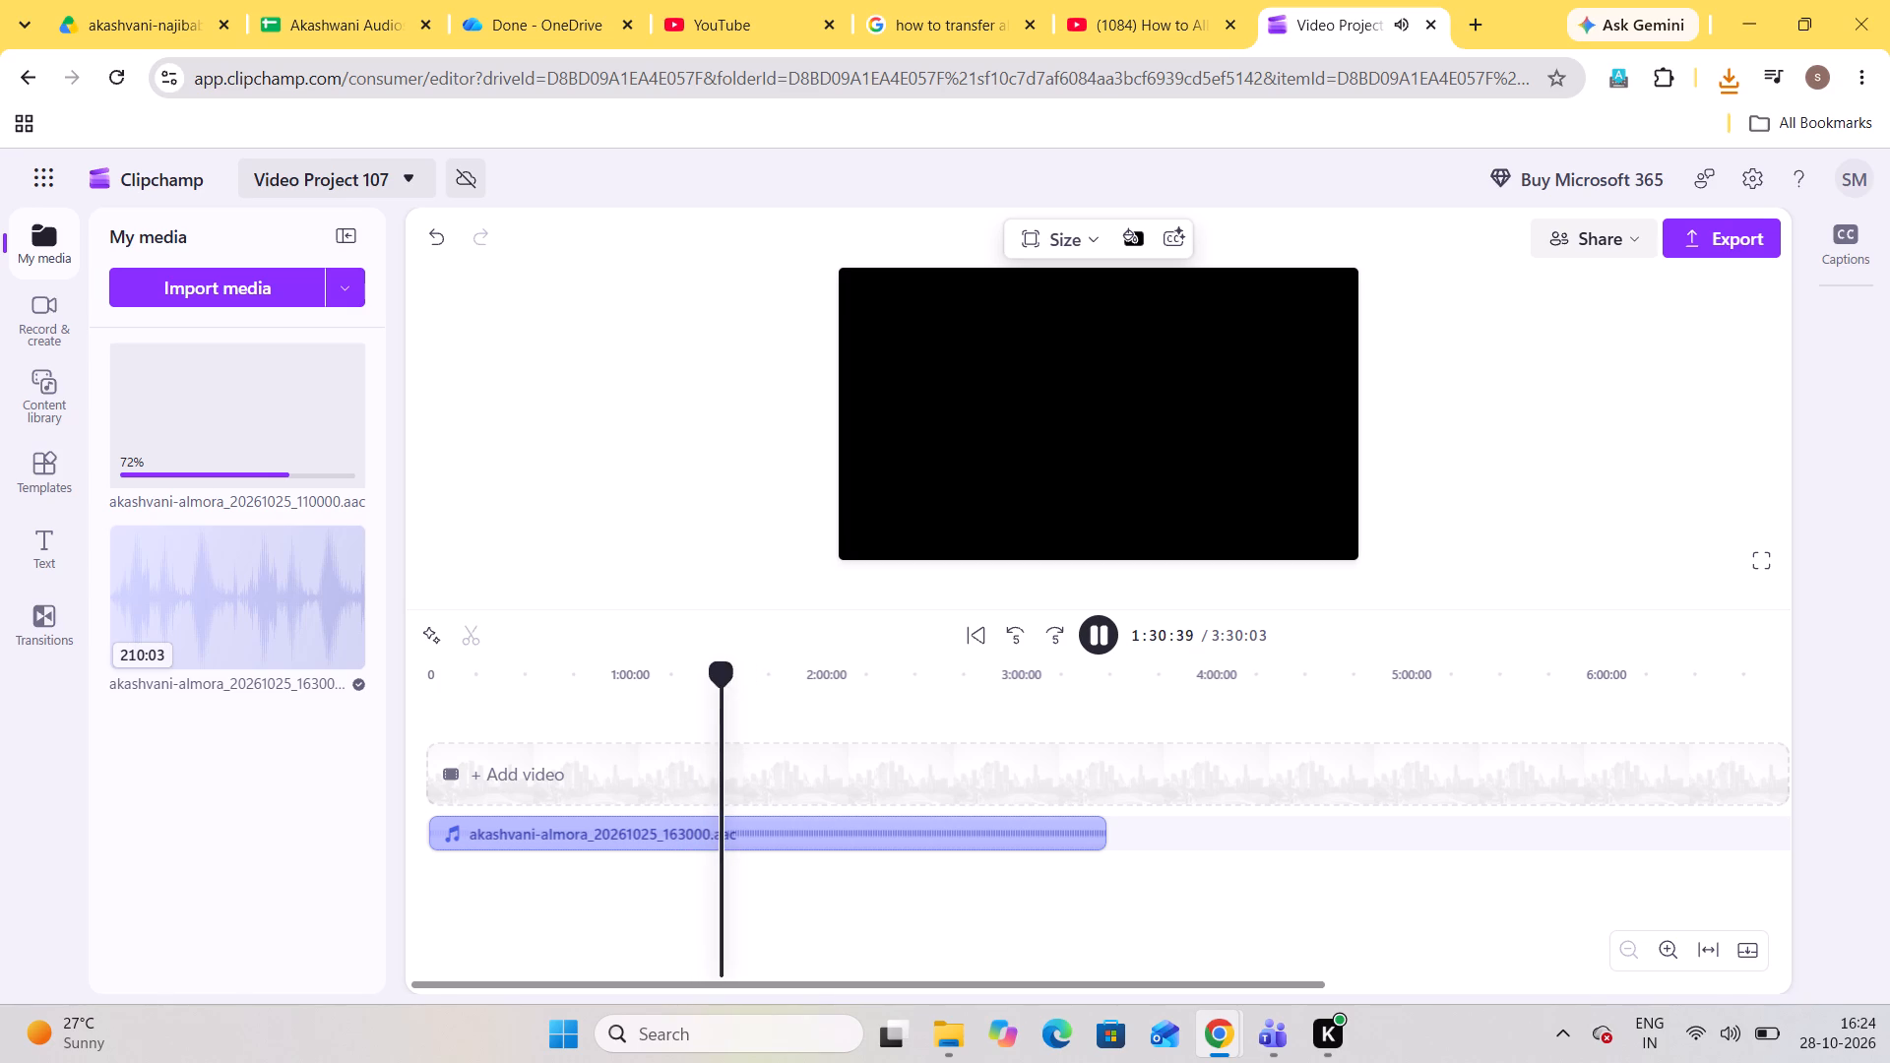
left_click(717, 684)
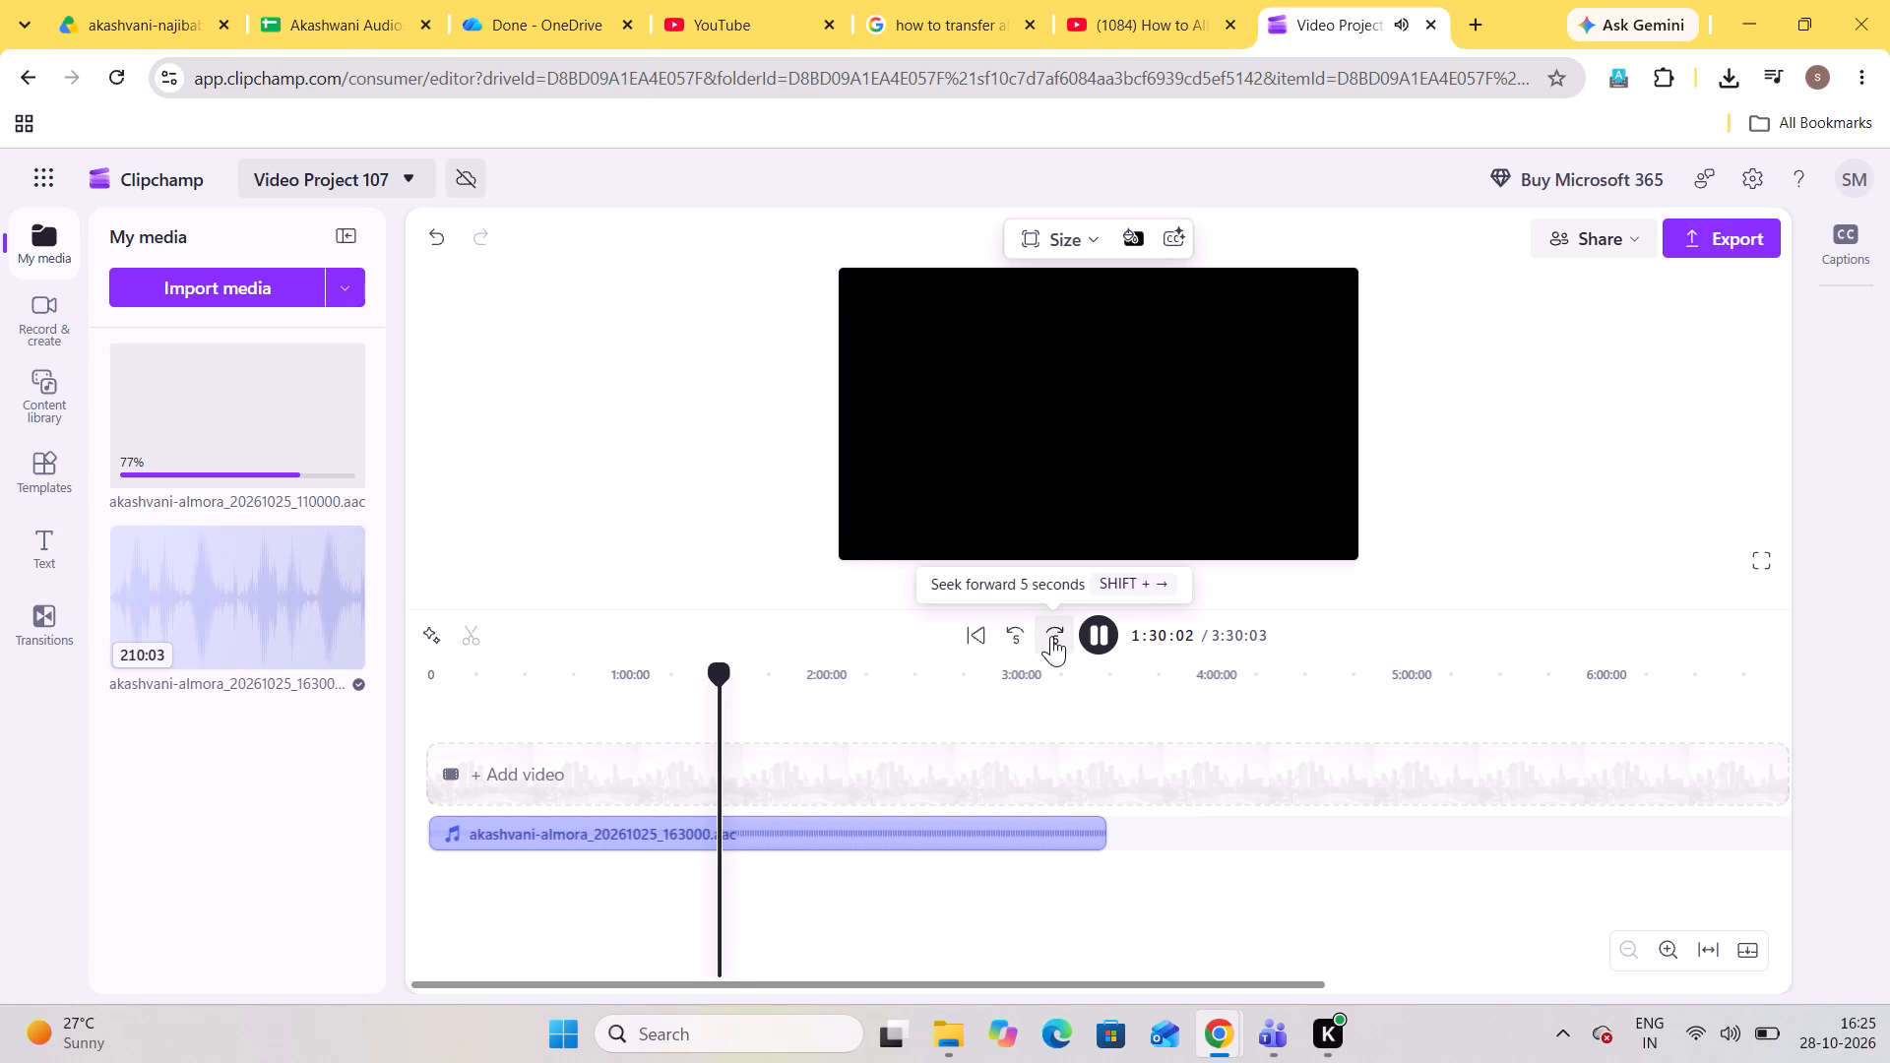
left_click(1051, 636)
left_click(1019, 629)
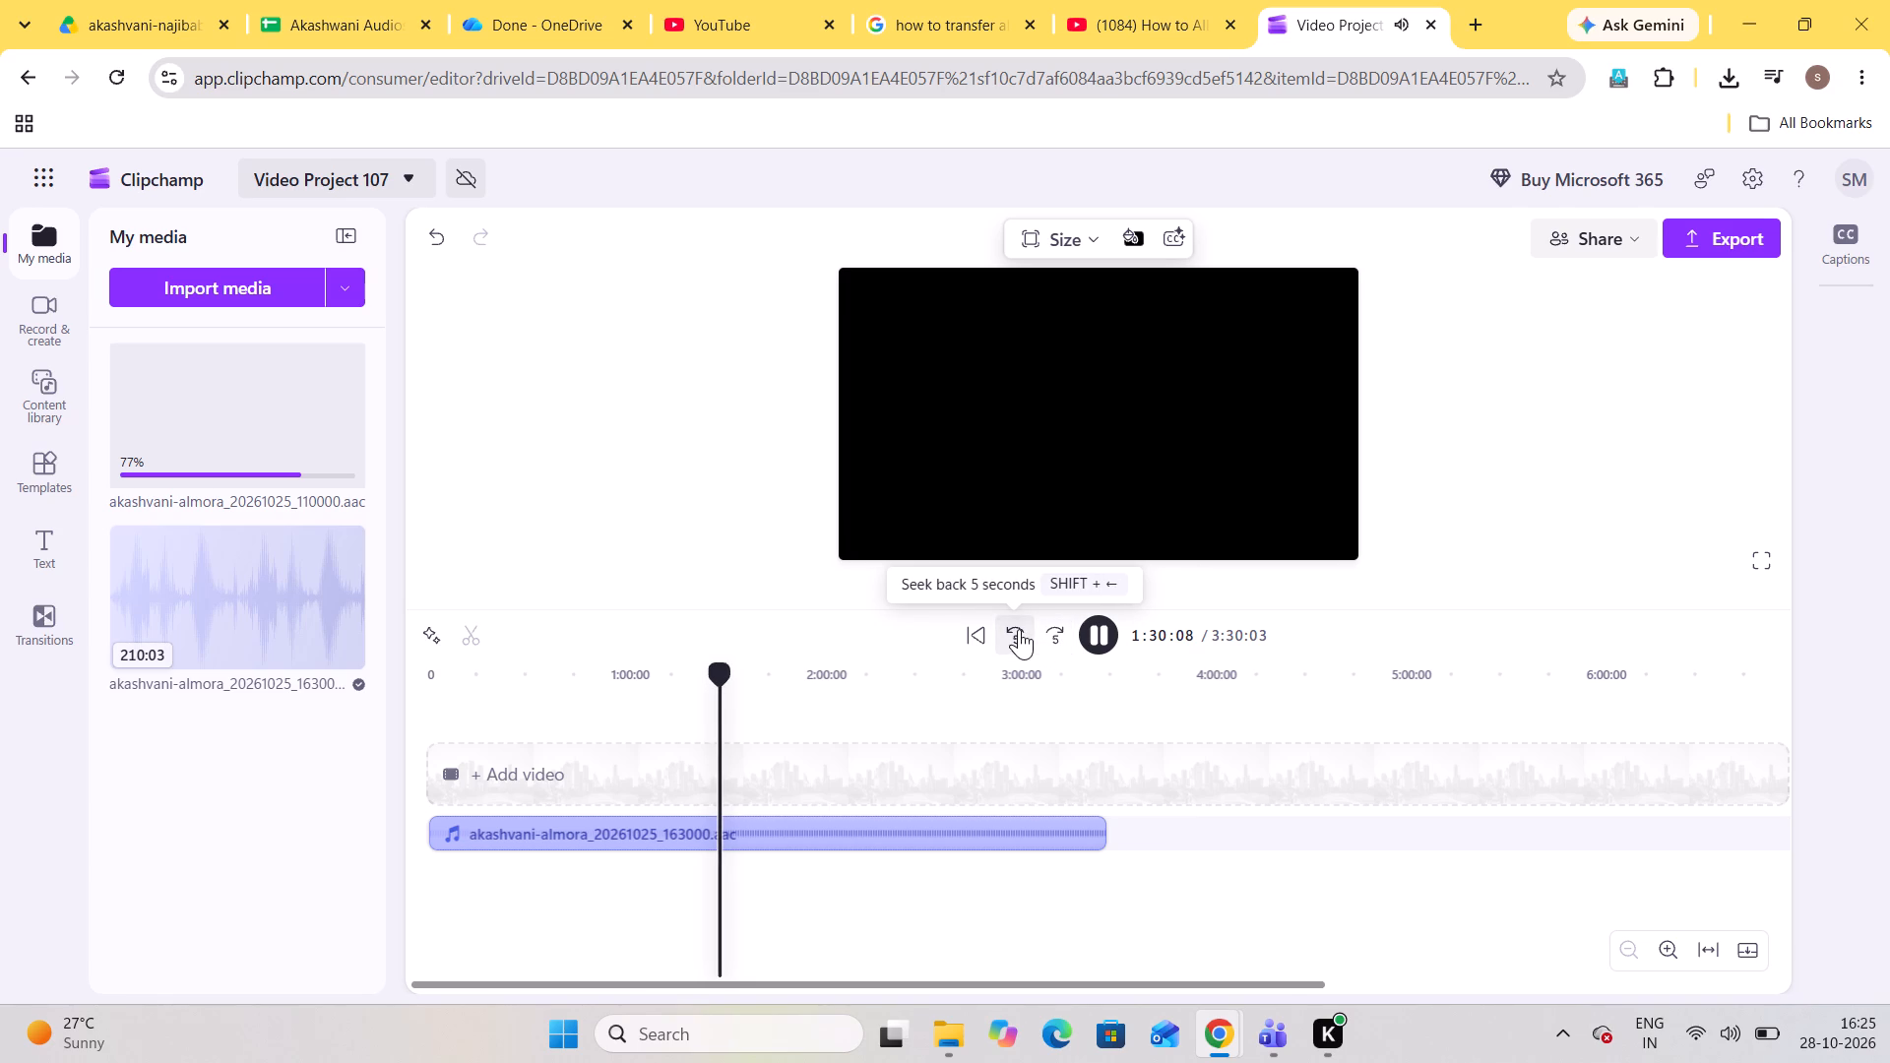
left_click(1019, 629)
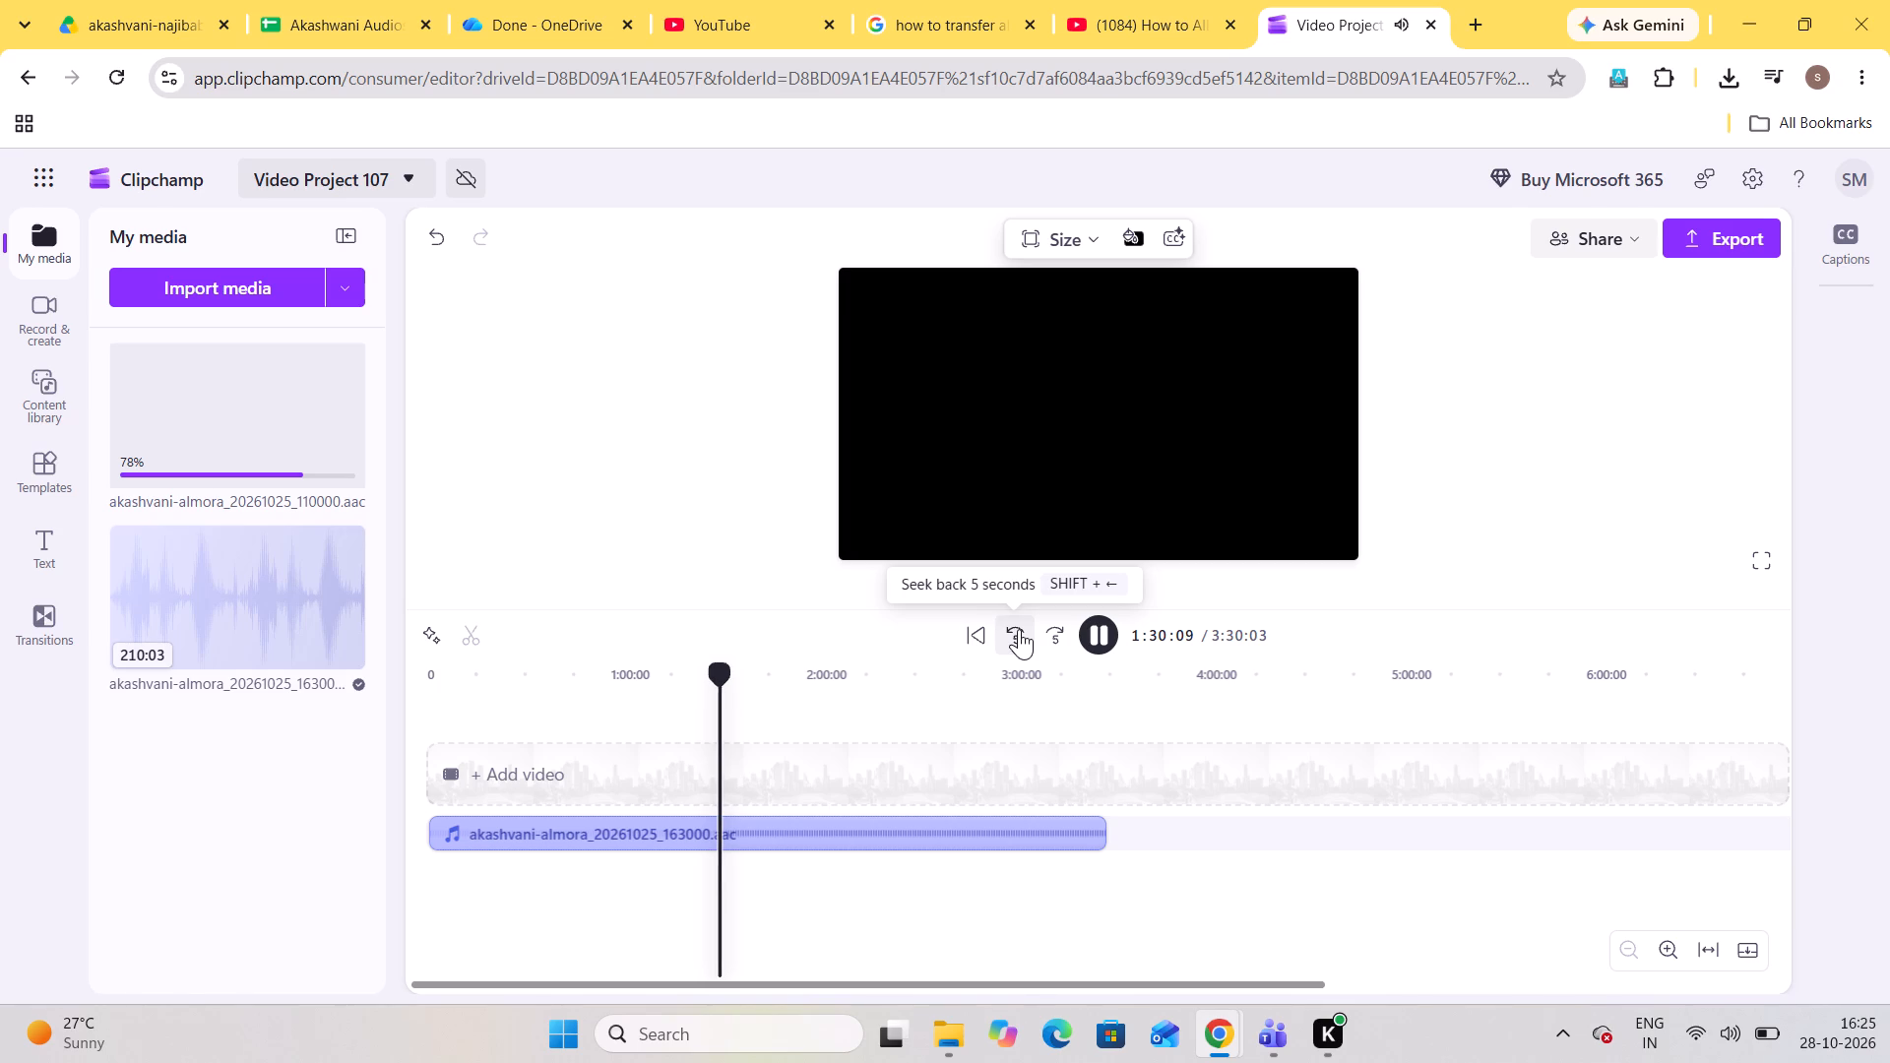
double_click(1019, 629)
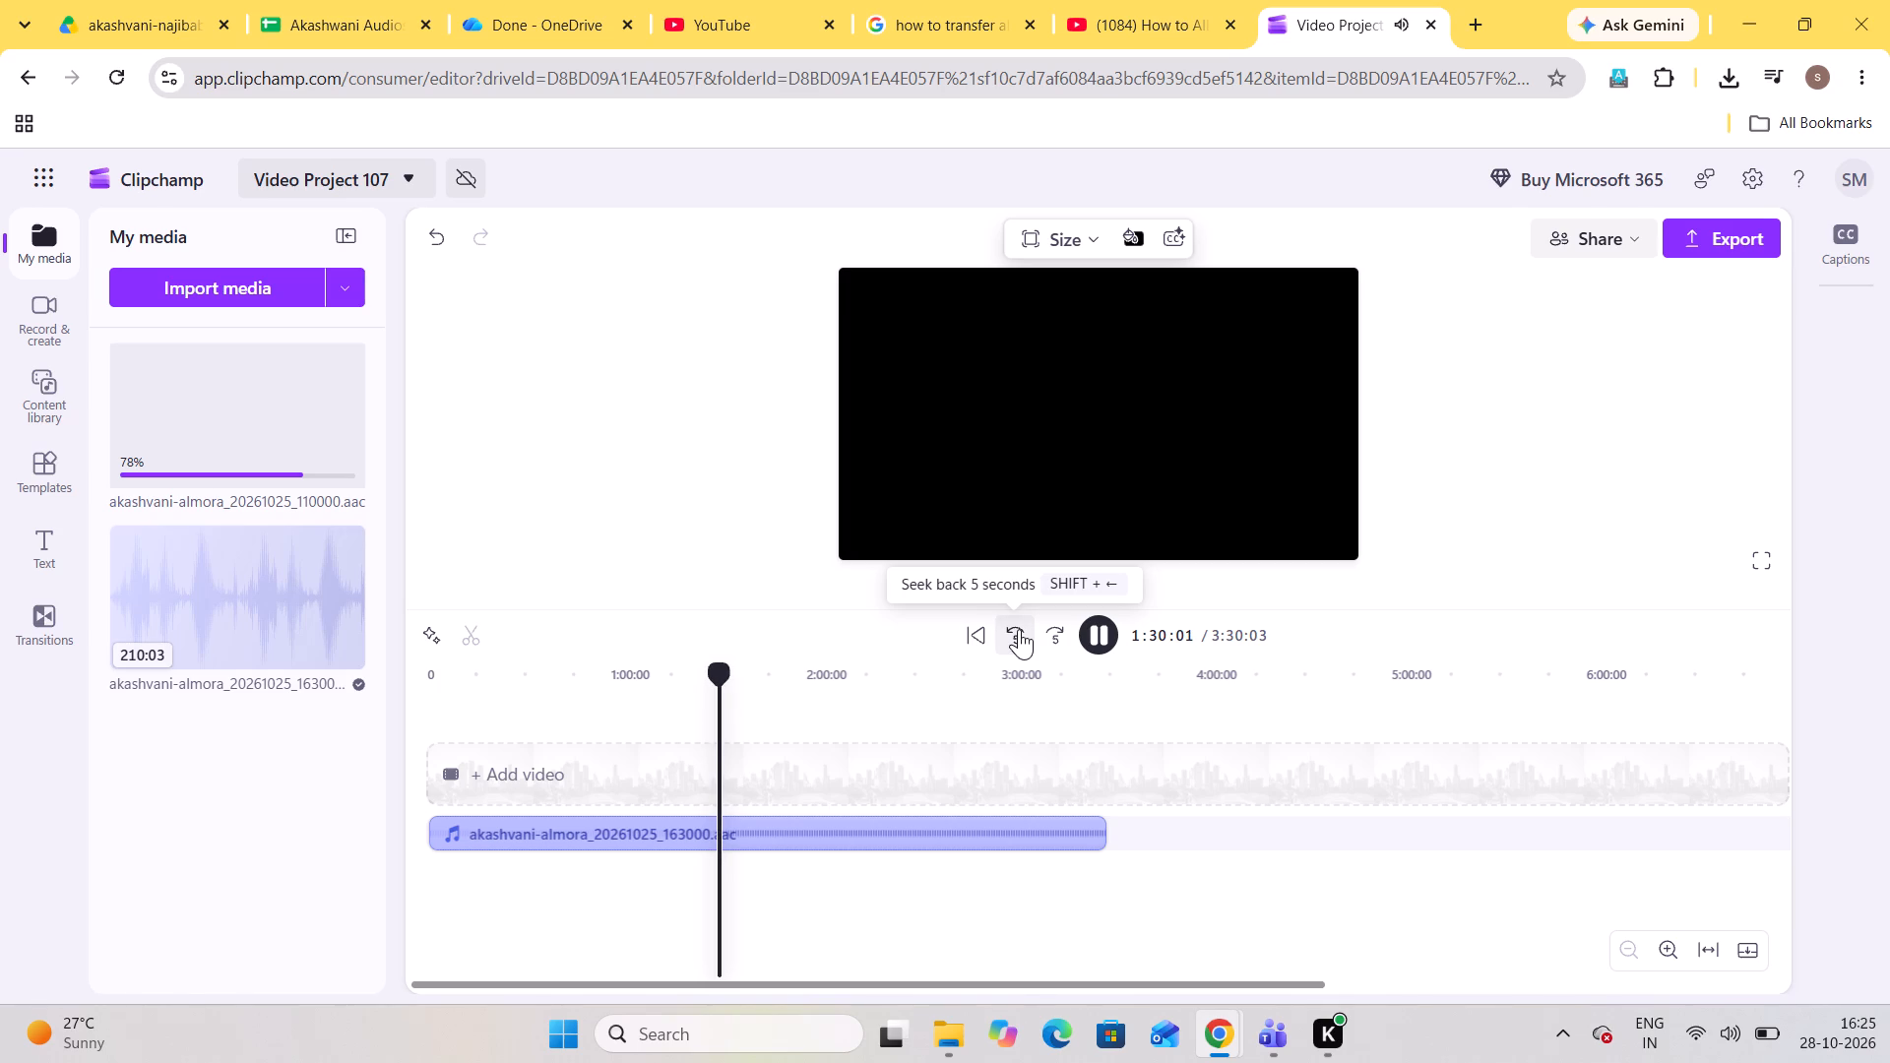
left_click(1019, 629)
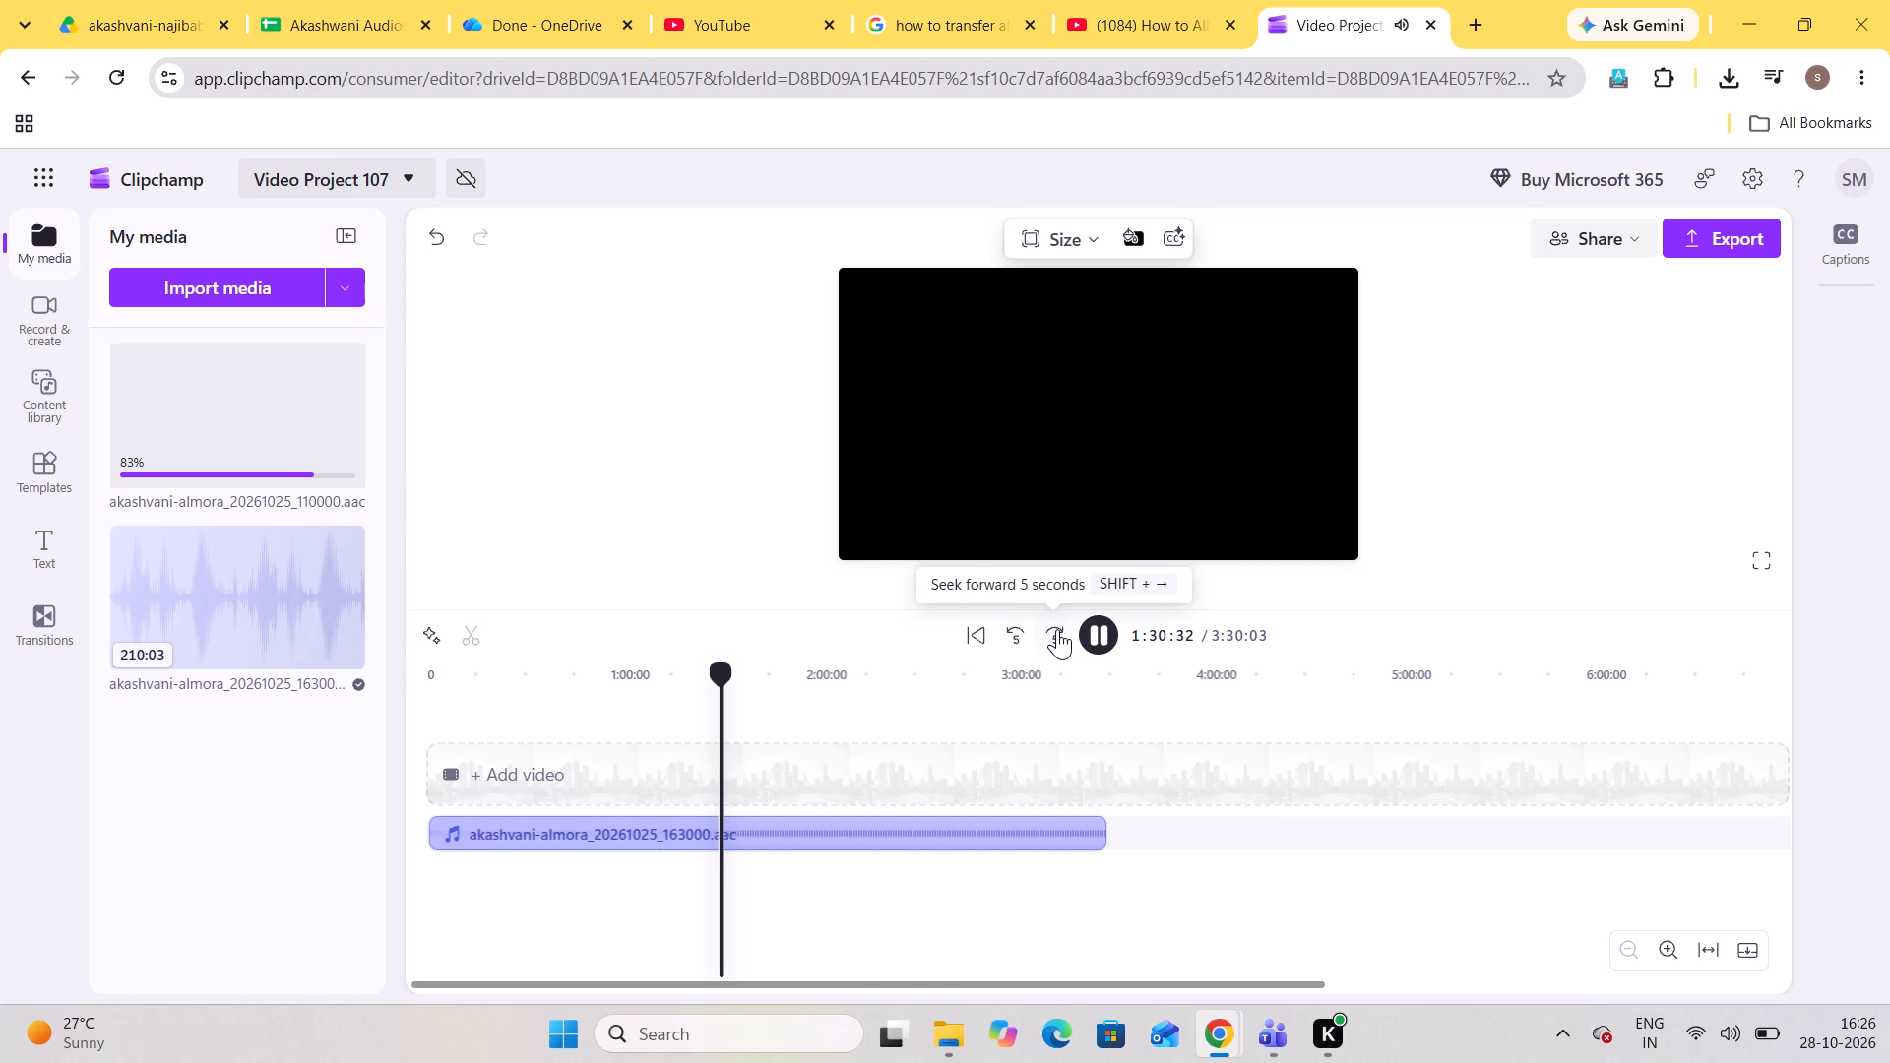
left_click(1102, 630)
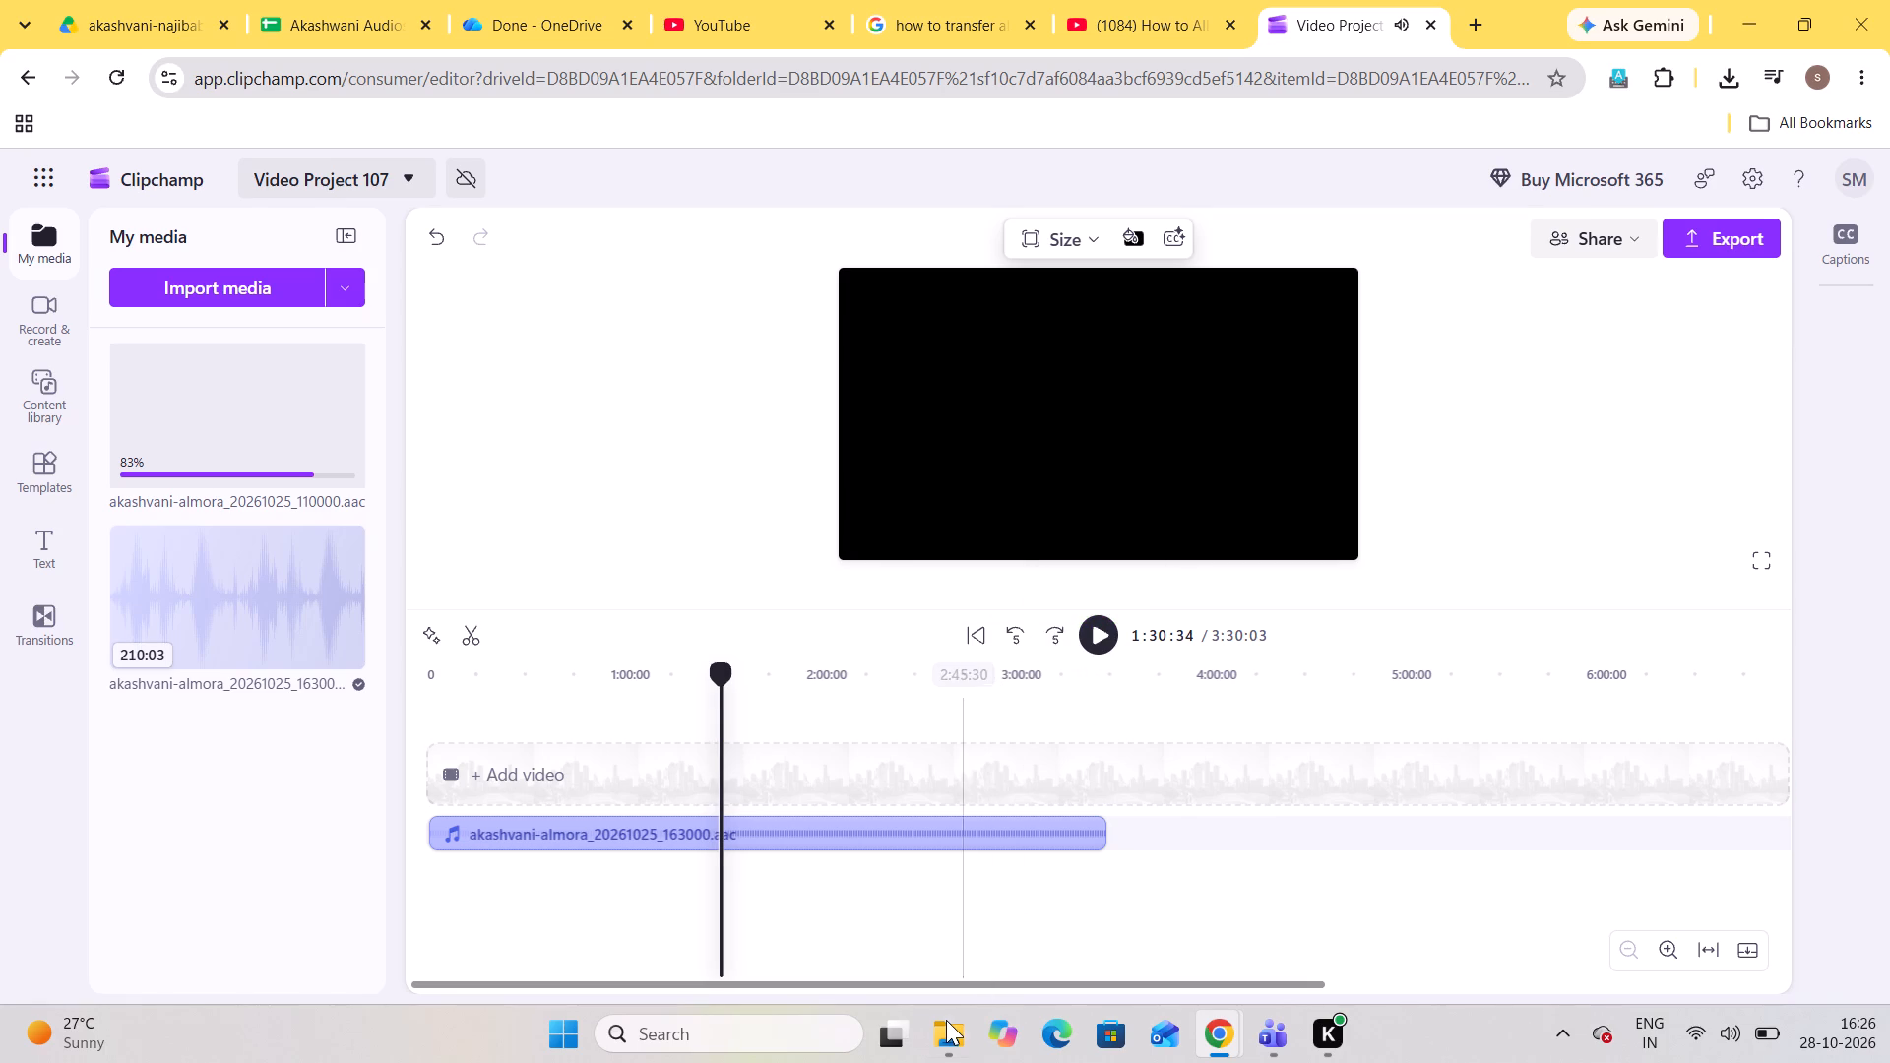
In File Explorer's akashvani-almora_20261025_163000 folder, rename kumauni-reshmi rumal.m4a by inserting the singer's name and a hyphen between "kumauni-" and "reshmi rumal".
left_click(946, 1019)
left_click(486, 295)
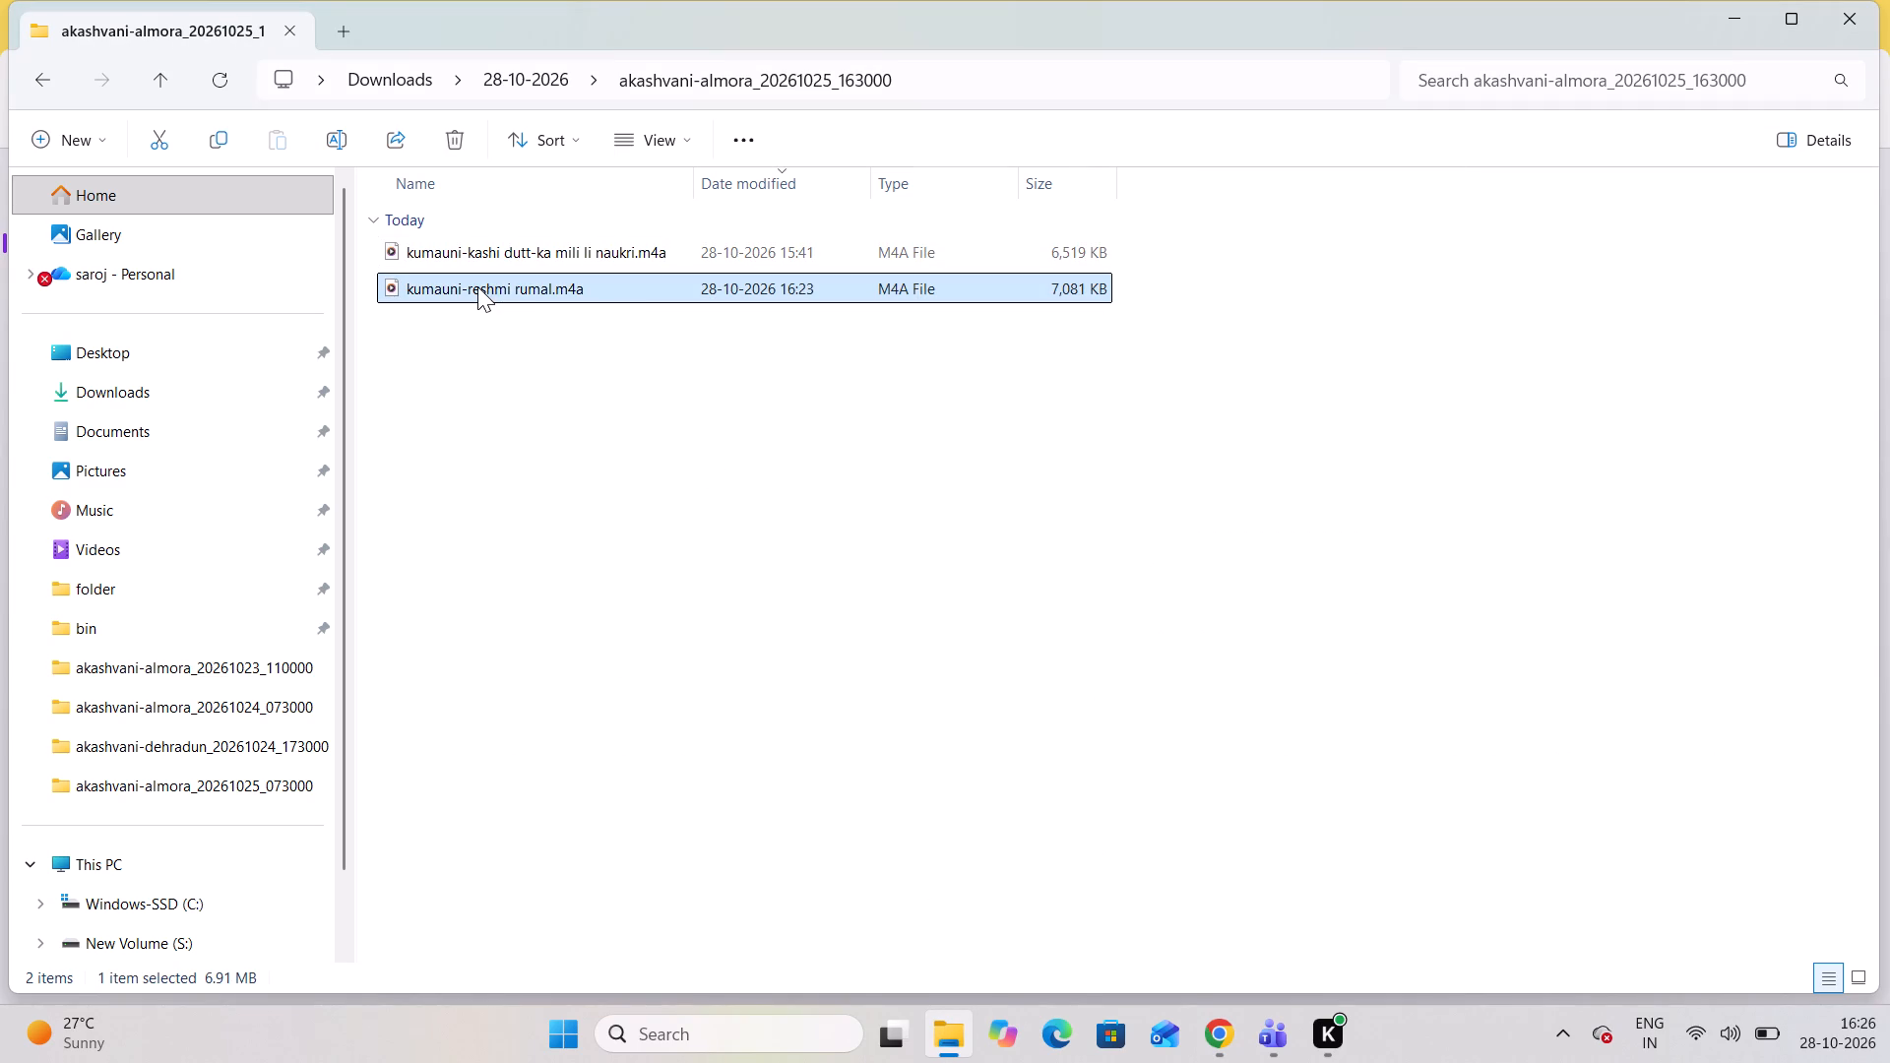
left_click(476, 286)
left_click(456, 284)
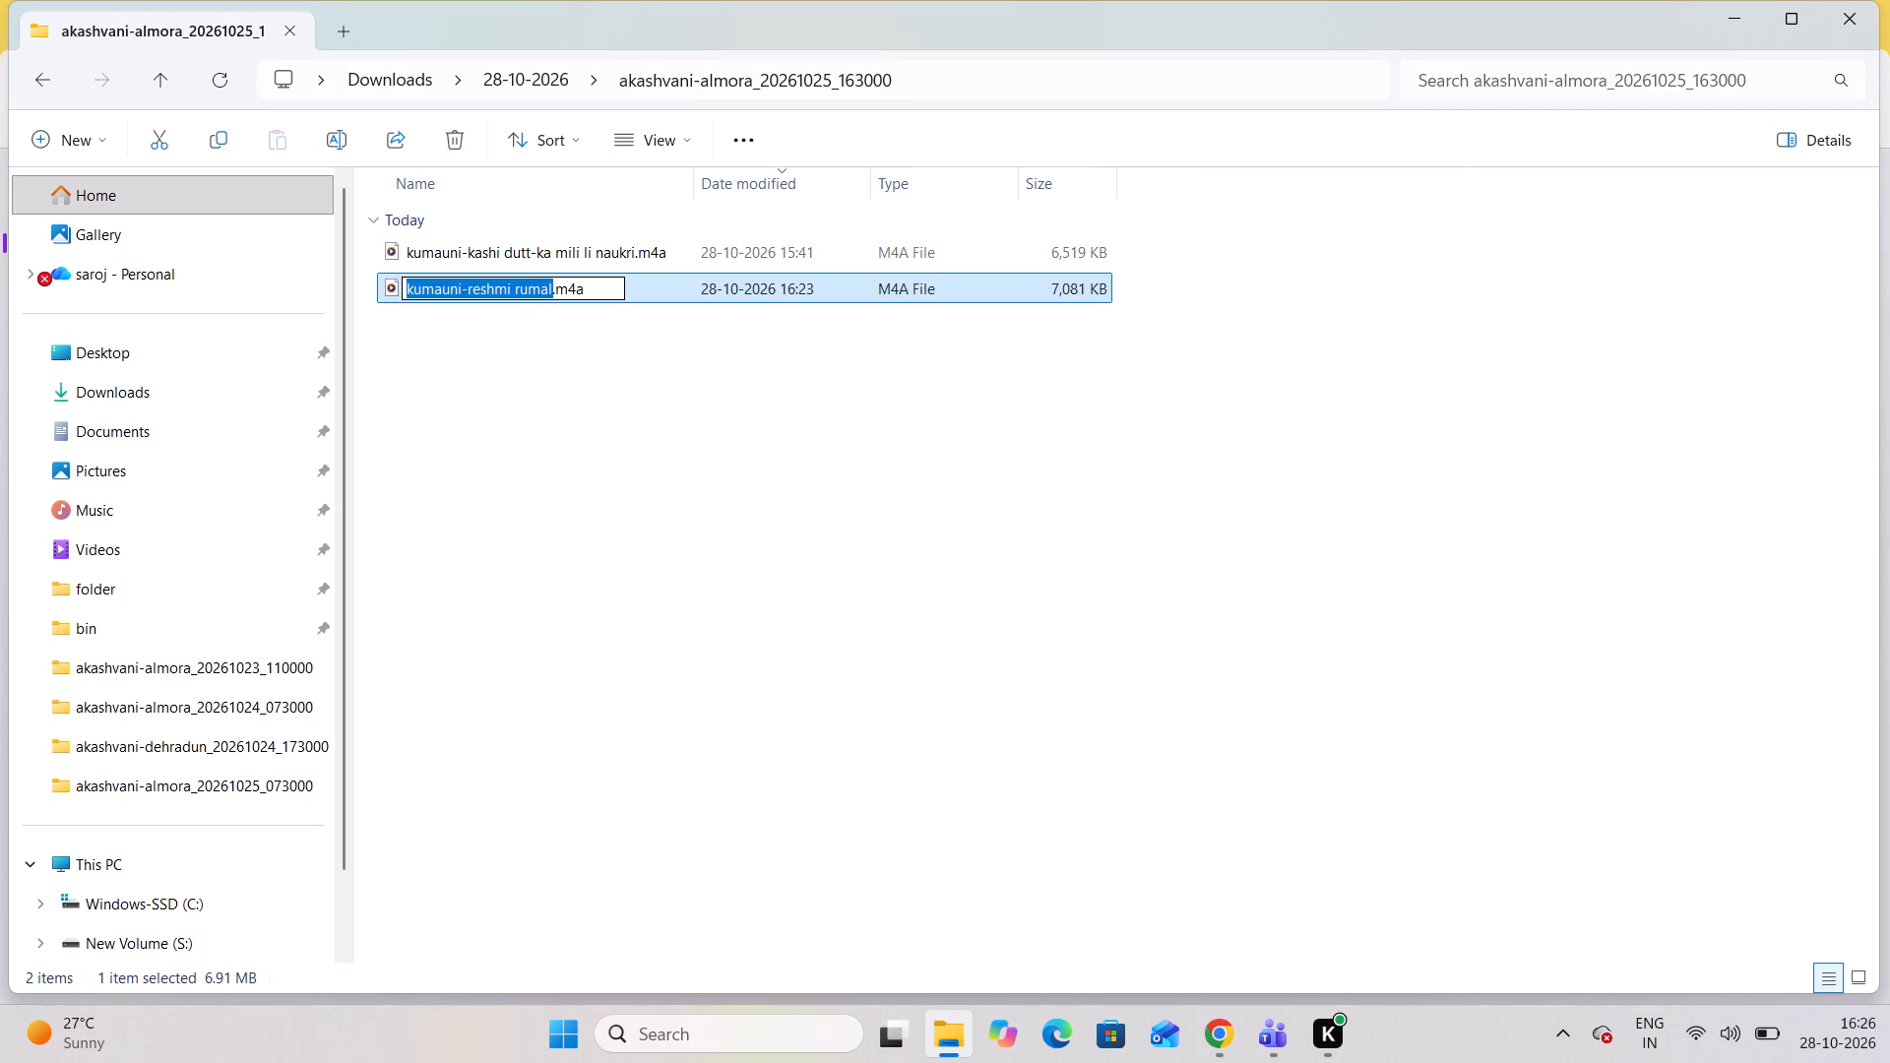
key("Right")
key("minus")
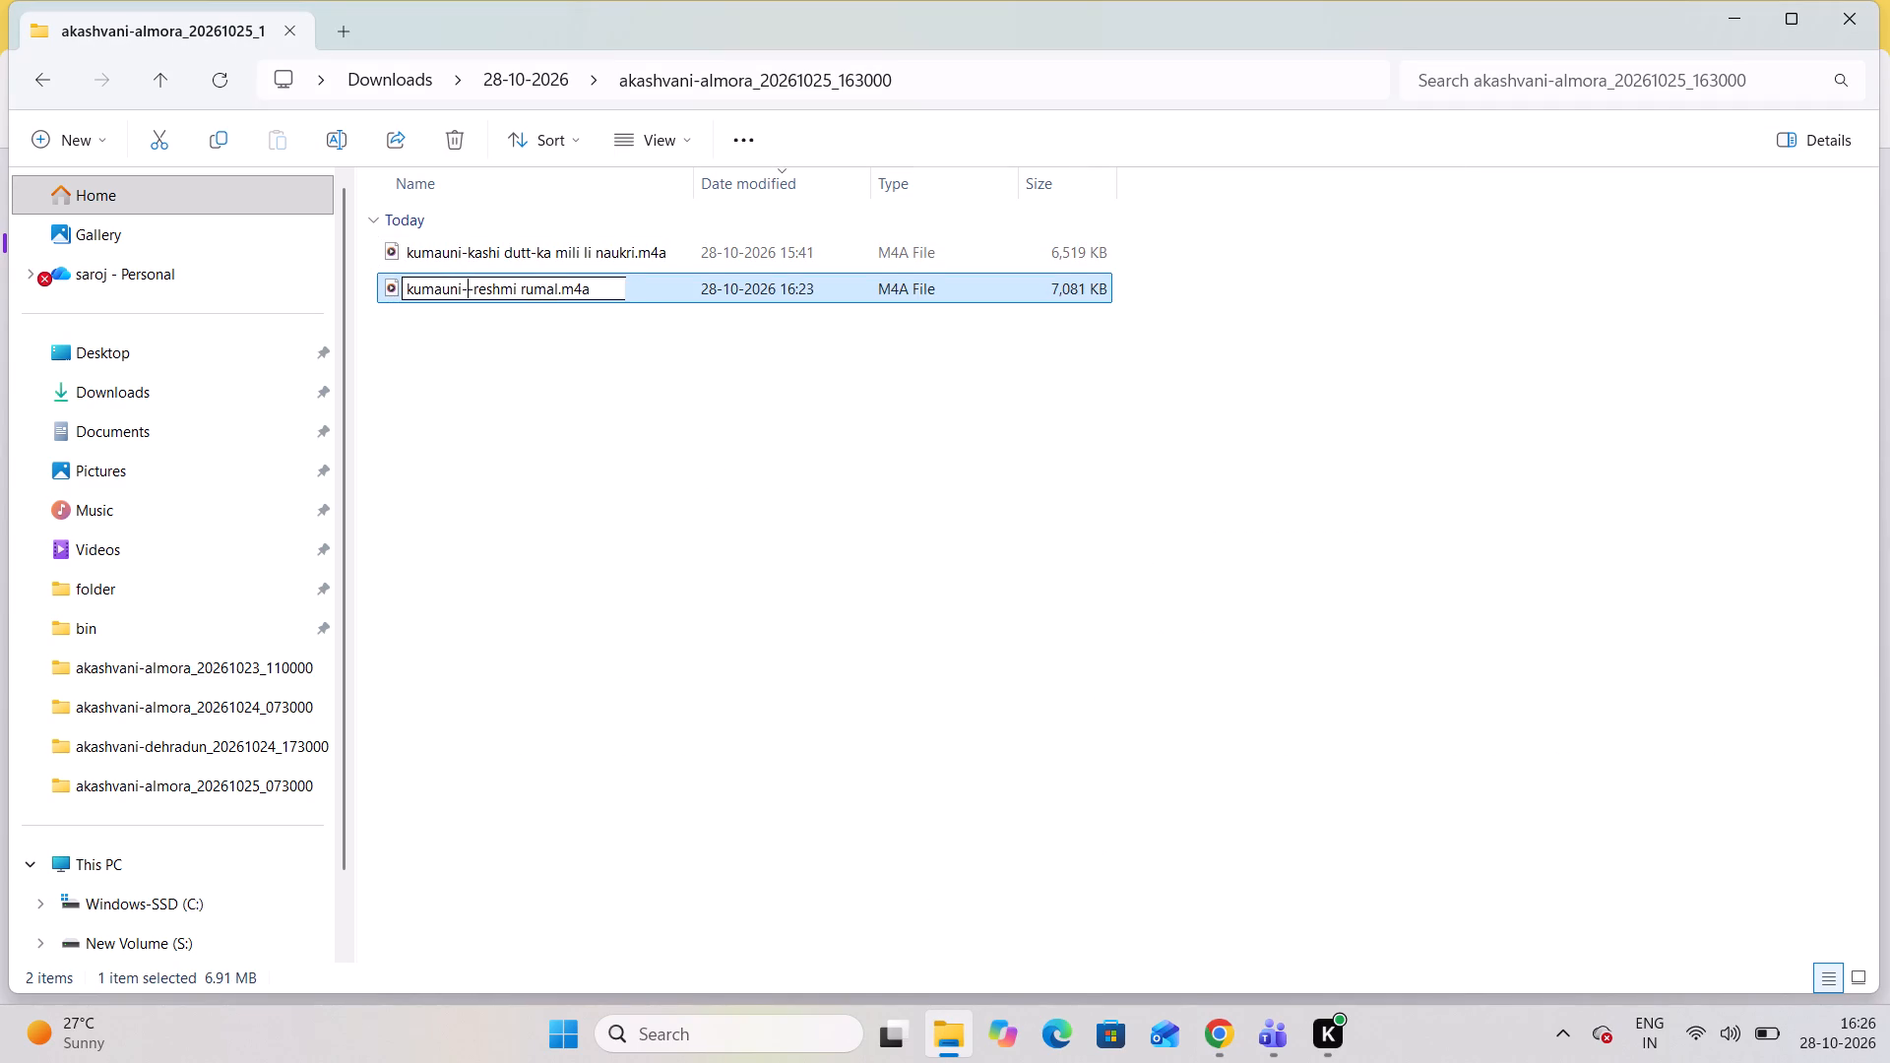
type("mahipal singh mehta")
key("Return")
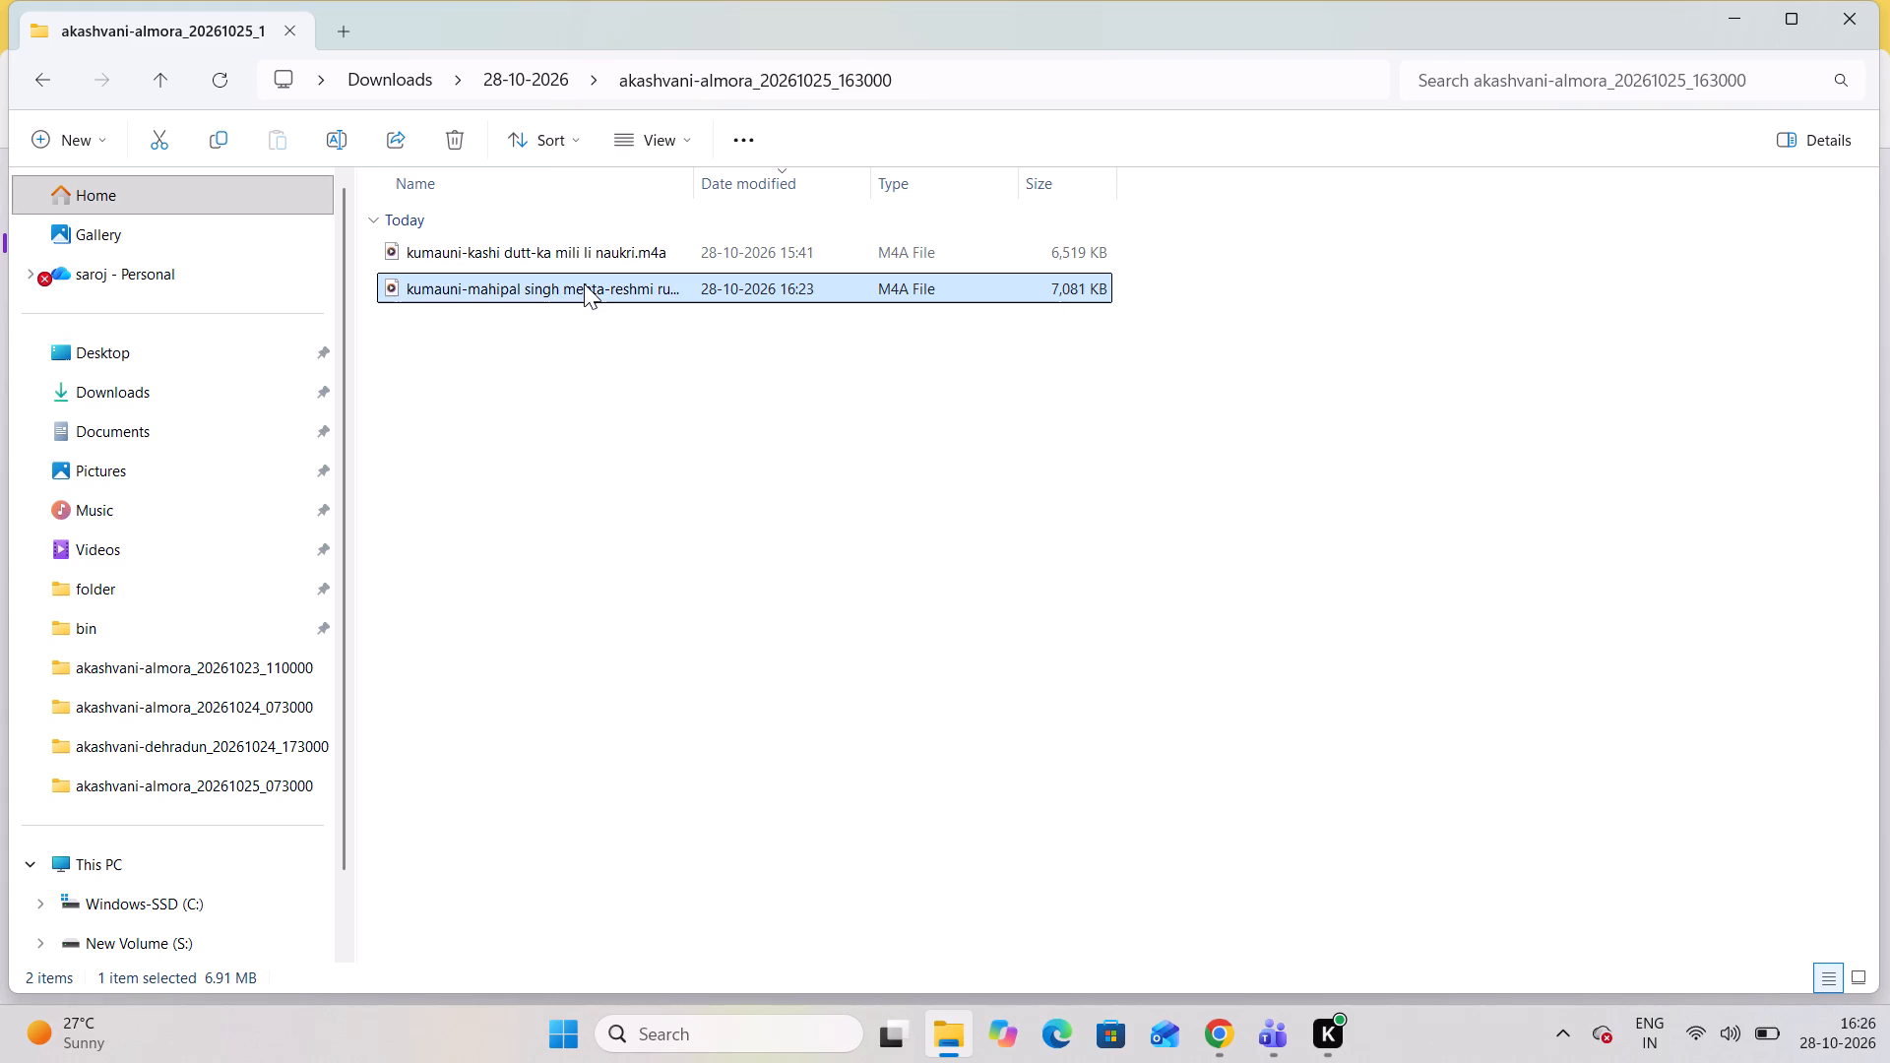
left_click(1726, 14)
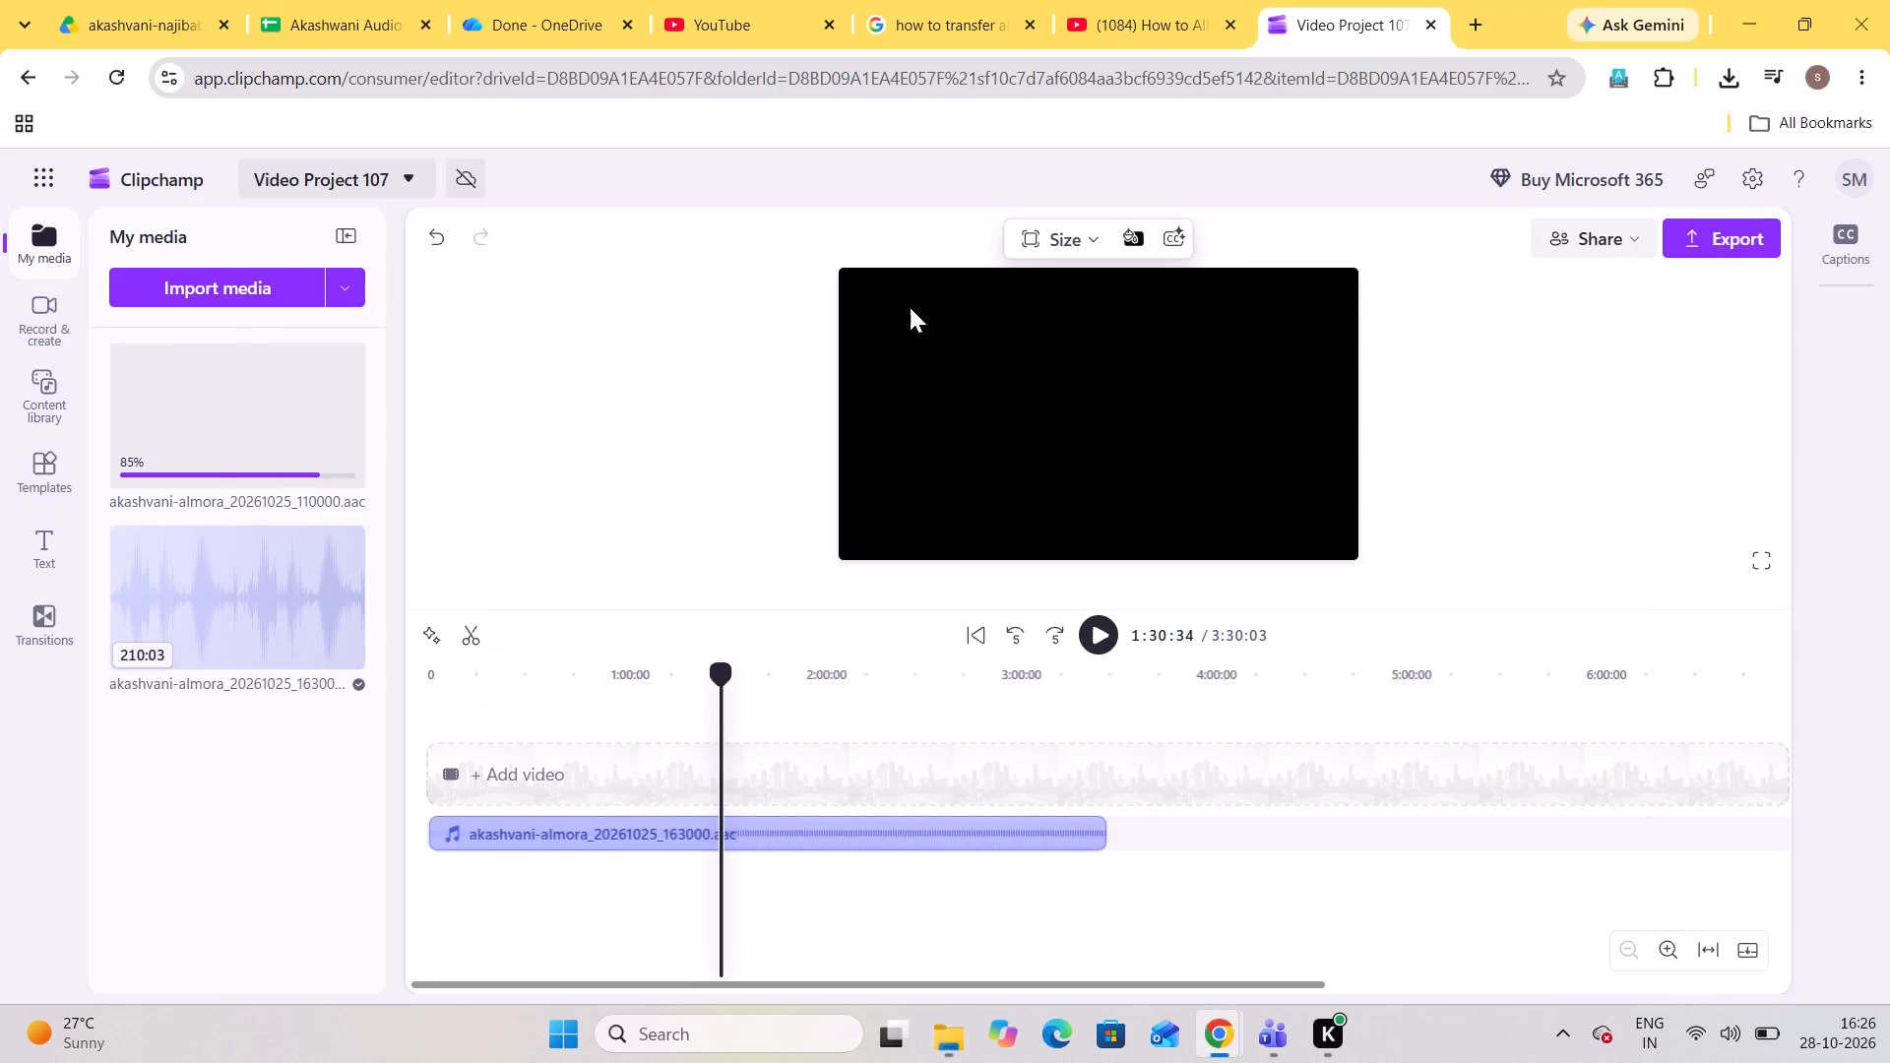
Resume the recording from 1:30:34 and skim between about 1:35:00 and 1:45:30, settling near 1:40:30 to listen for the singer announcement.
left_click(1103, 623)
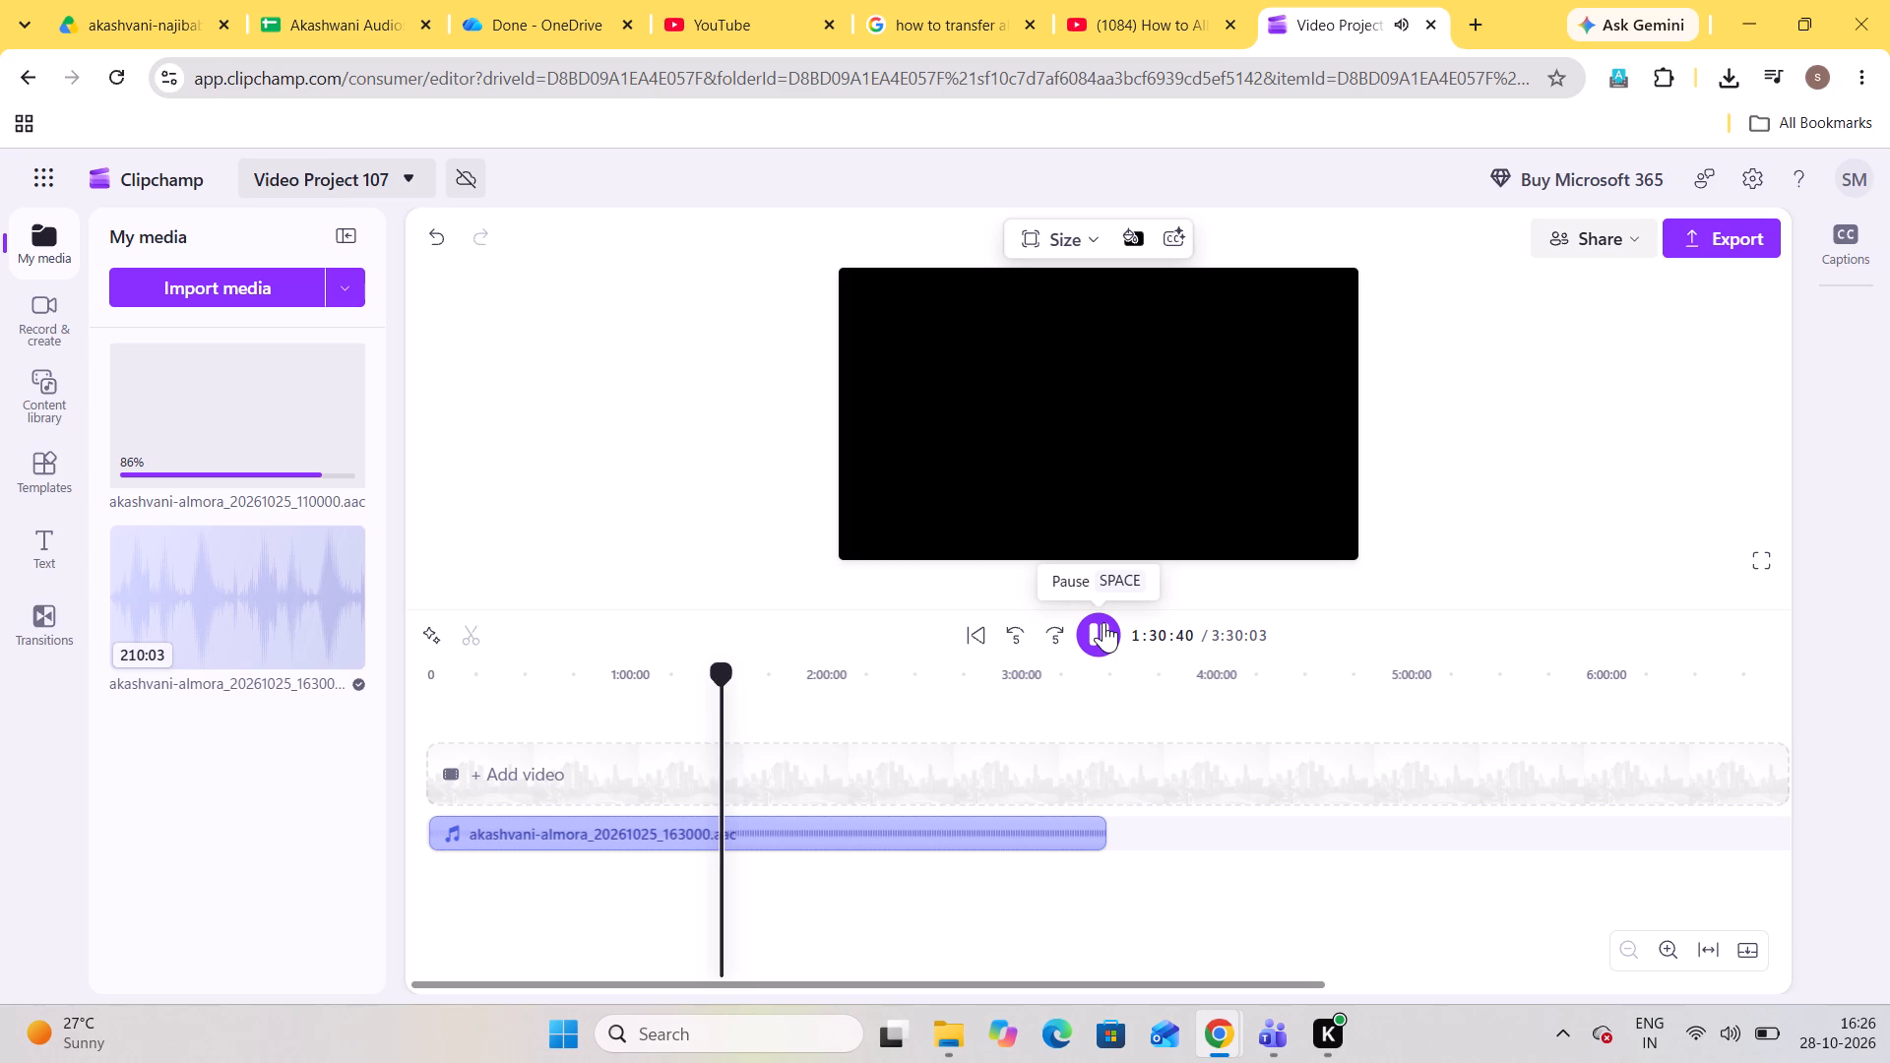
left_click(736, 698)
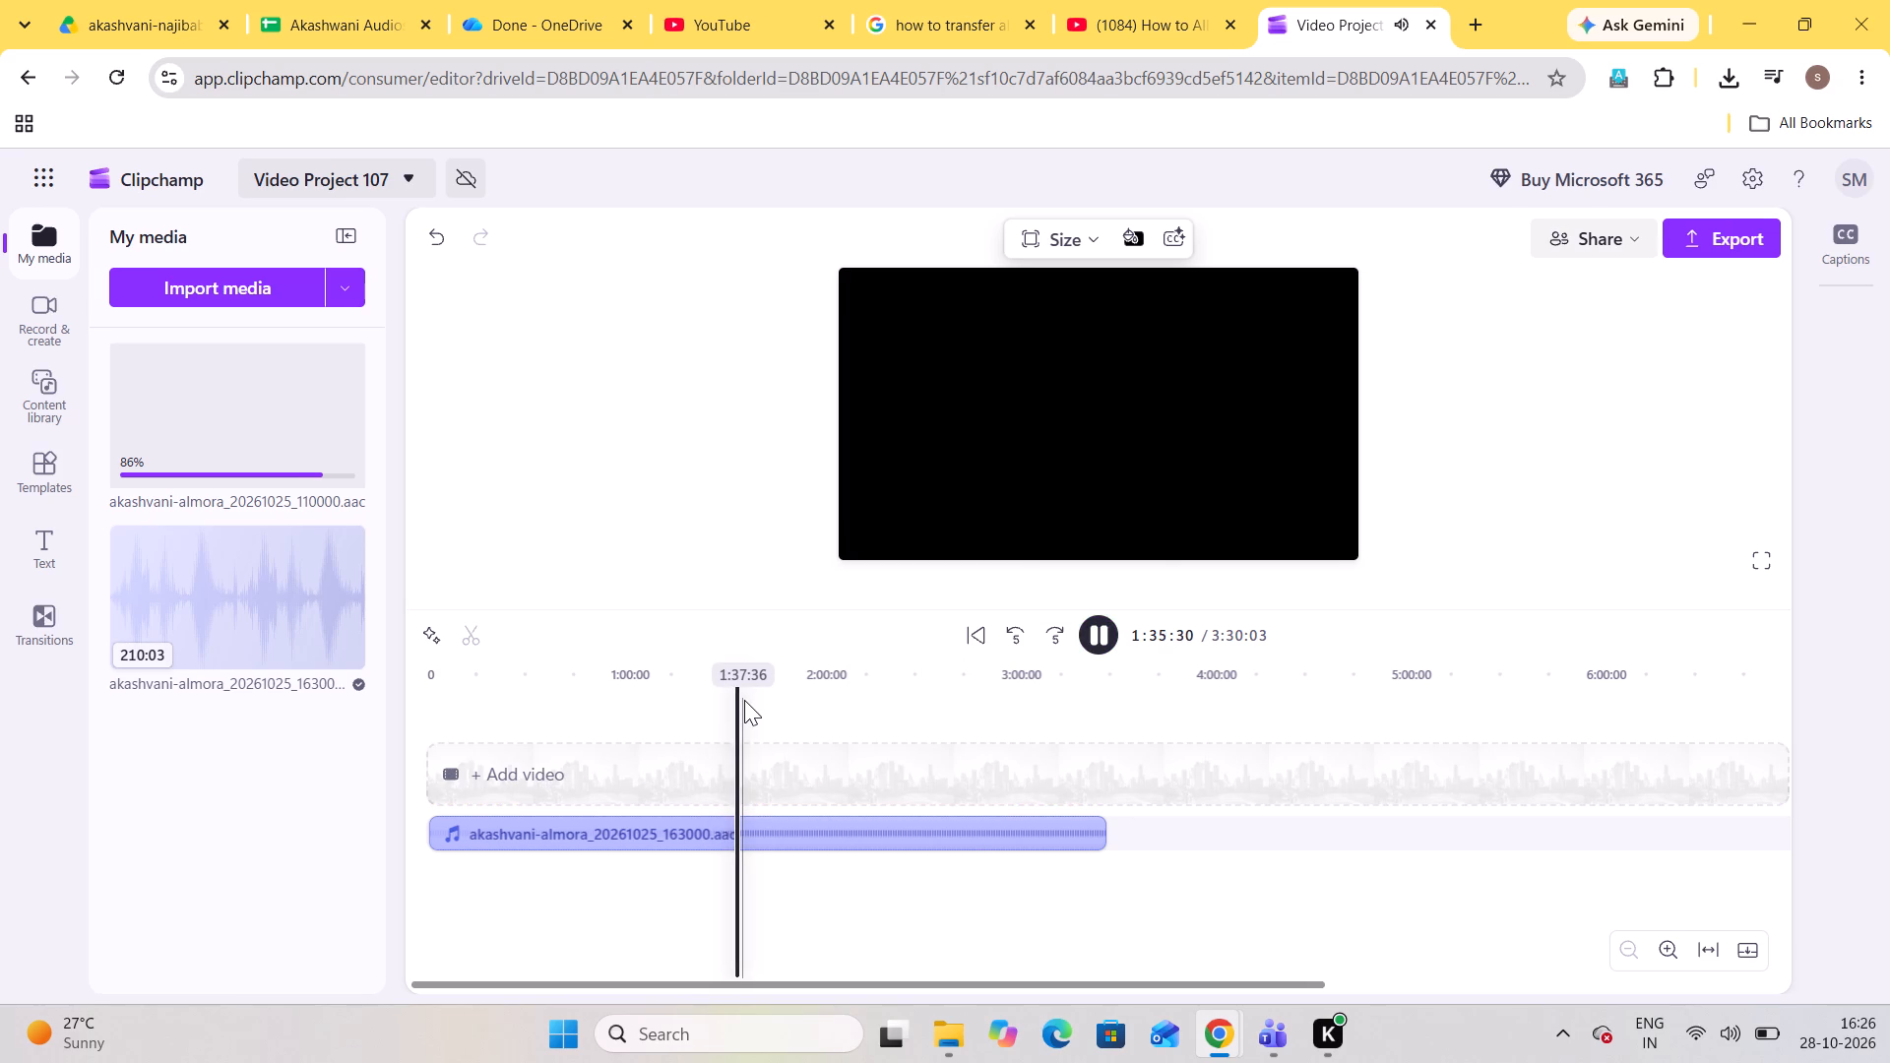
left_click(747, 700)
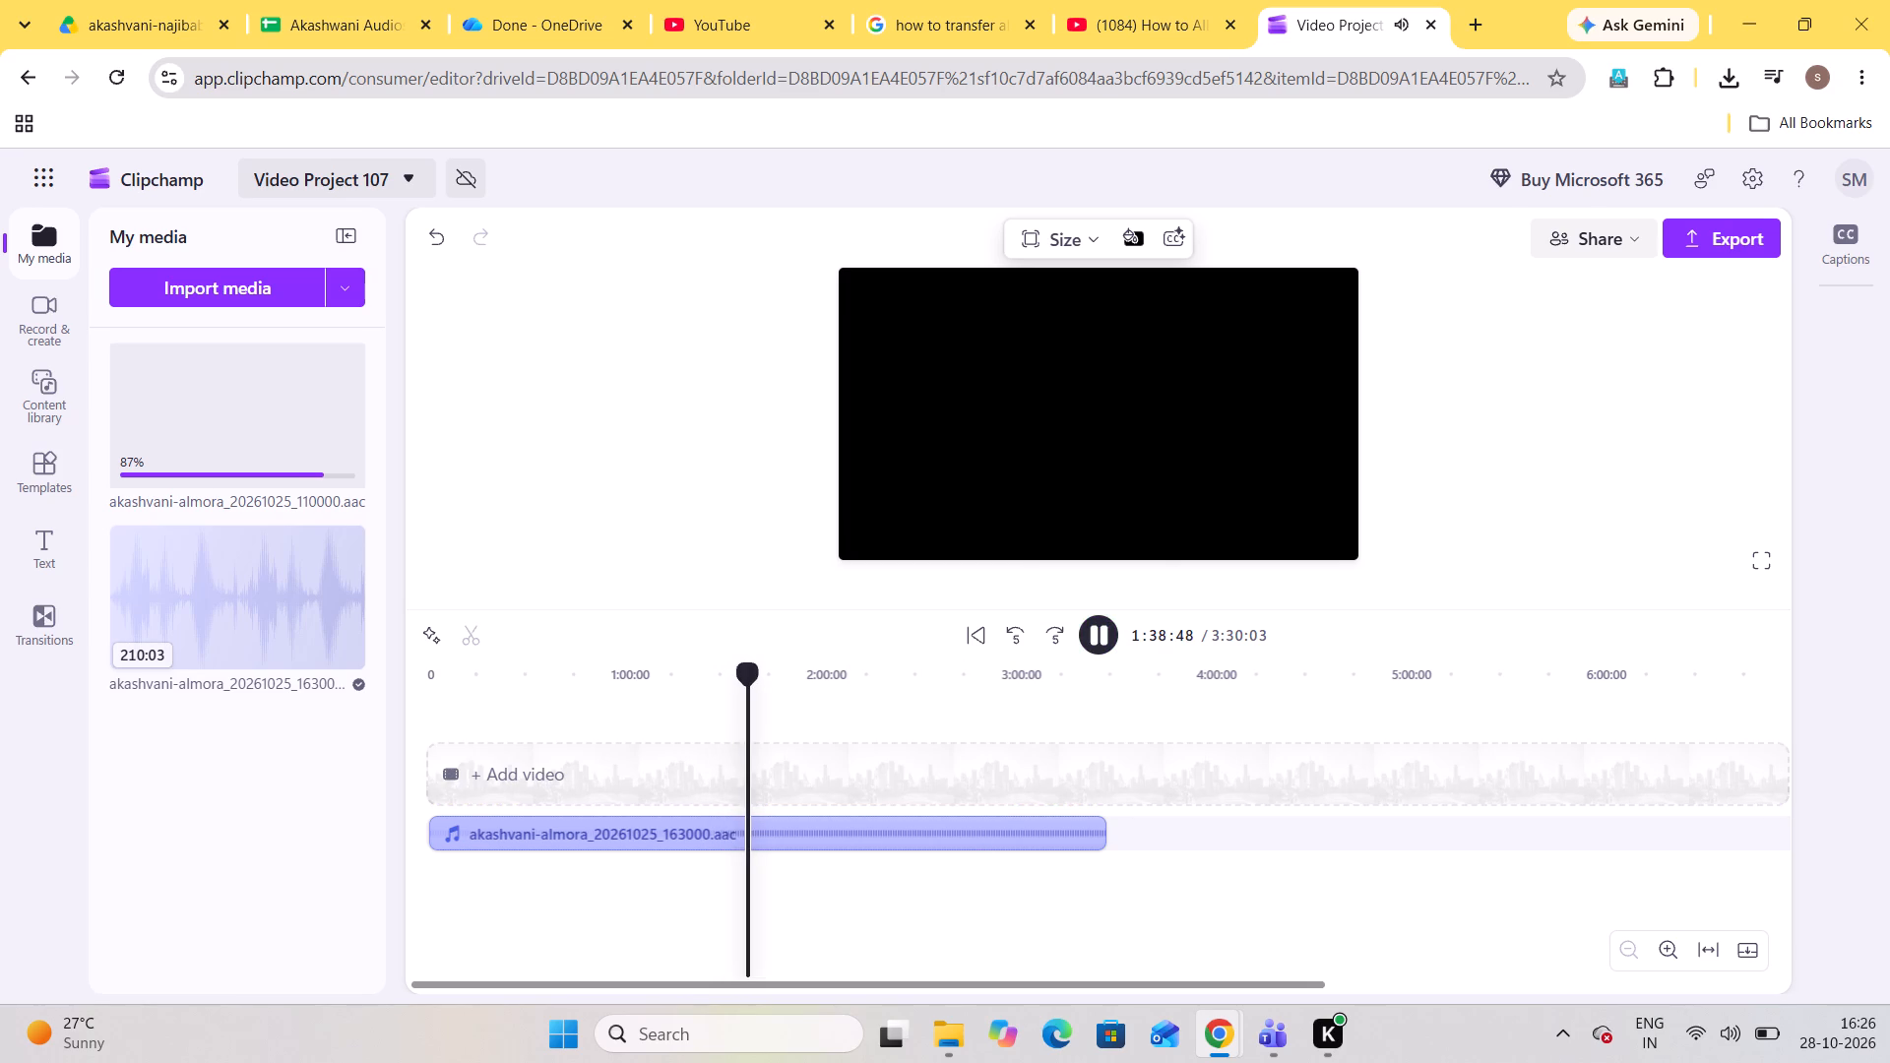
left_click(745, 700)
left_click(738, 697)
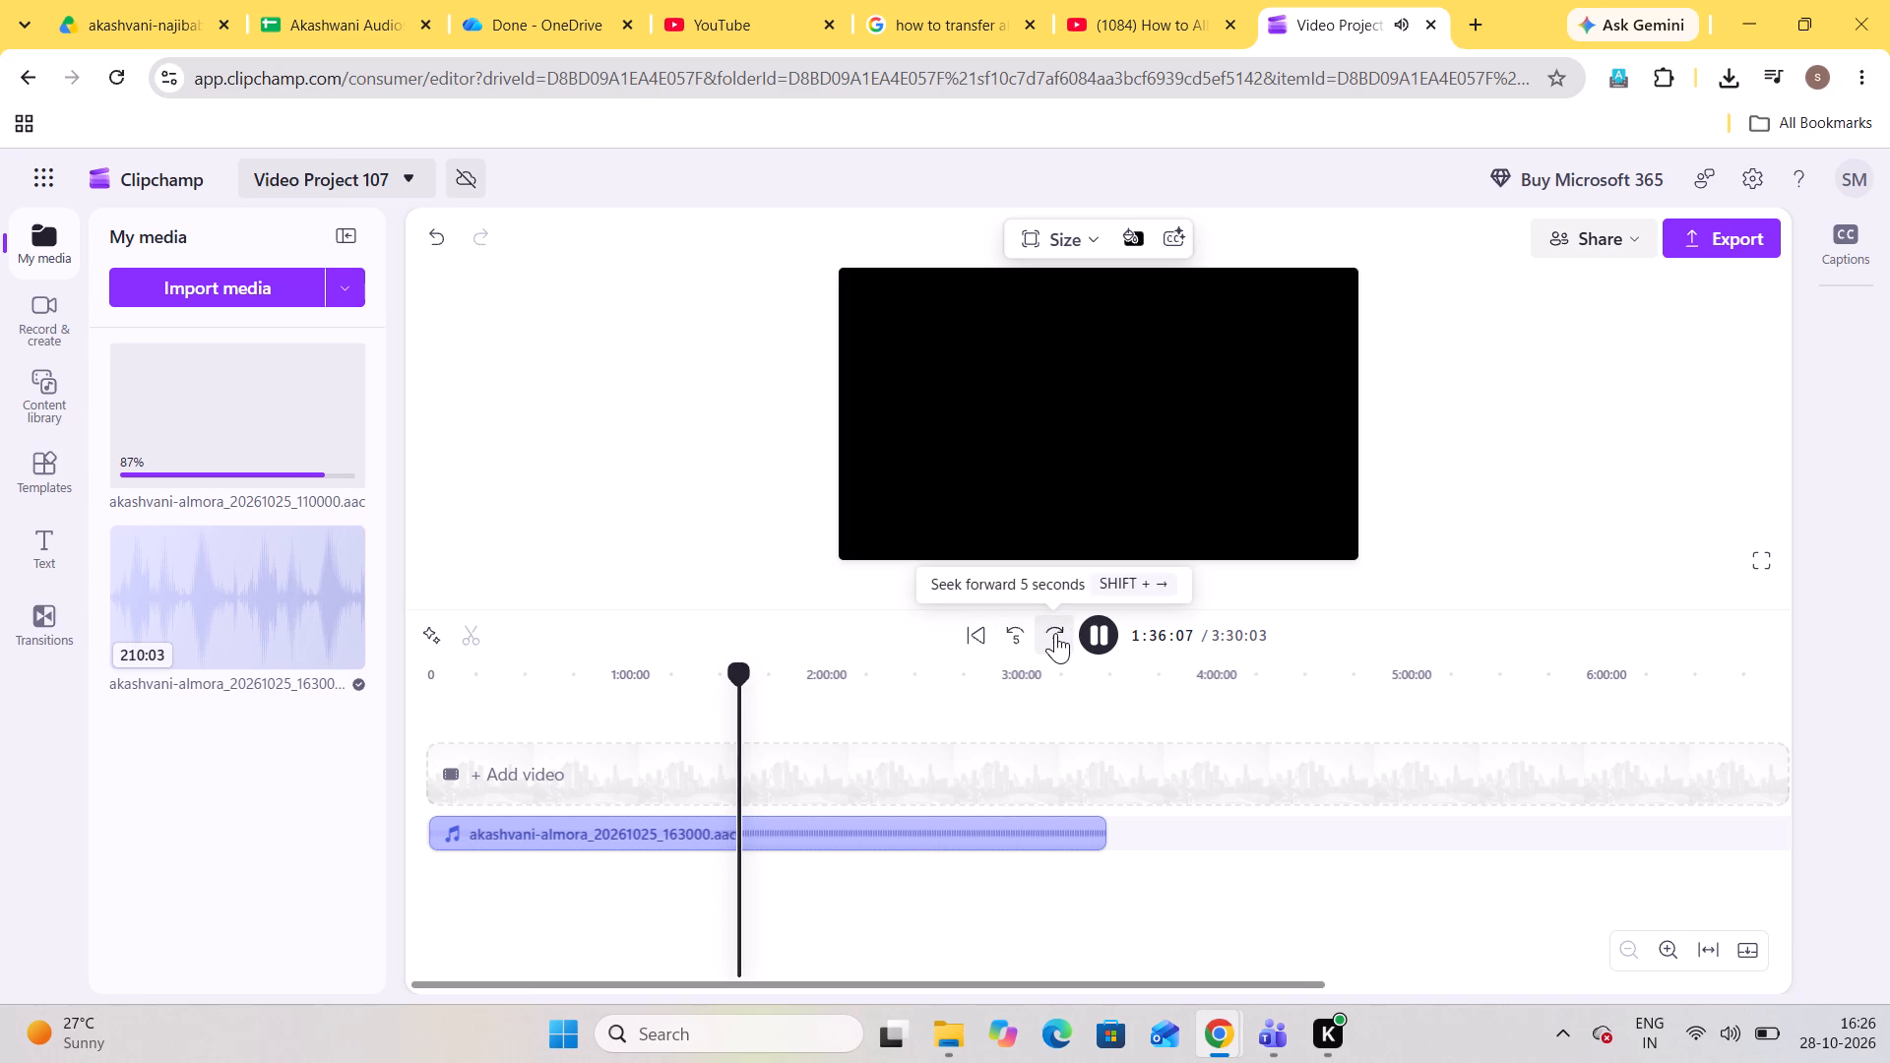
left_click(778, 674)
left_click(769, 676)
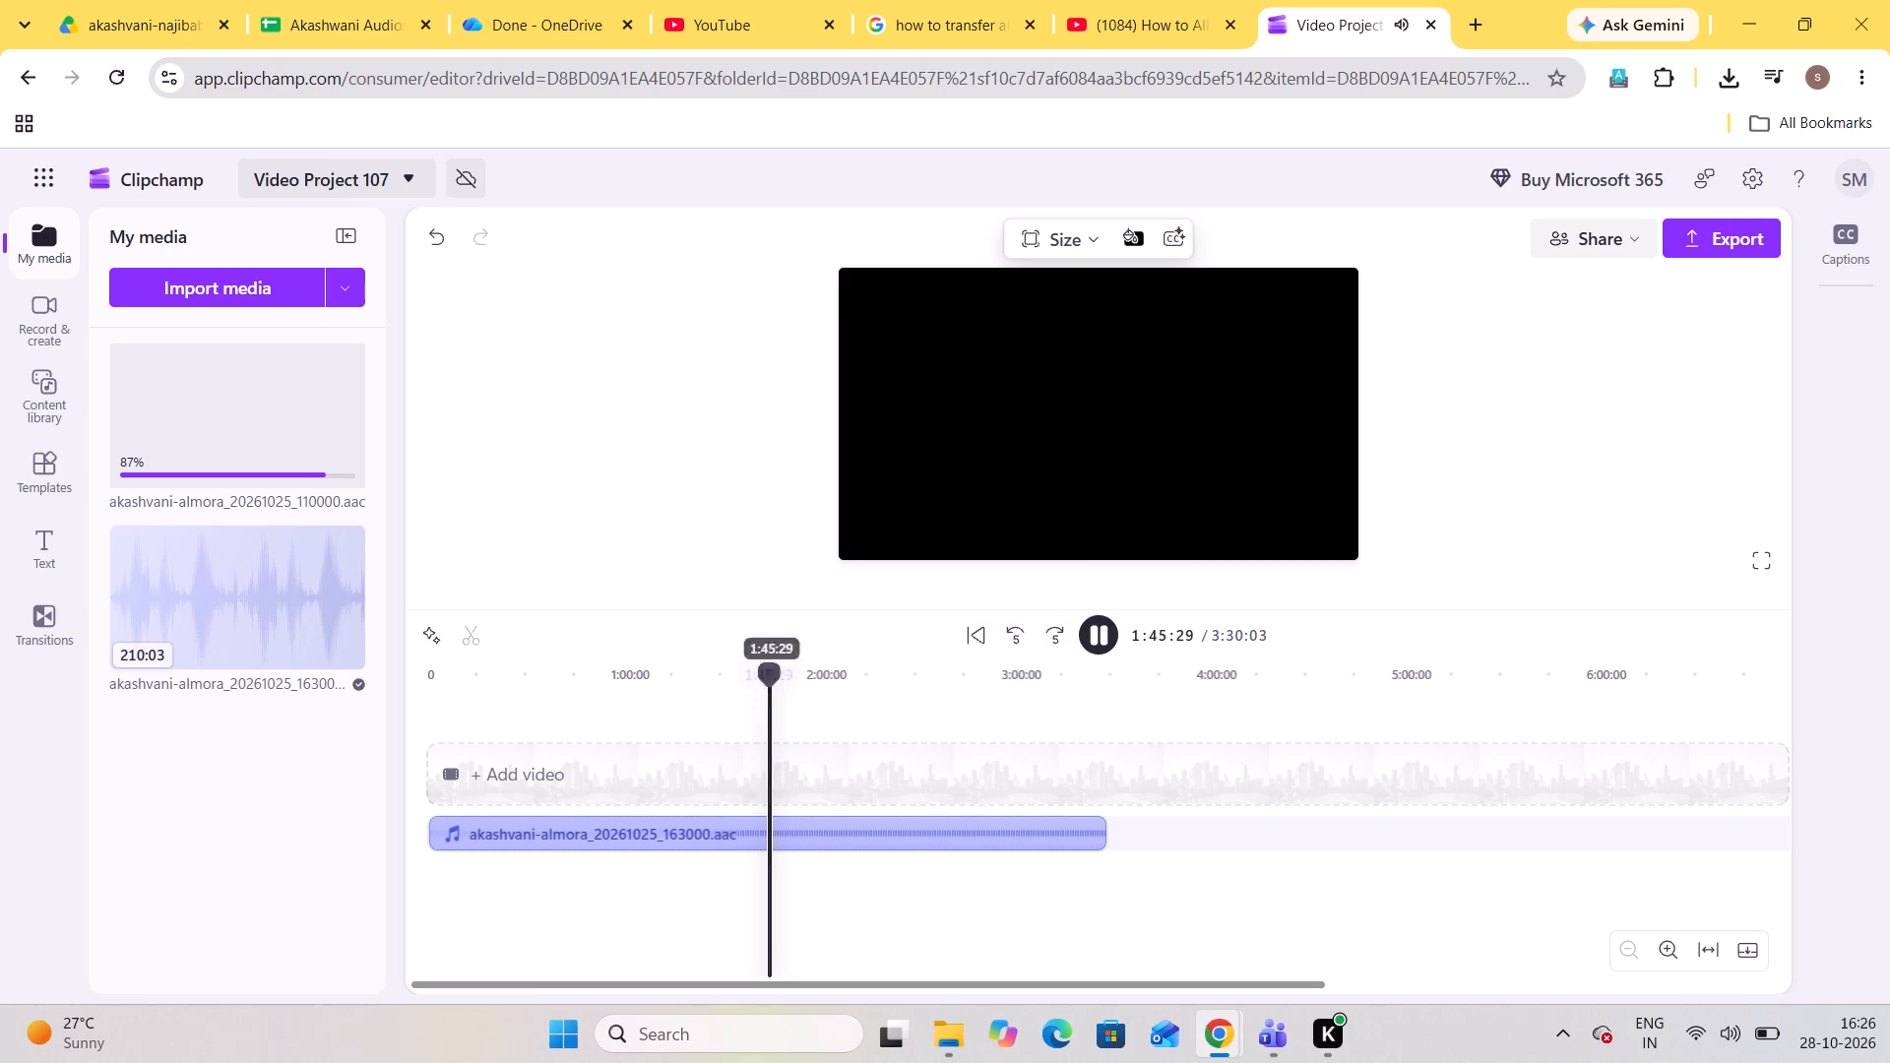
left_click(756, 673)
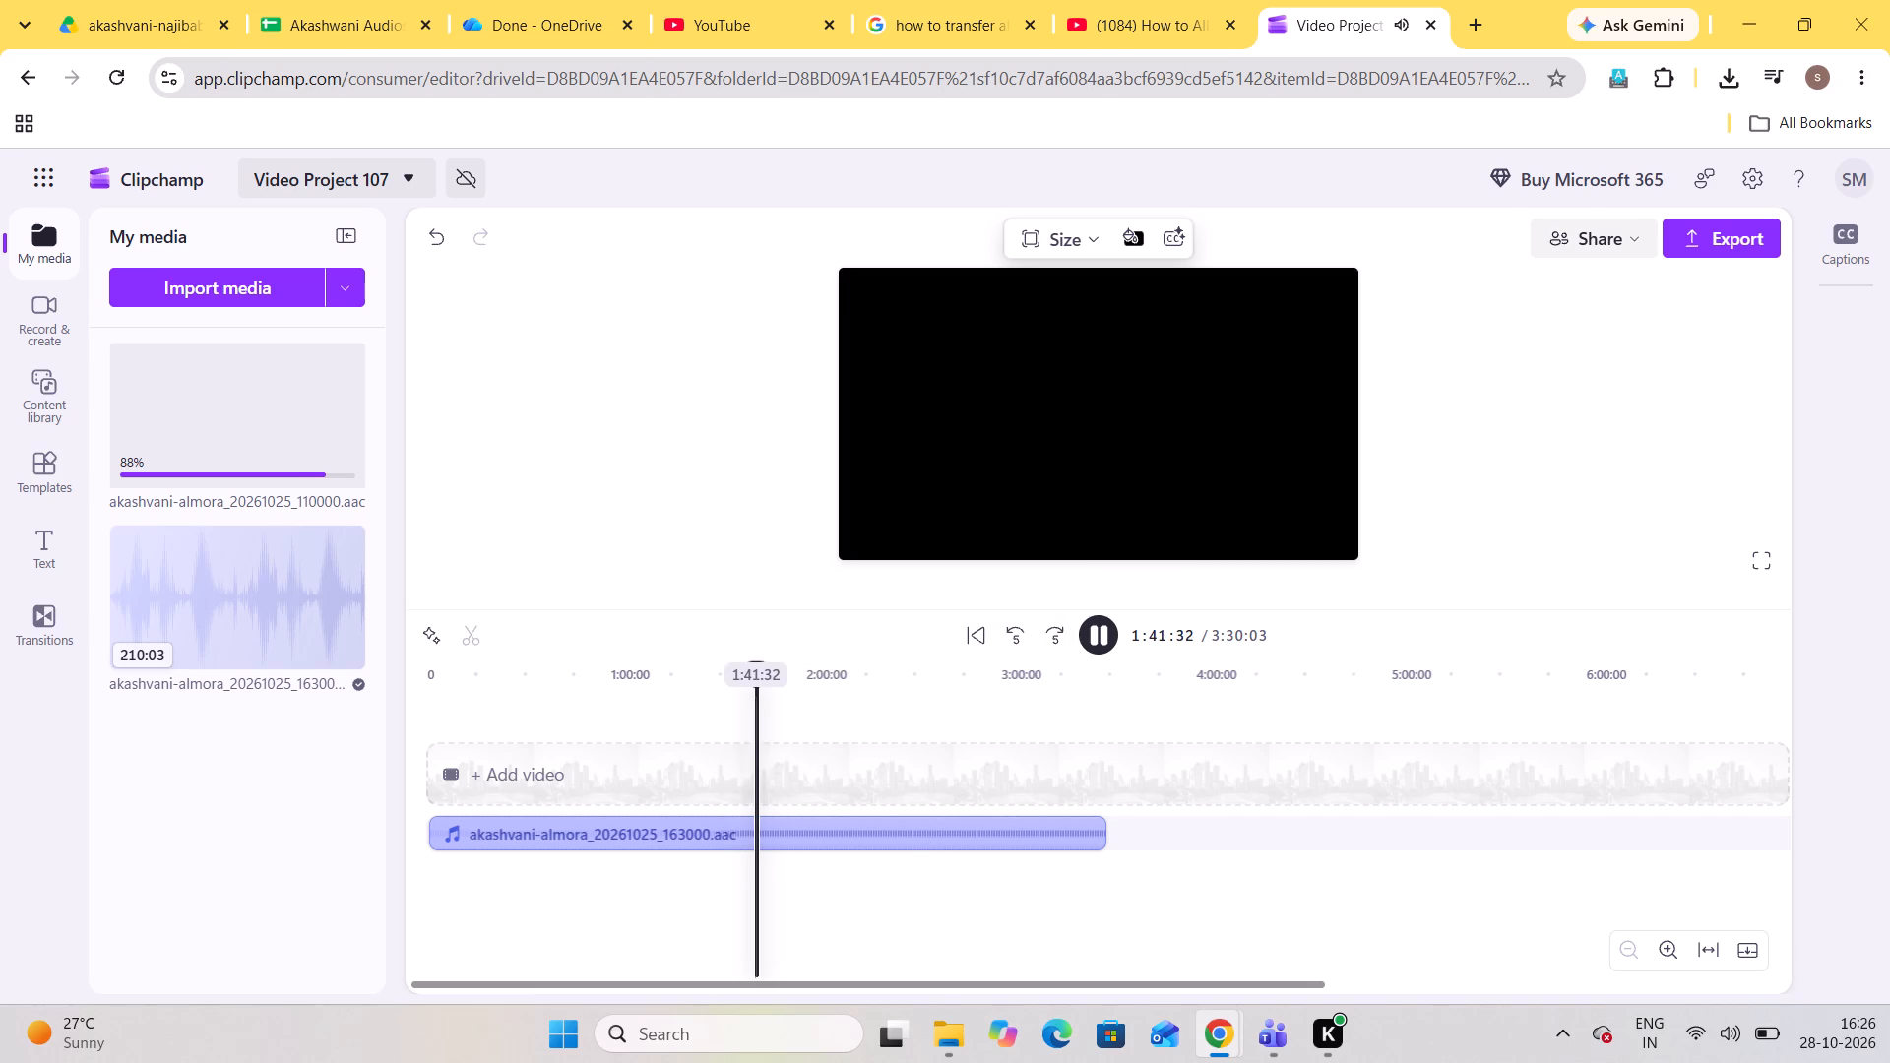
left_click(750, 672)
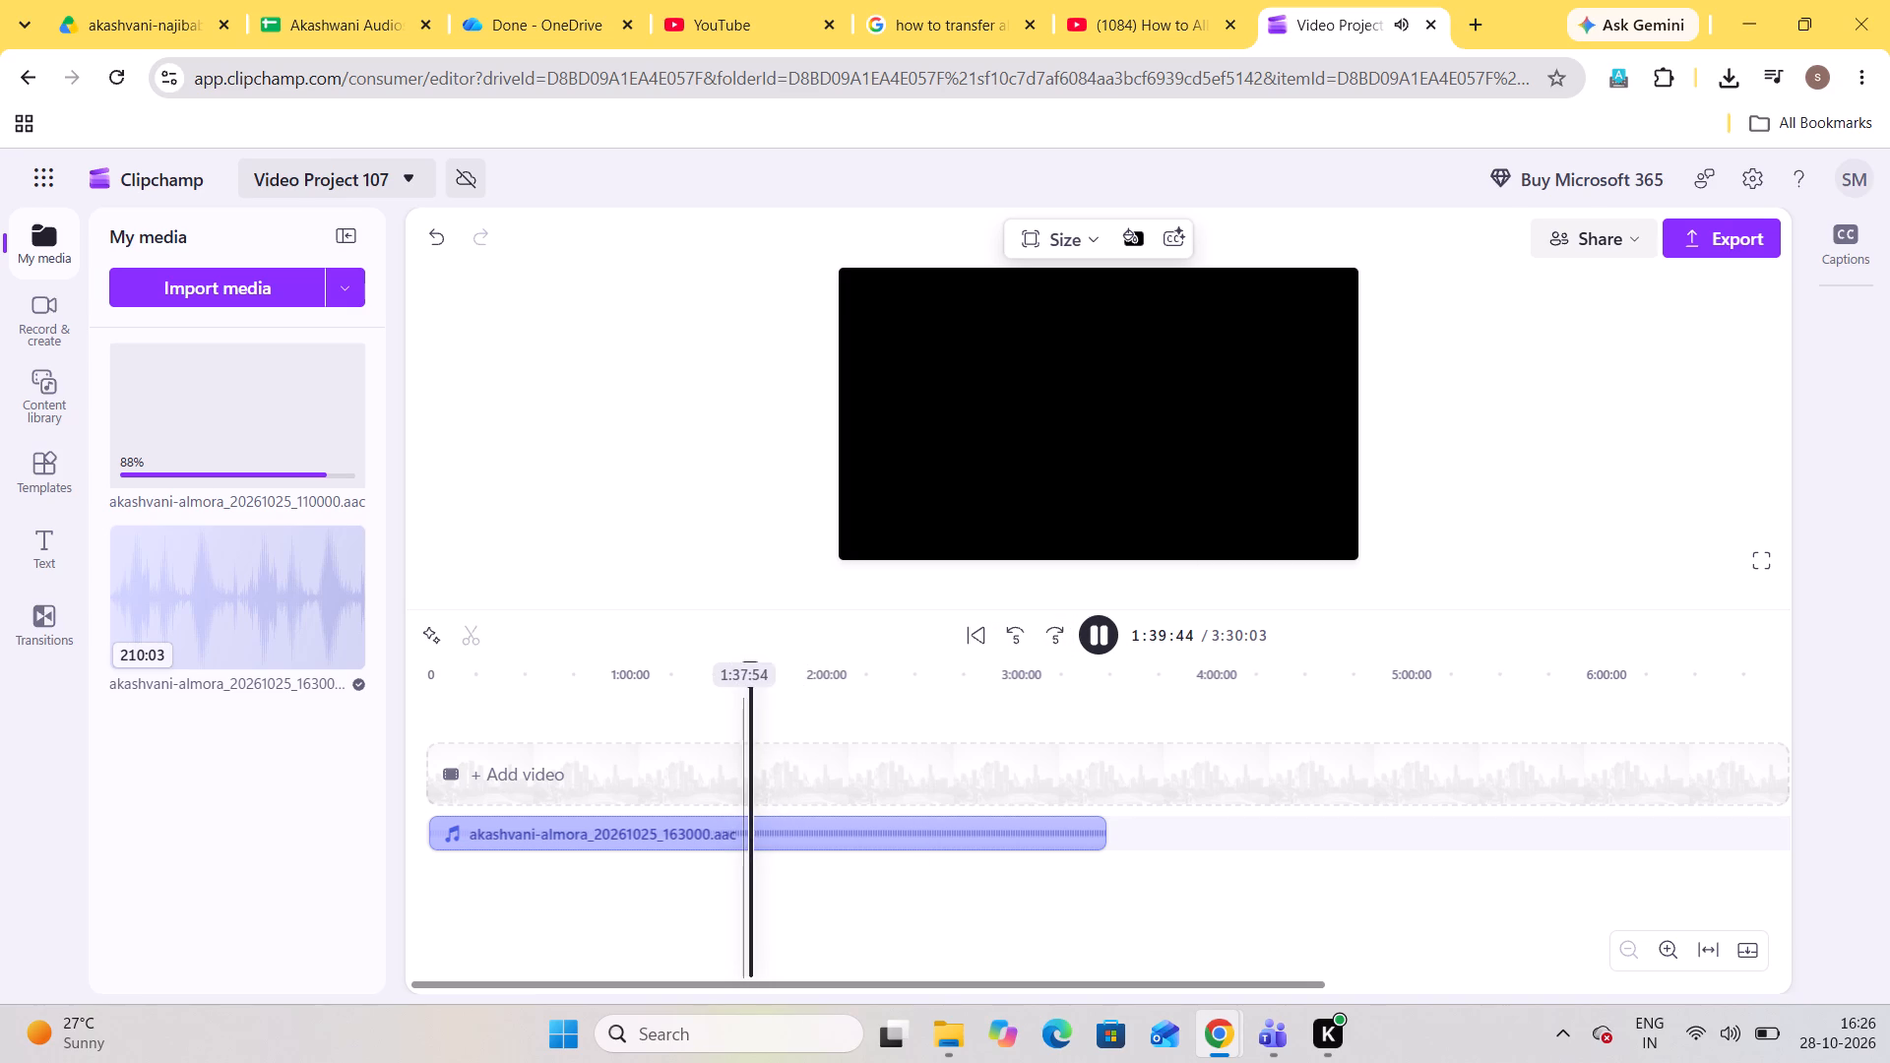
triple_click(1047, 634)
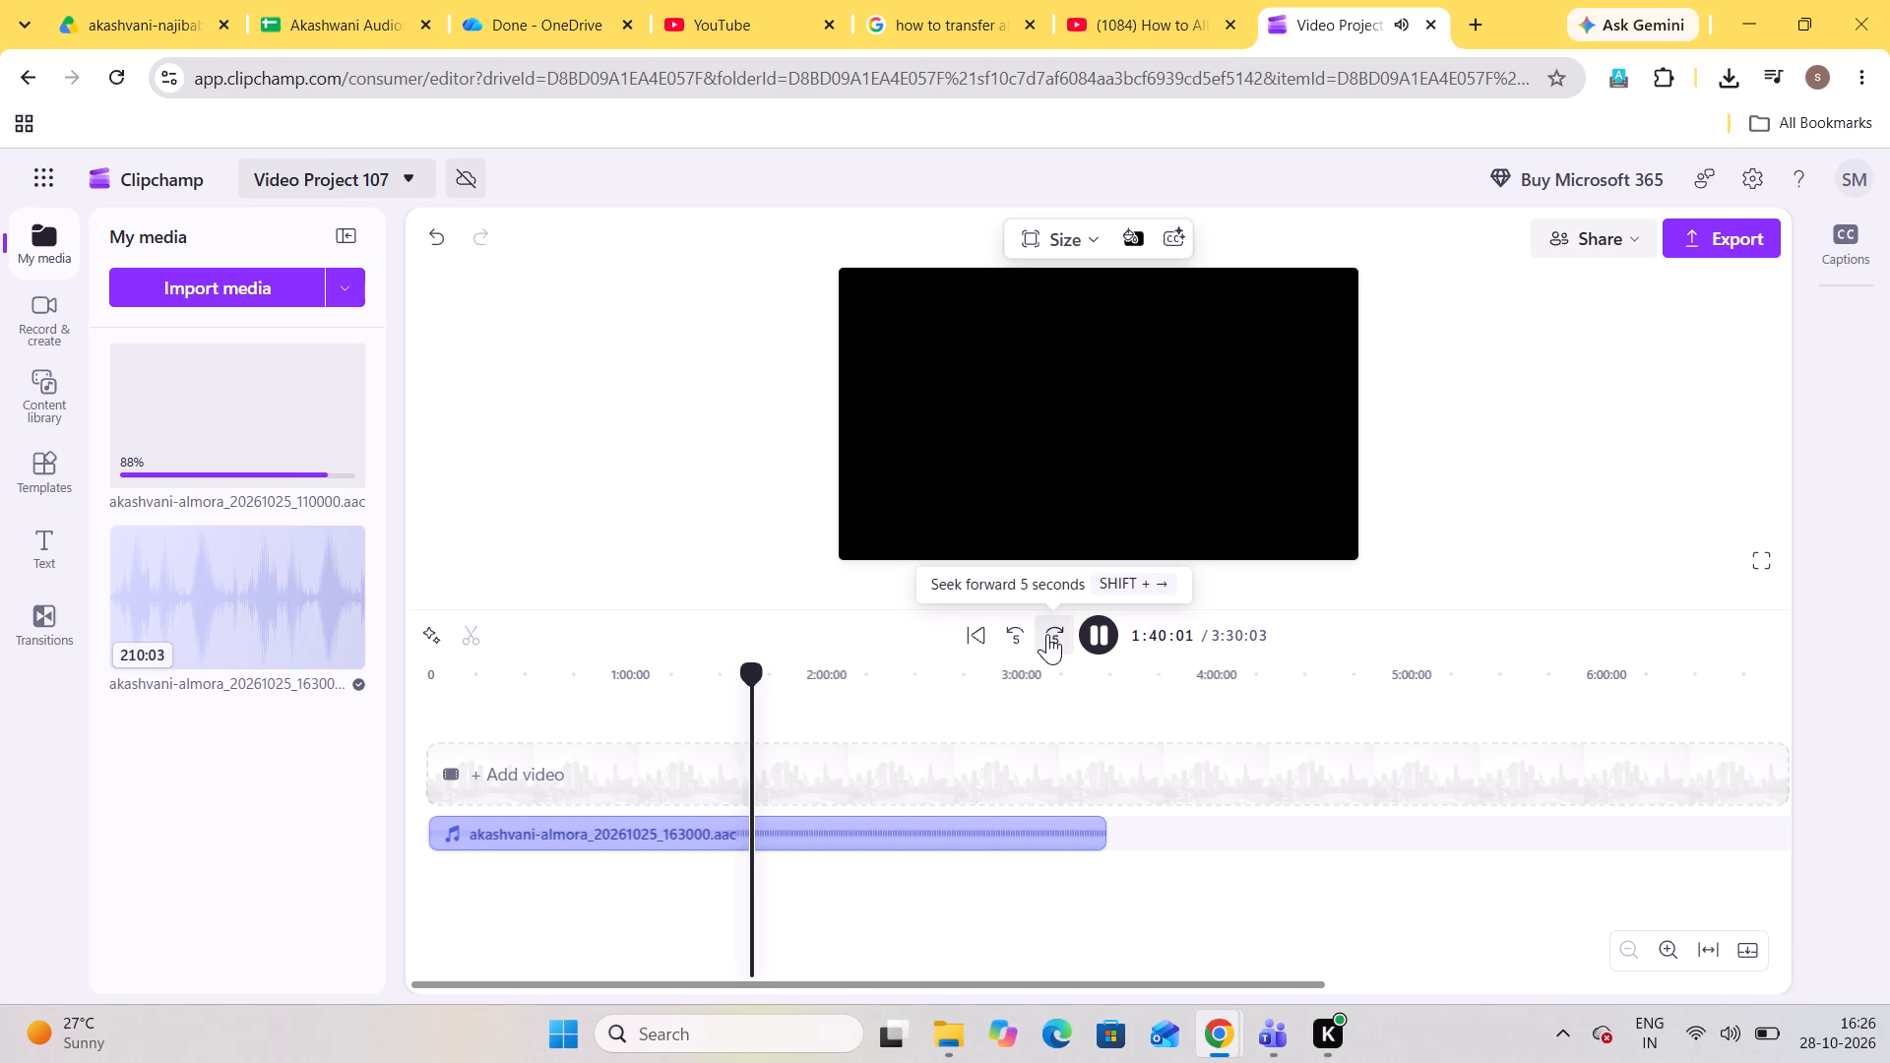
left_click(1047, 634)
triple_click(1047, 634)
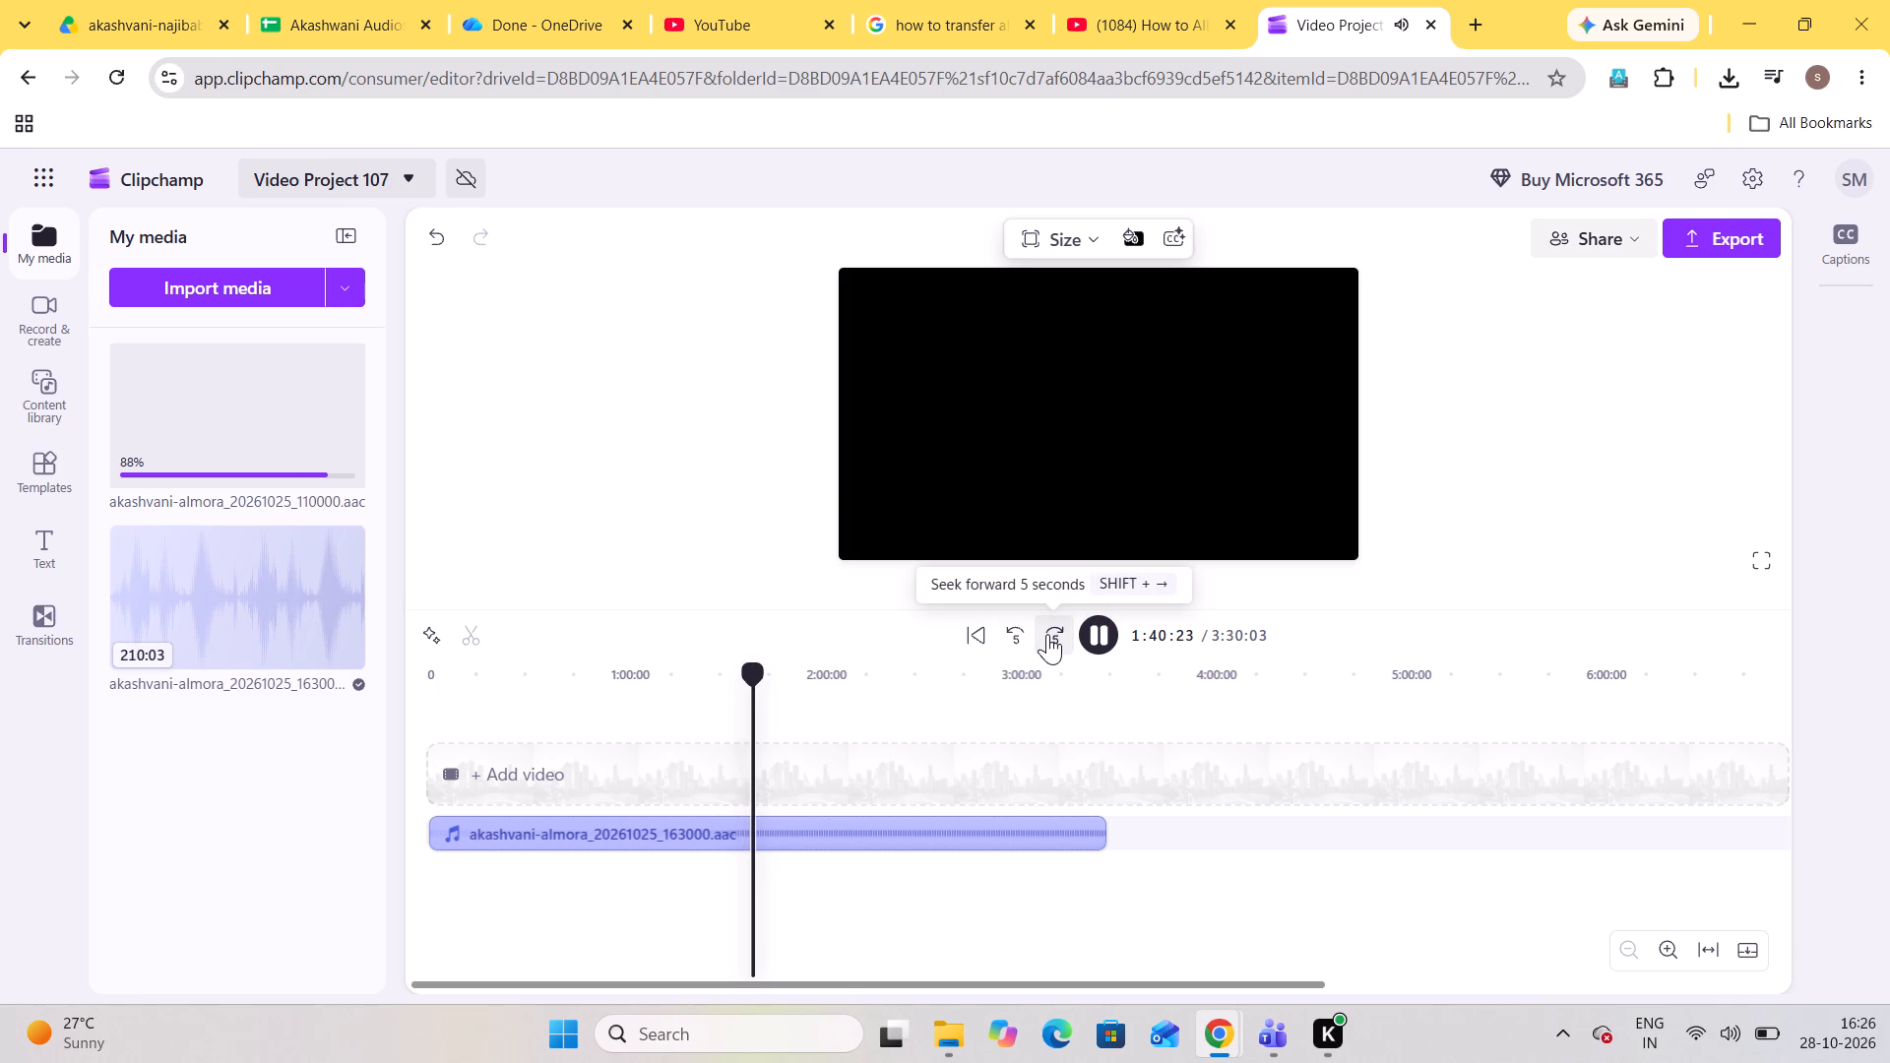
double_click(1047, 634)
left_click(1047, 634)
left_click(1047, 634)
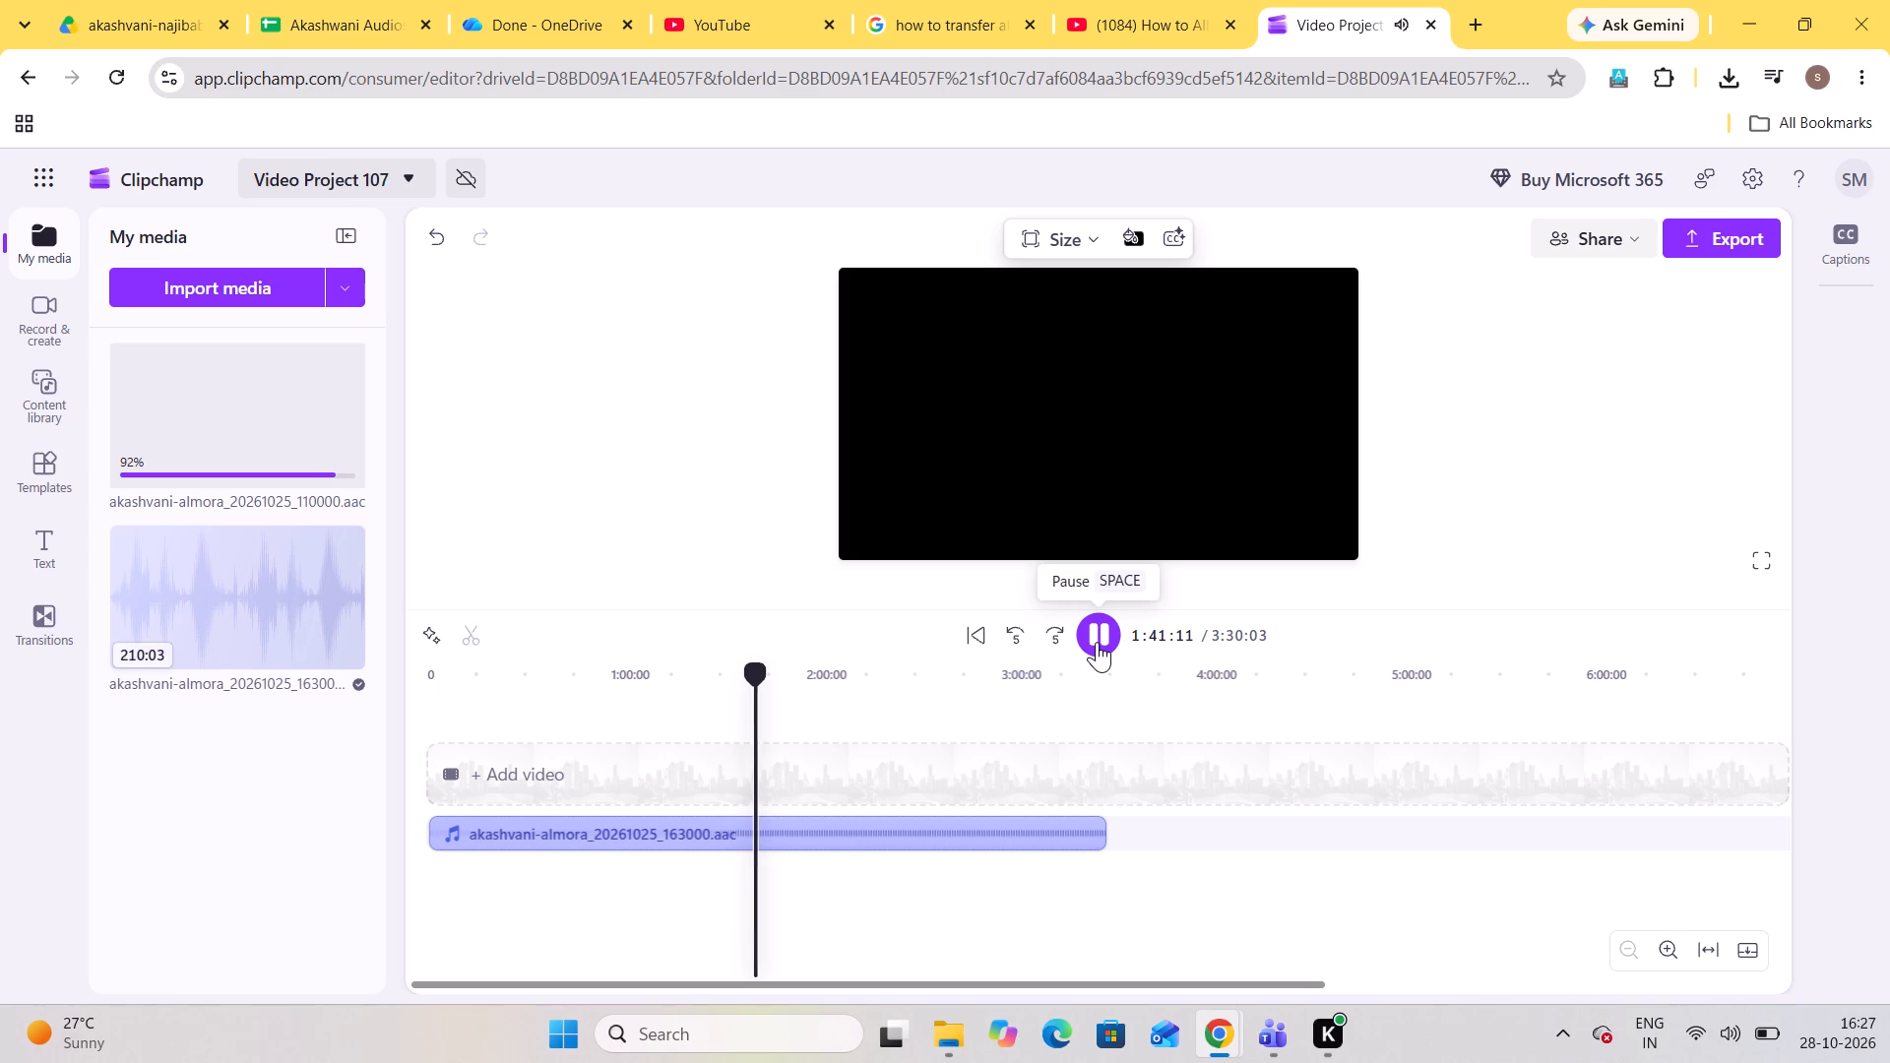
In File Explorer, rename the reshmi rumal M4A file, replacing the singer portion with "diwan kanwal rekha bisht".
key("alt+Tab")
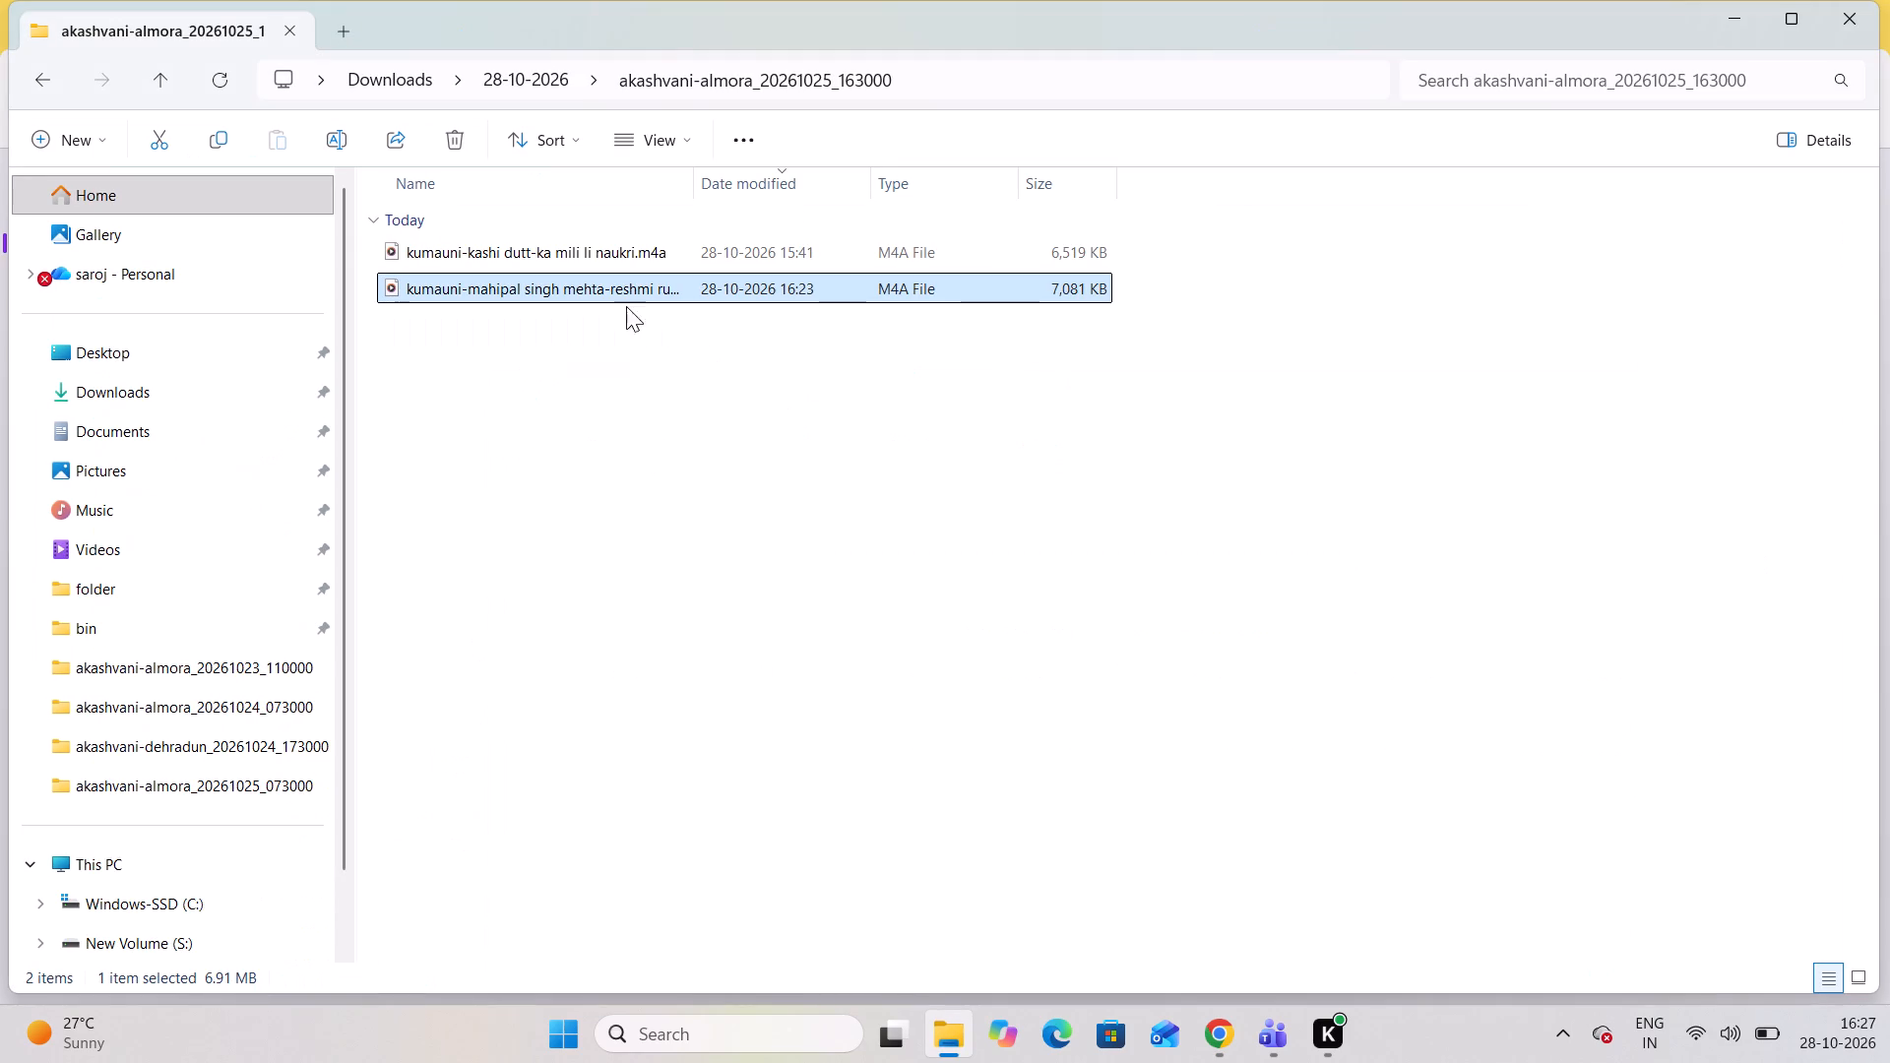
left_click(607, 294)
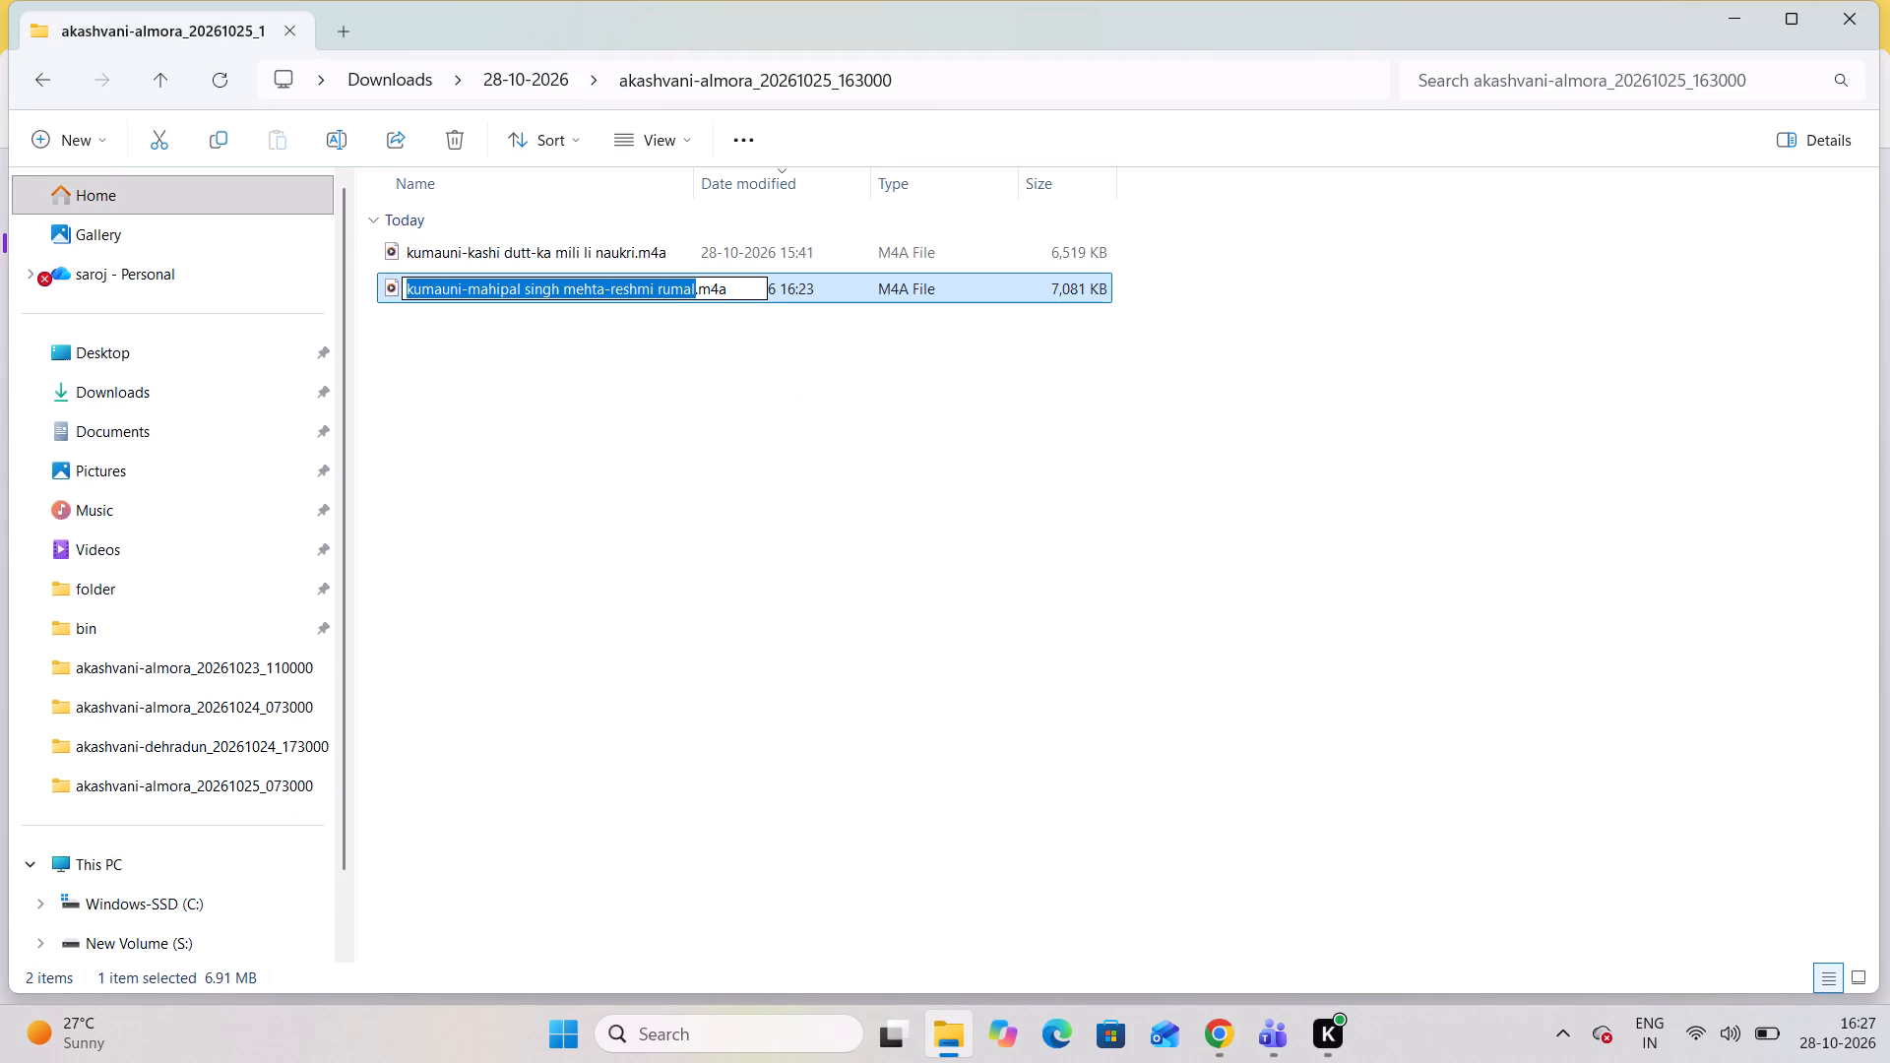
left_click(605, 294)
left_click_drag(605, 293, 467, 297)
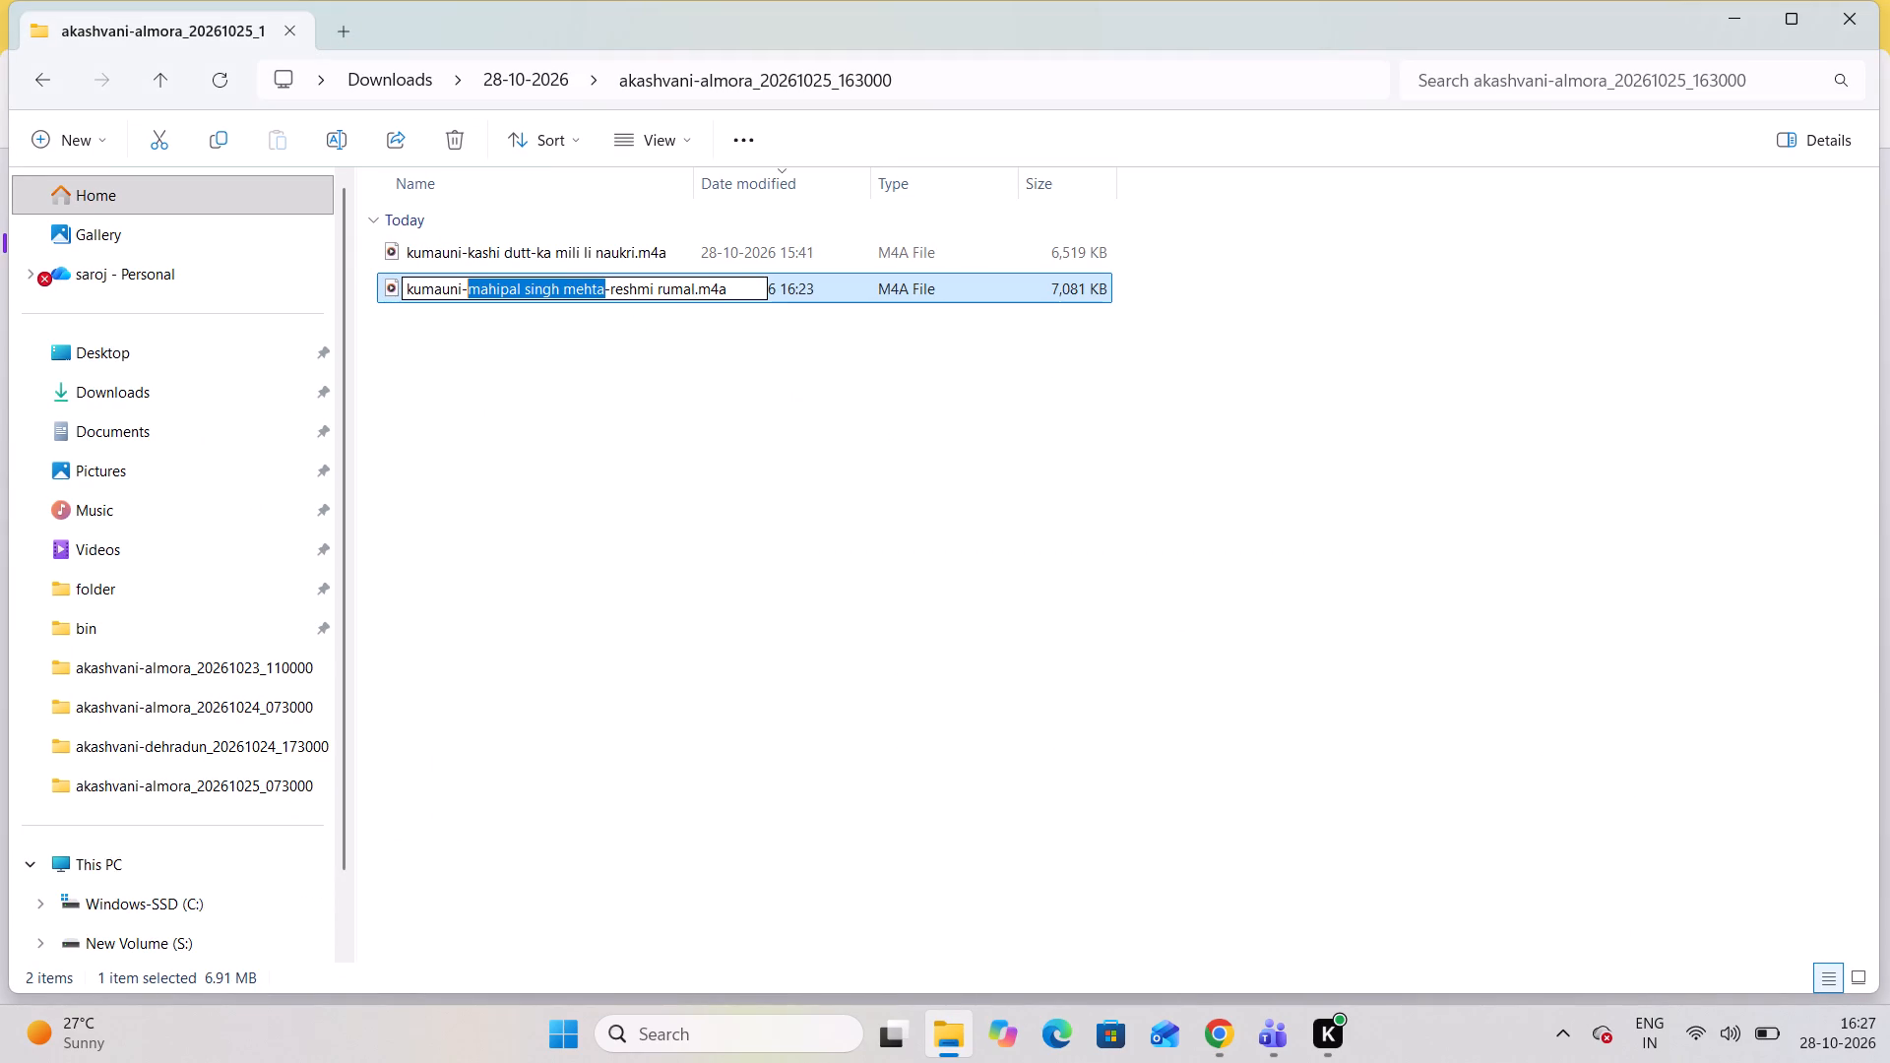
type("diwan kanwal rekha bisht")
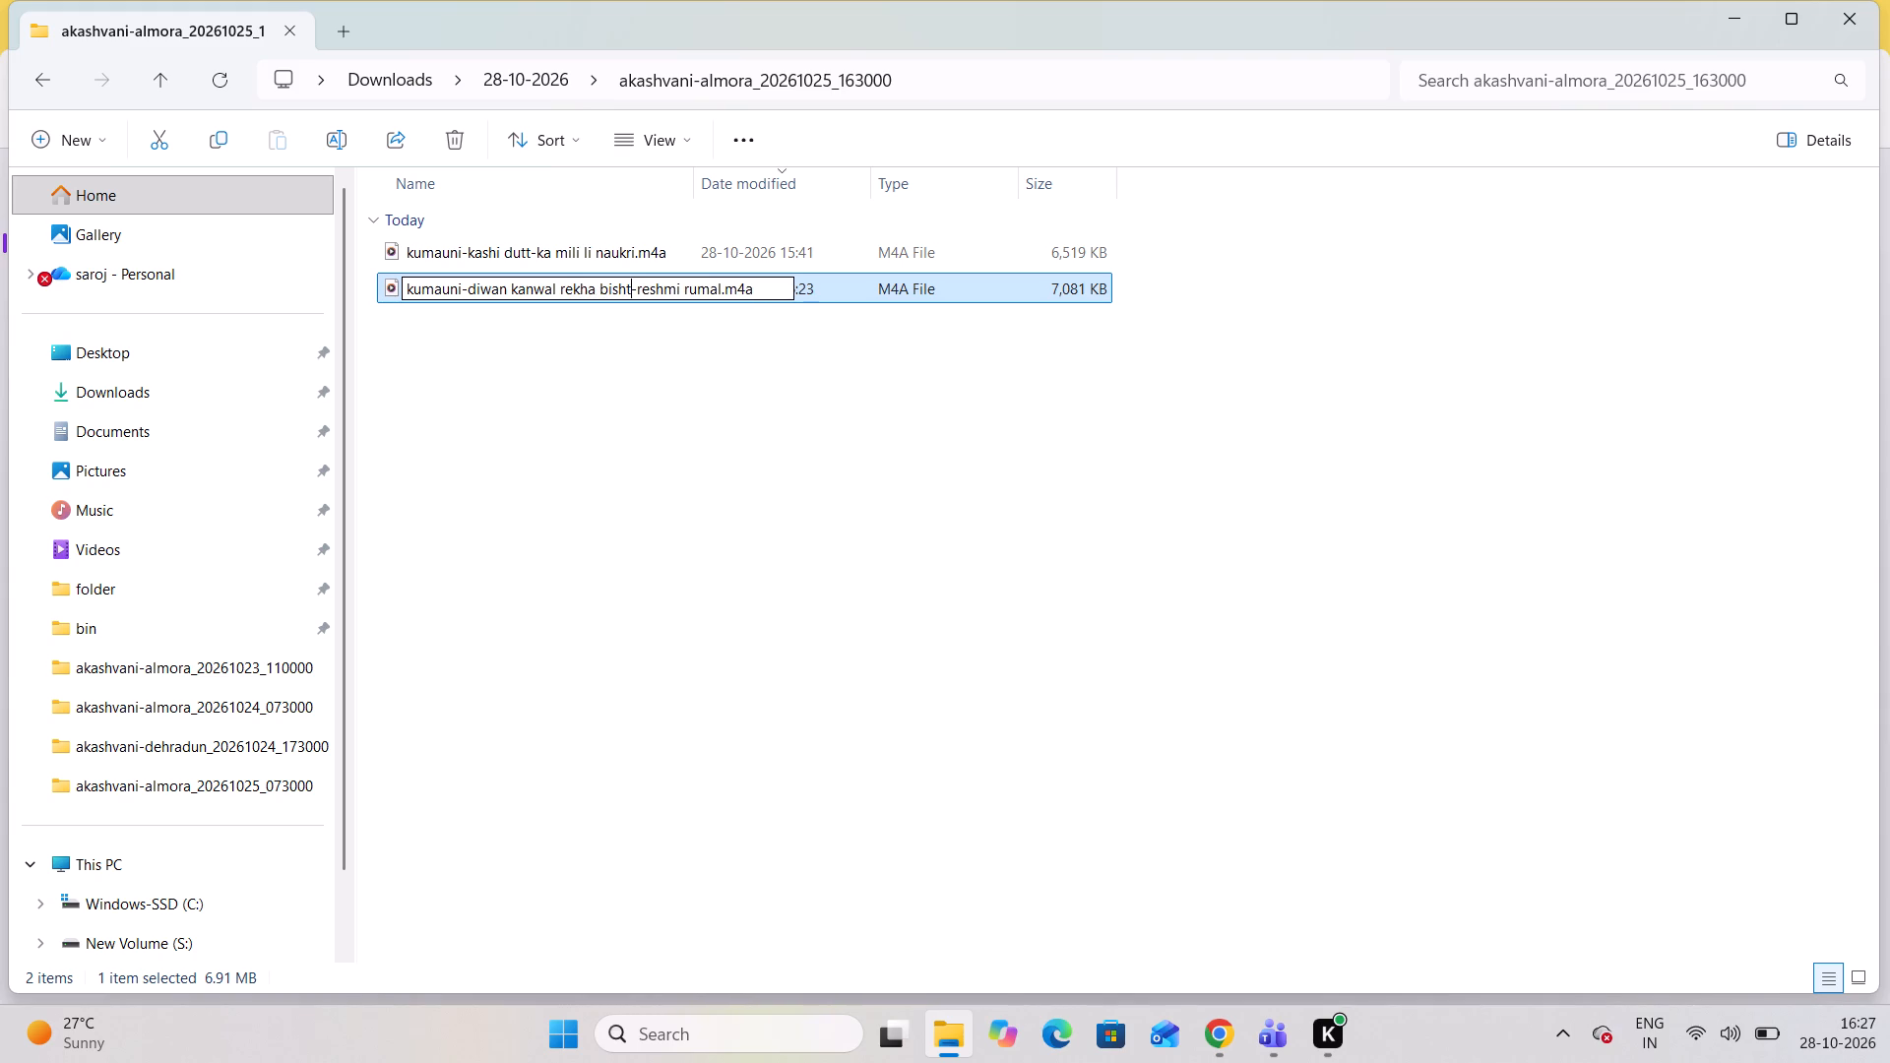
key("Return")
Return to Clipchamp and skim the recording onward from about 1:41:30 to 1:45:47, stepping back to 1:44:16, to locate the next song.
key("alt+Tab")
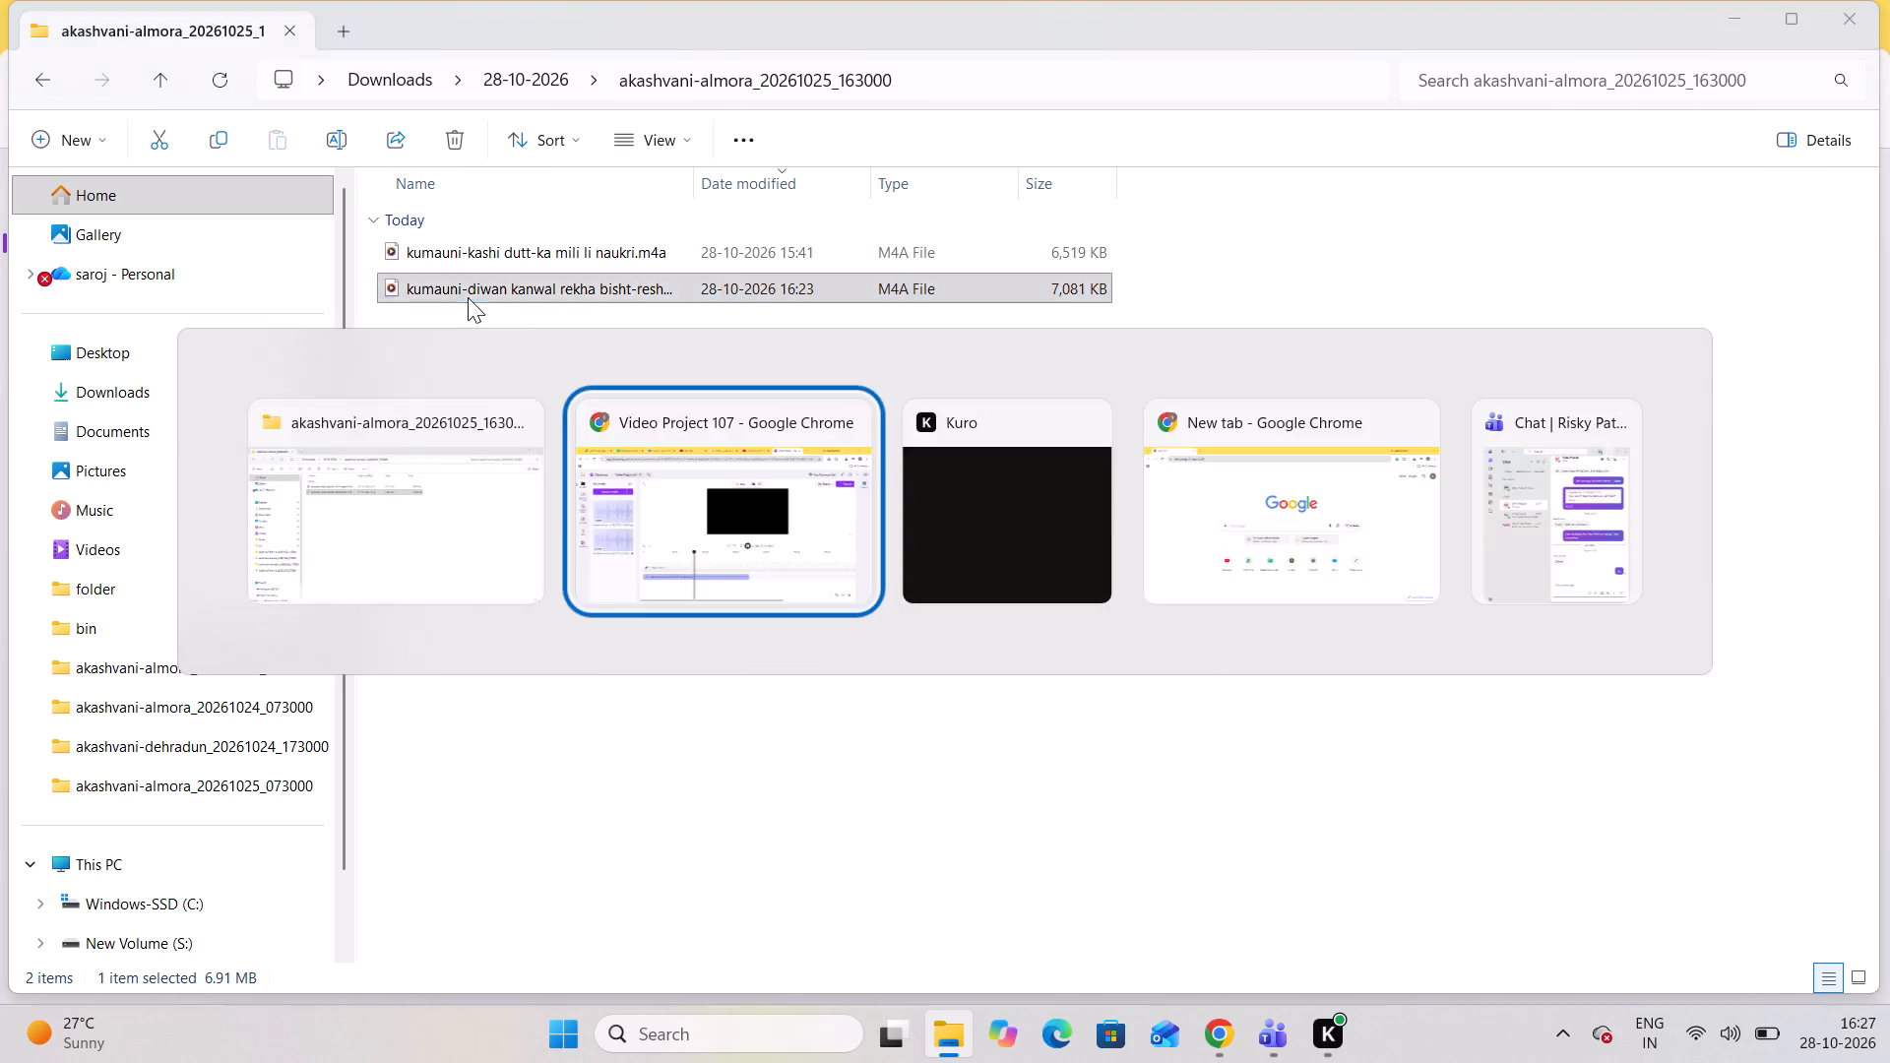
triple_click(1056, 630)
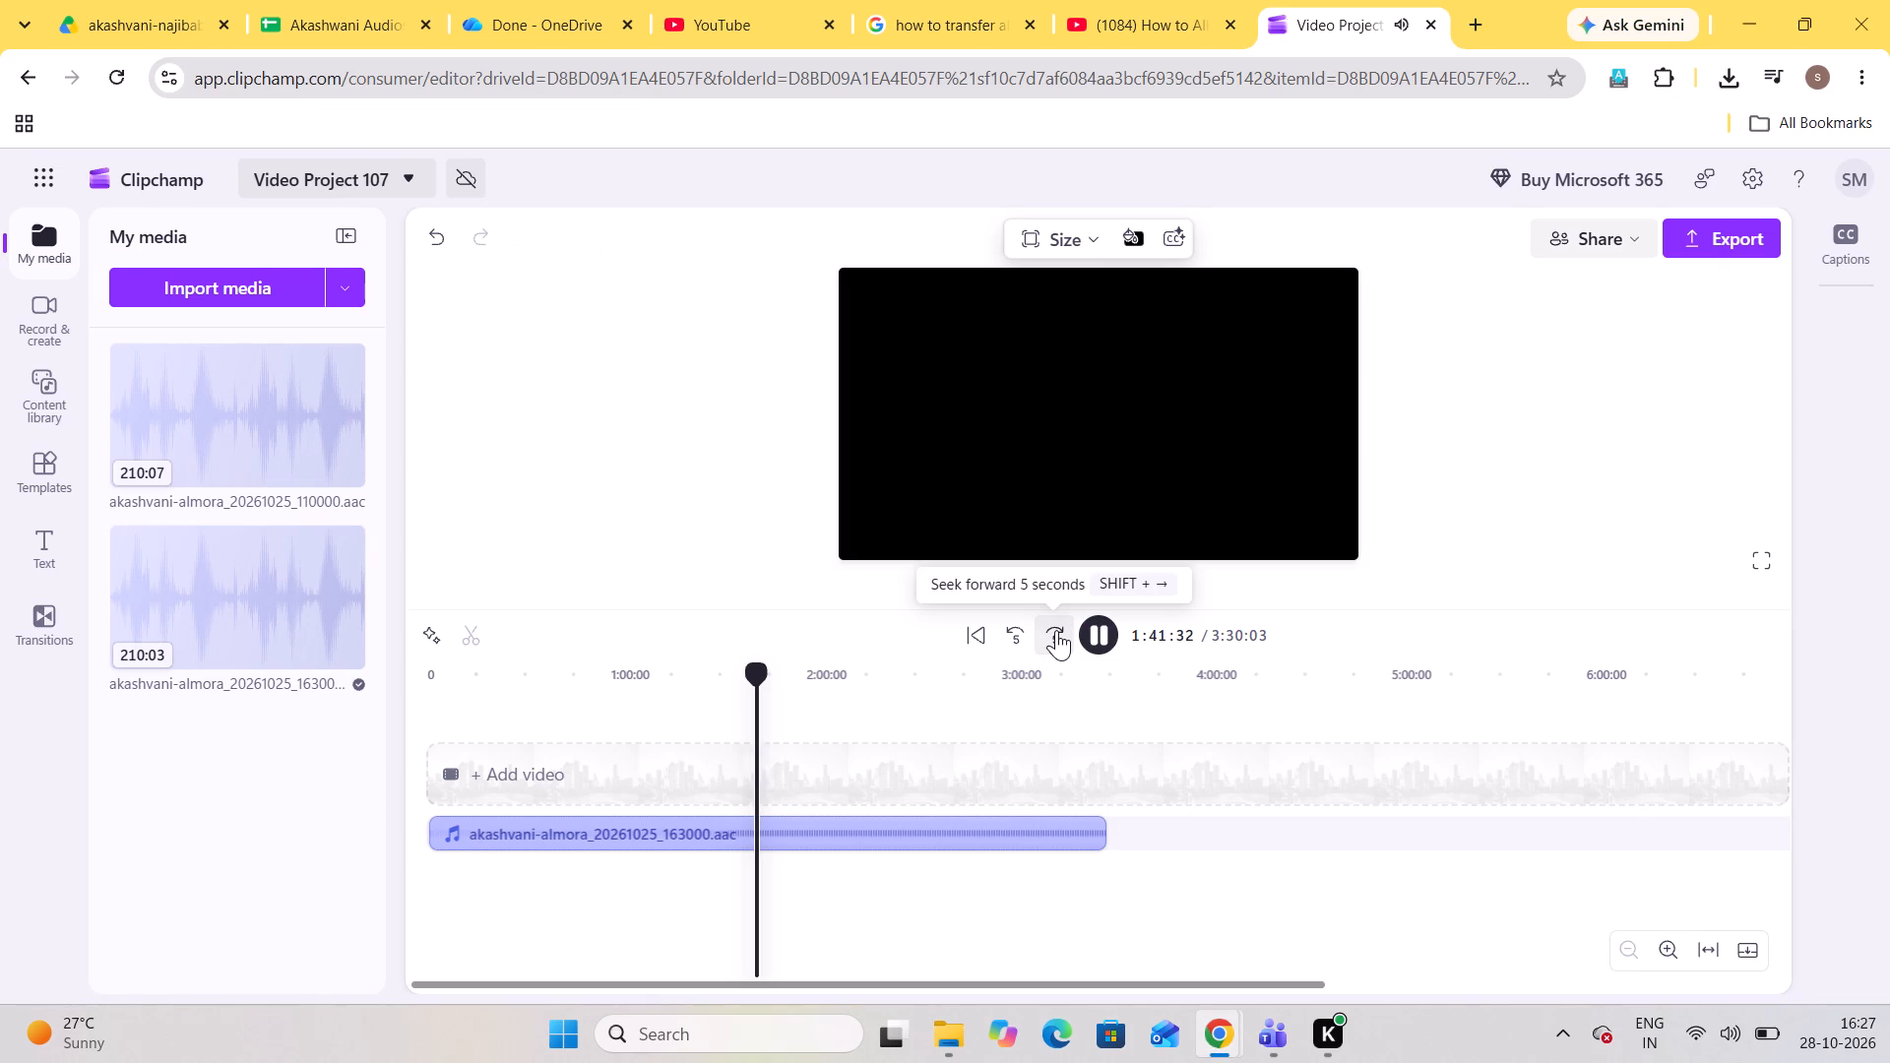
double_click(1056, 630)
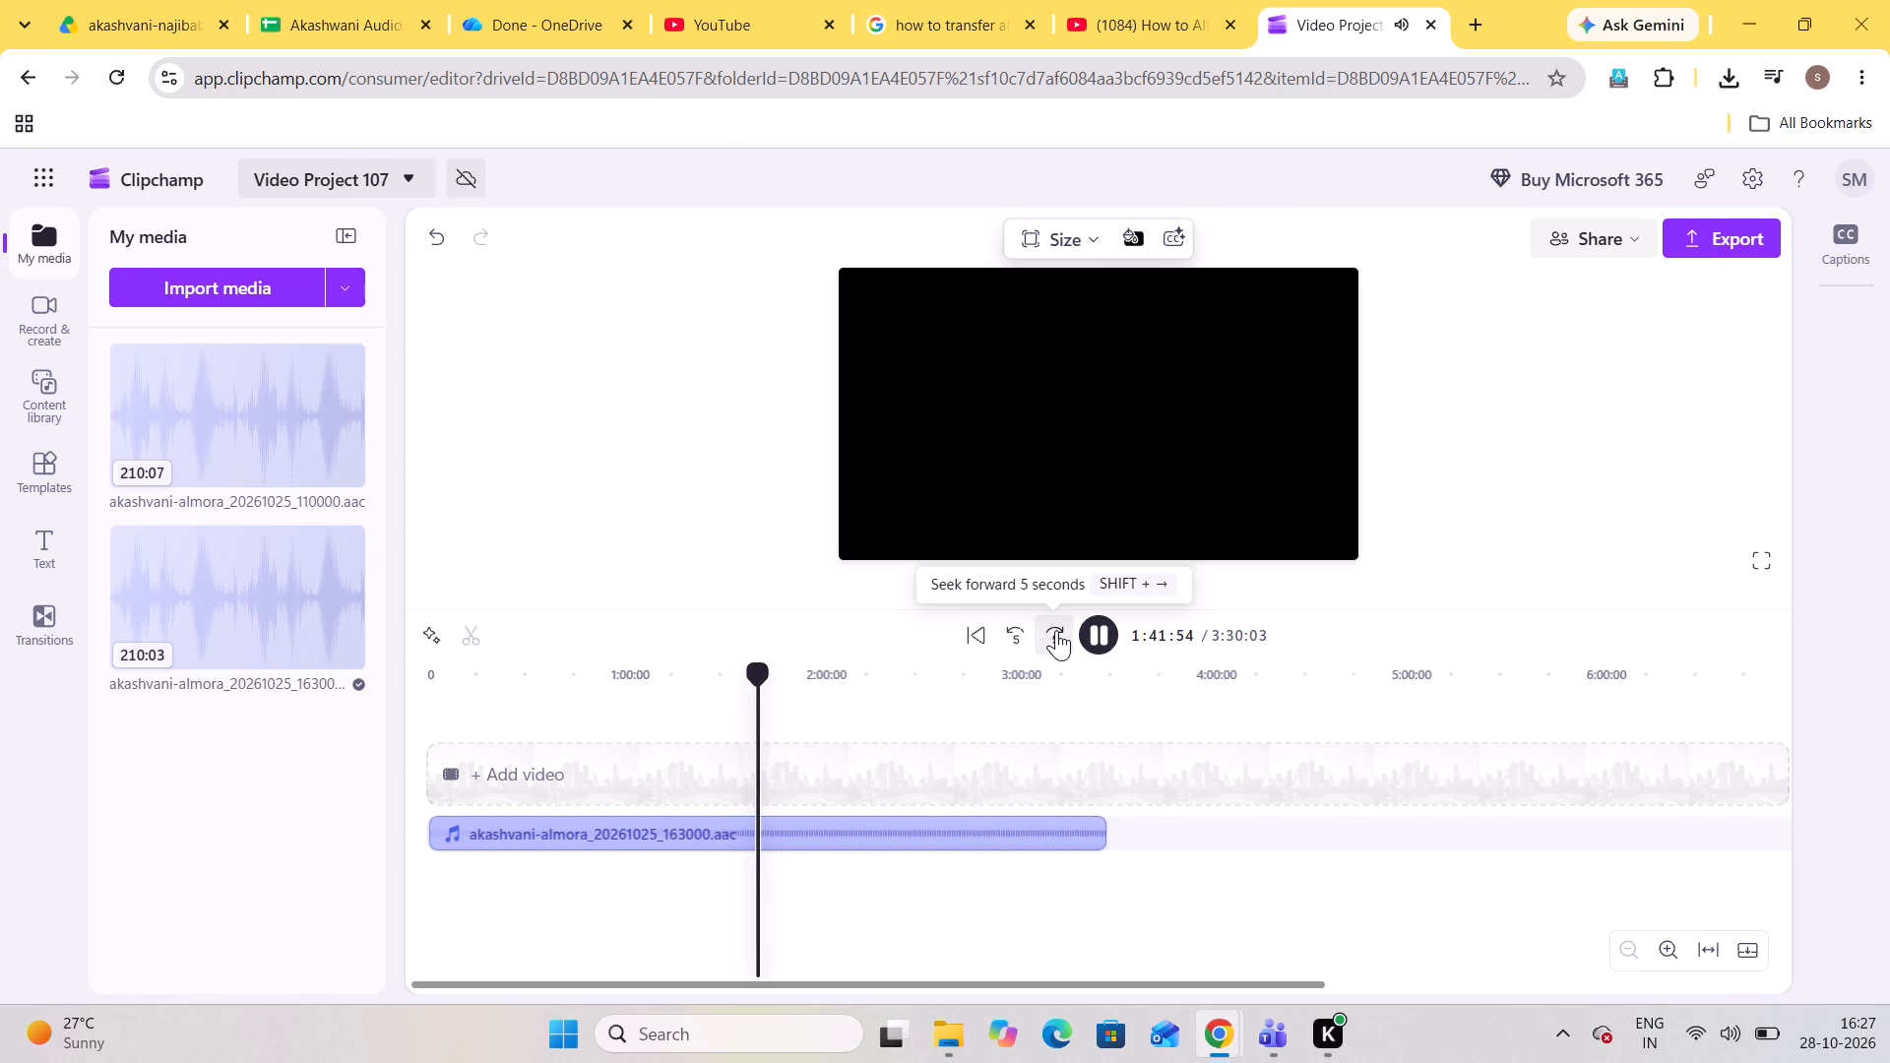
left_click(770, 680)
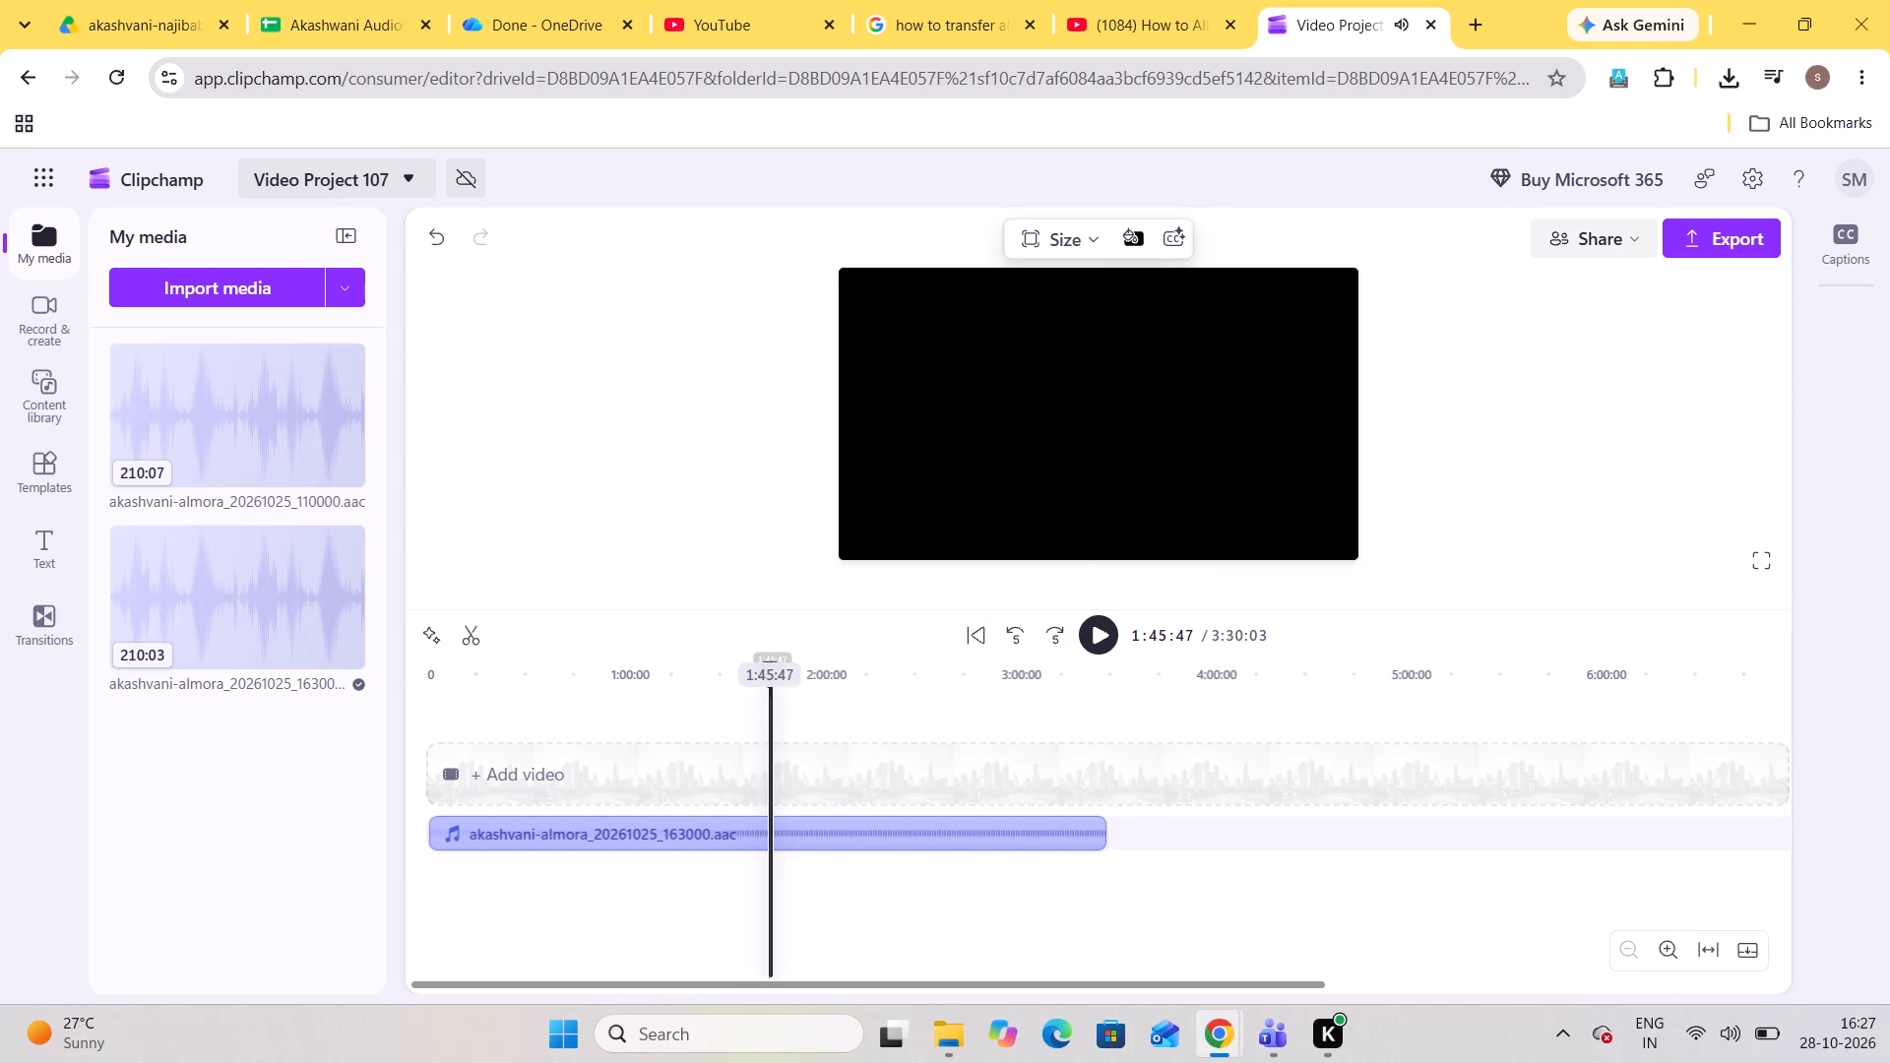
left_click(765, 684)
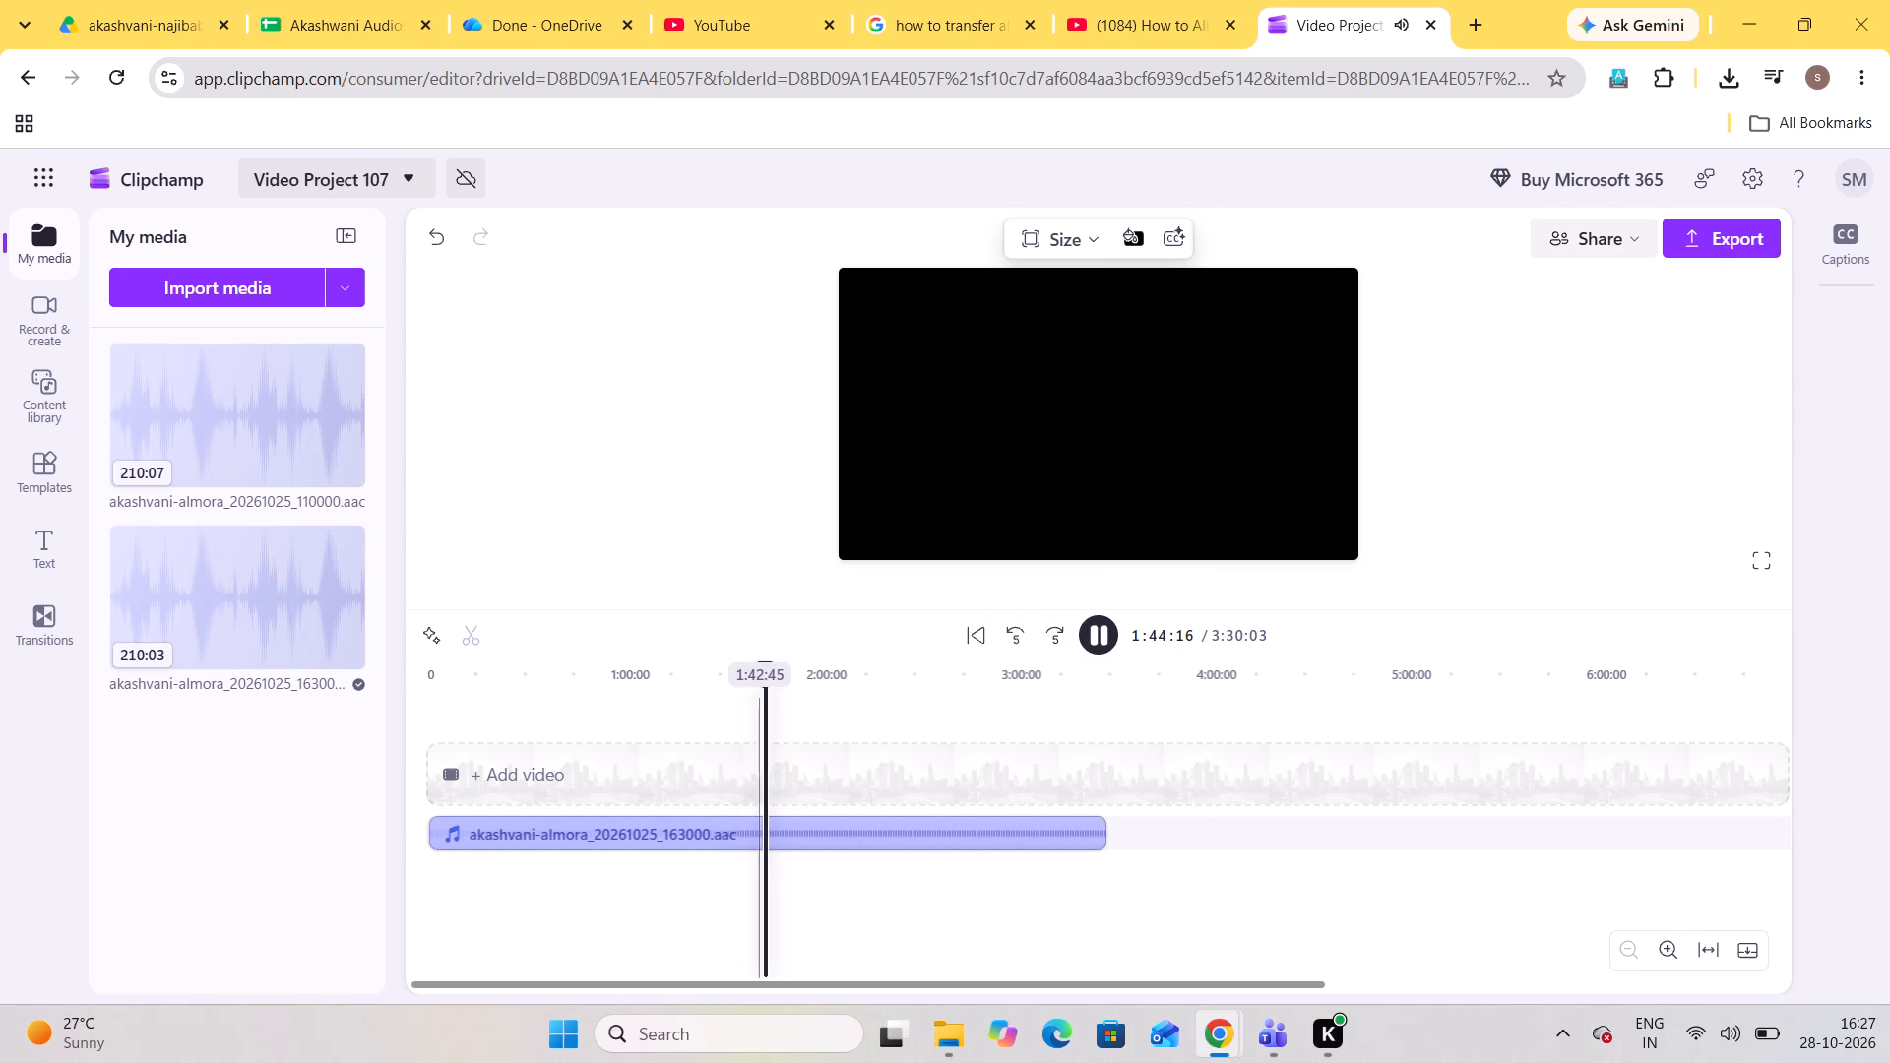
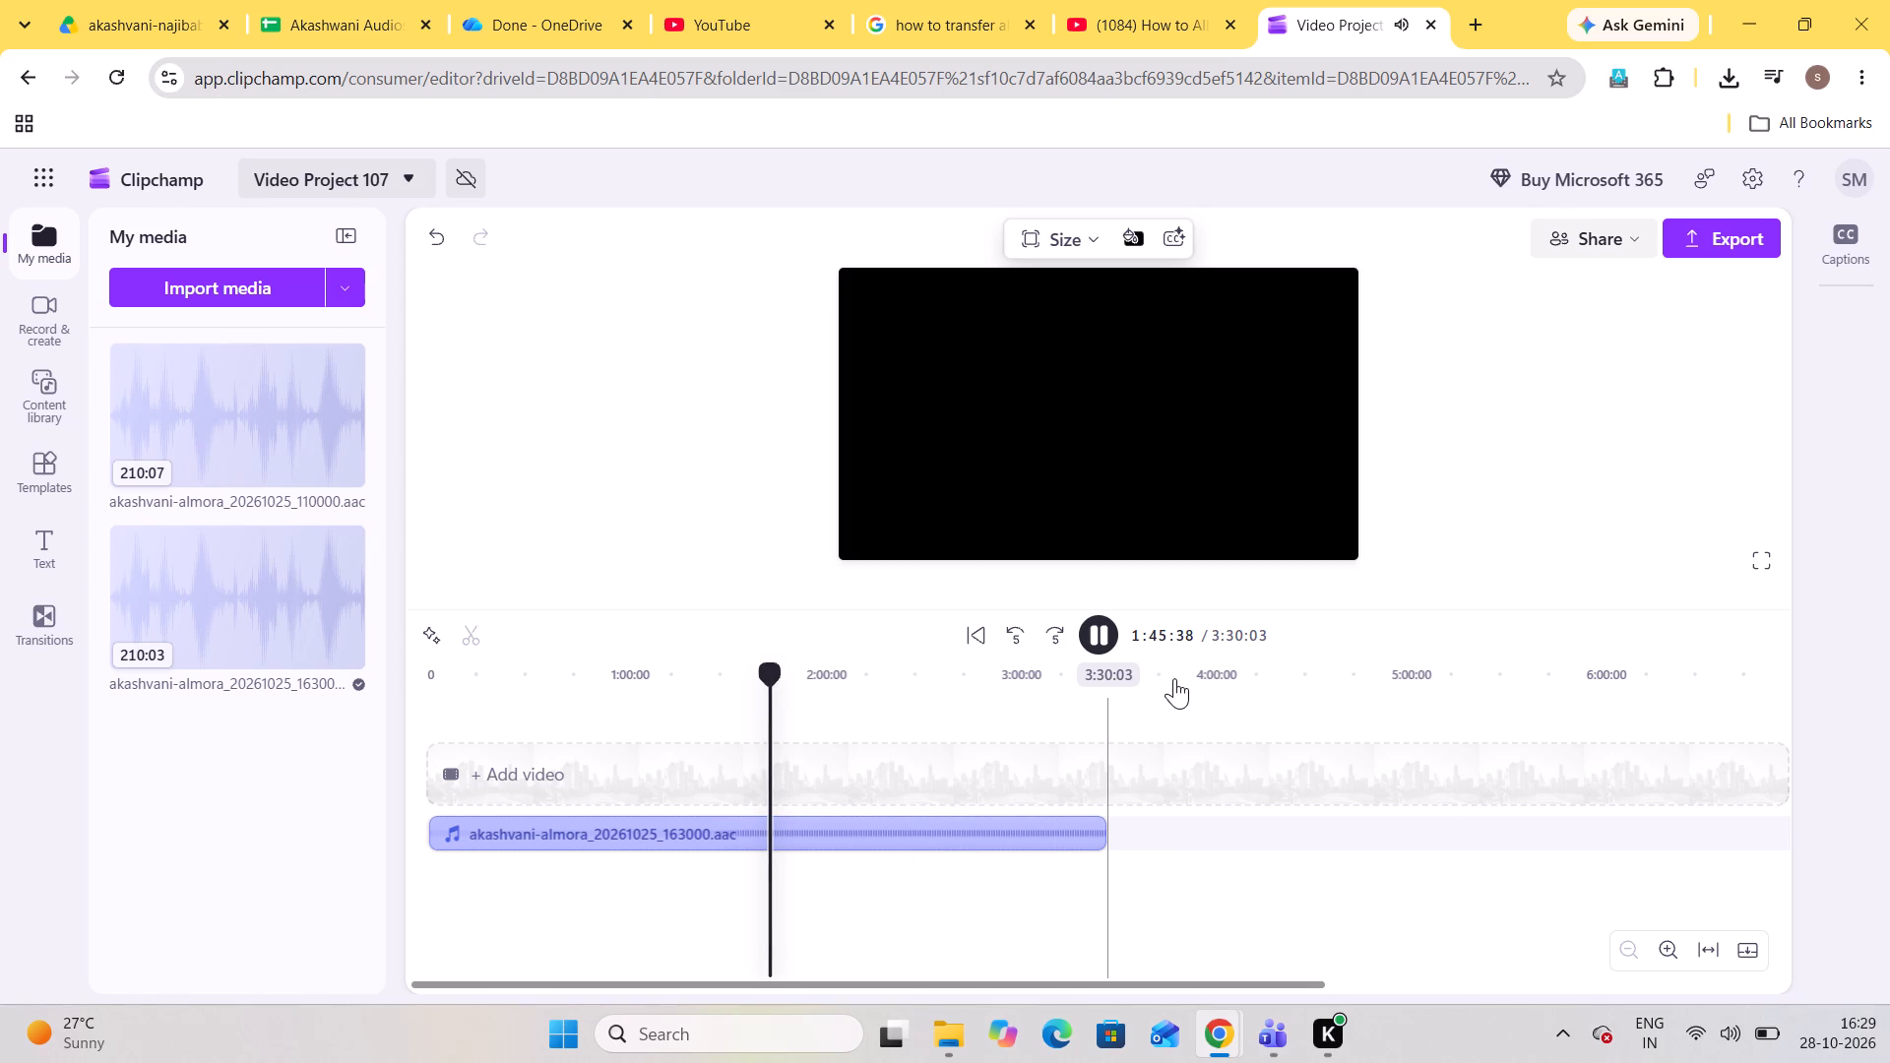
Skim the recording between about 1:45:13 and 1:48:49, settling around 1:46:40 to listen for the next song announcement.
left_click(780, 668)
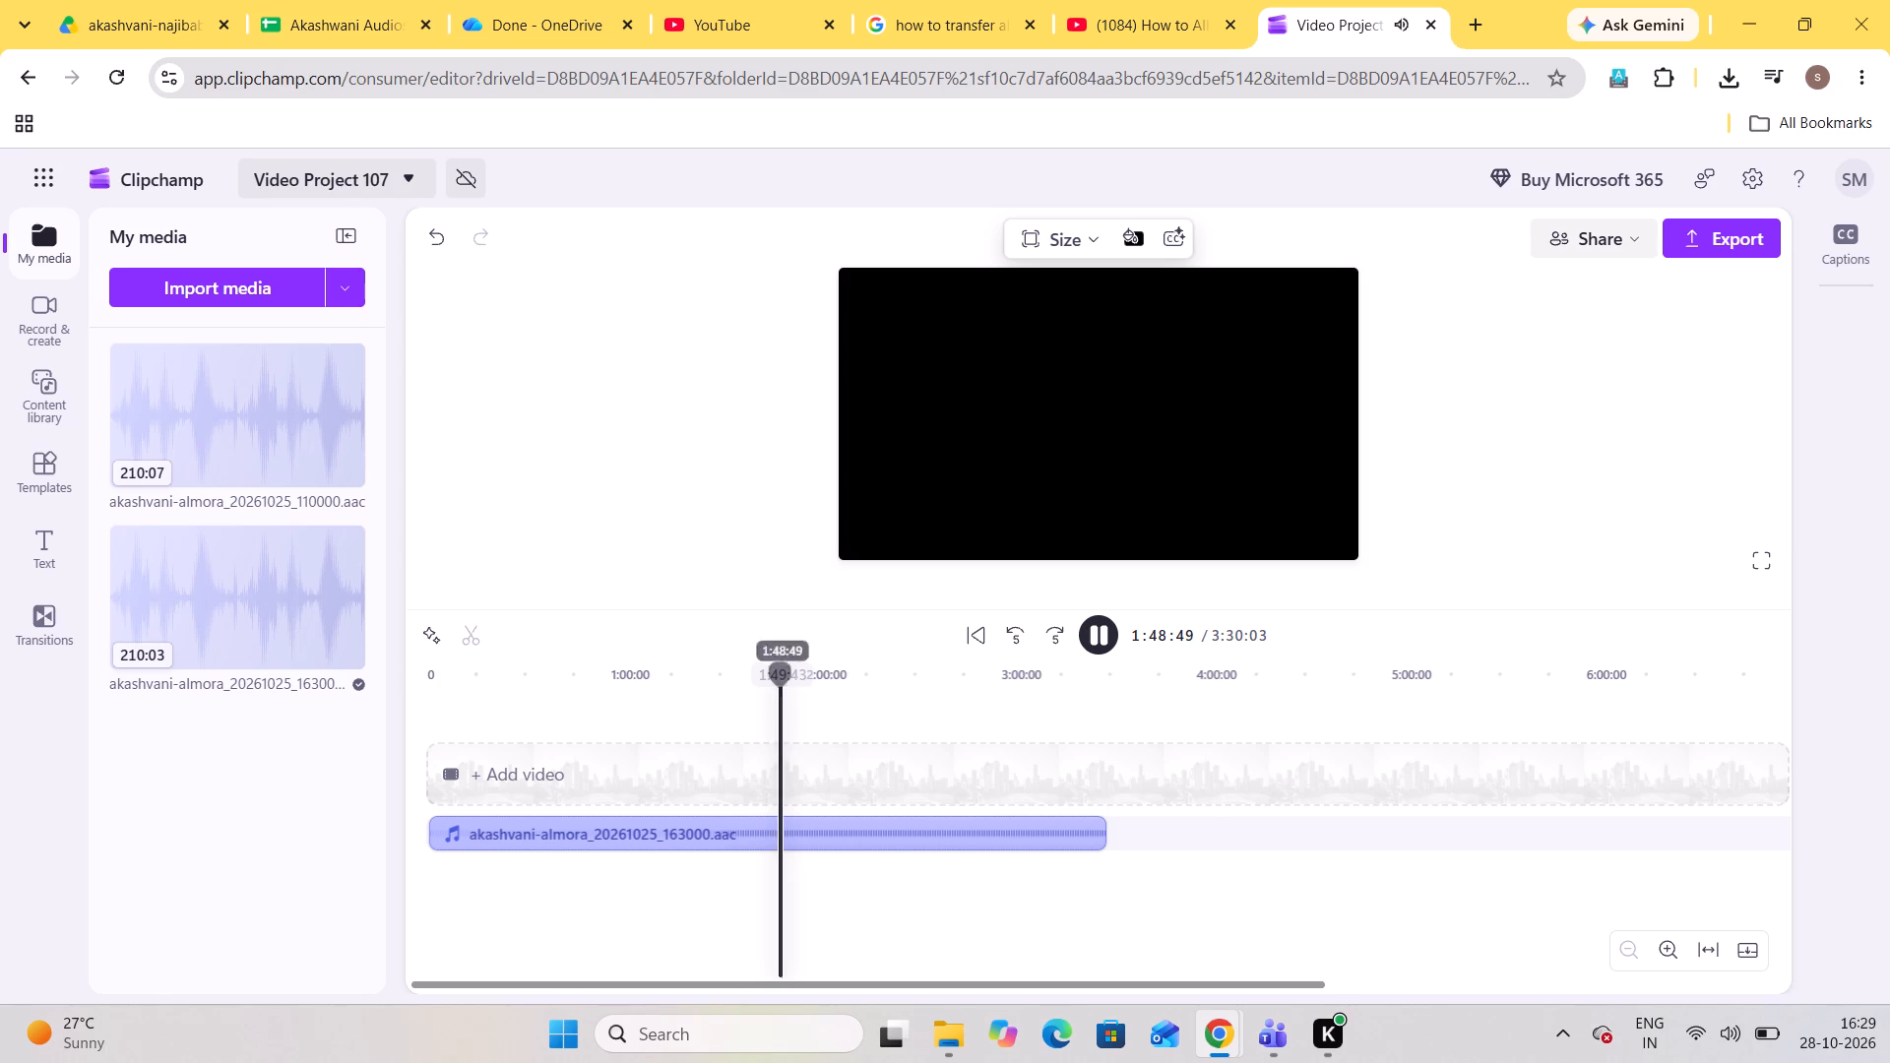
left_click(771, 674)
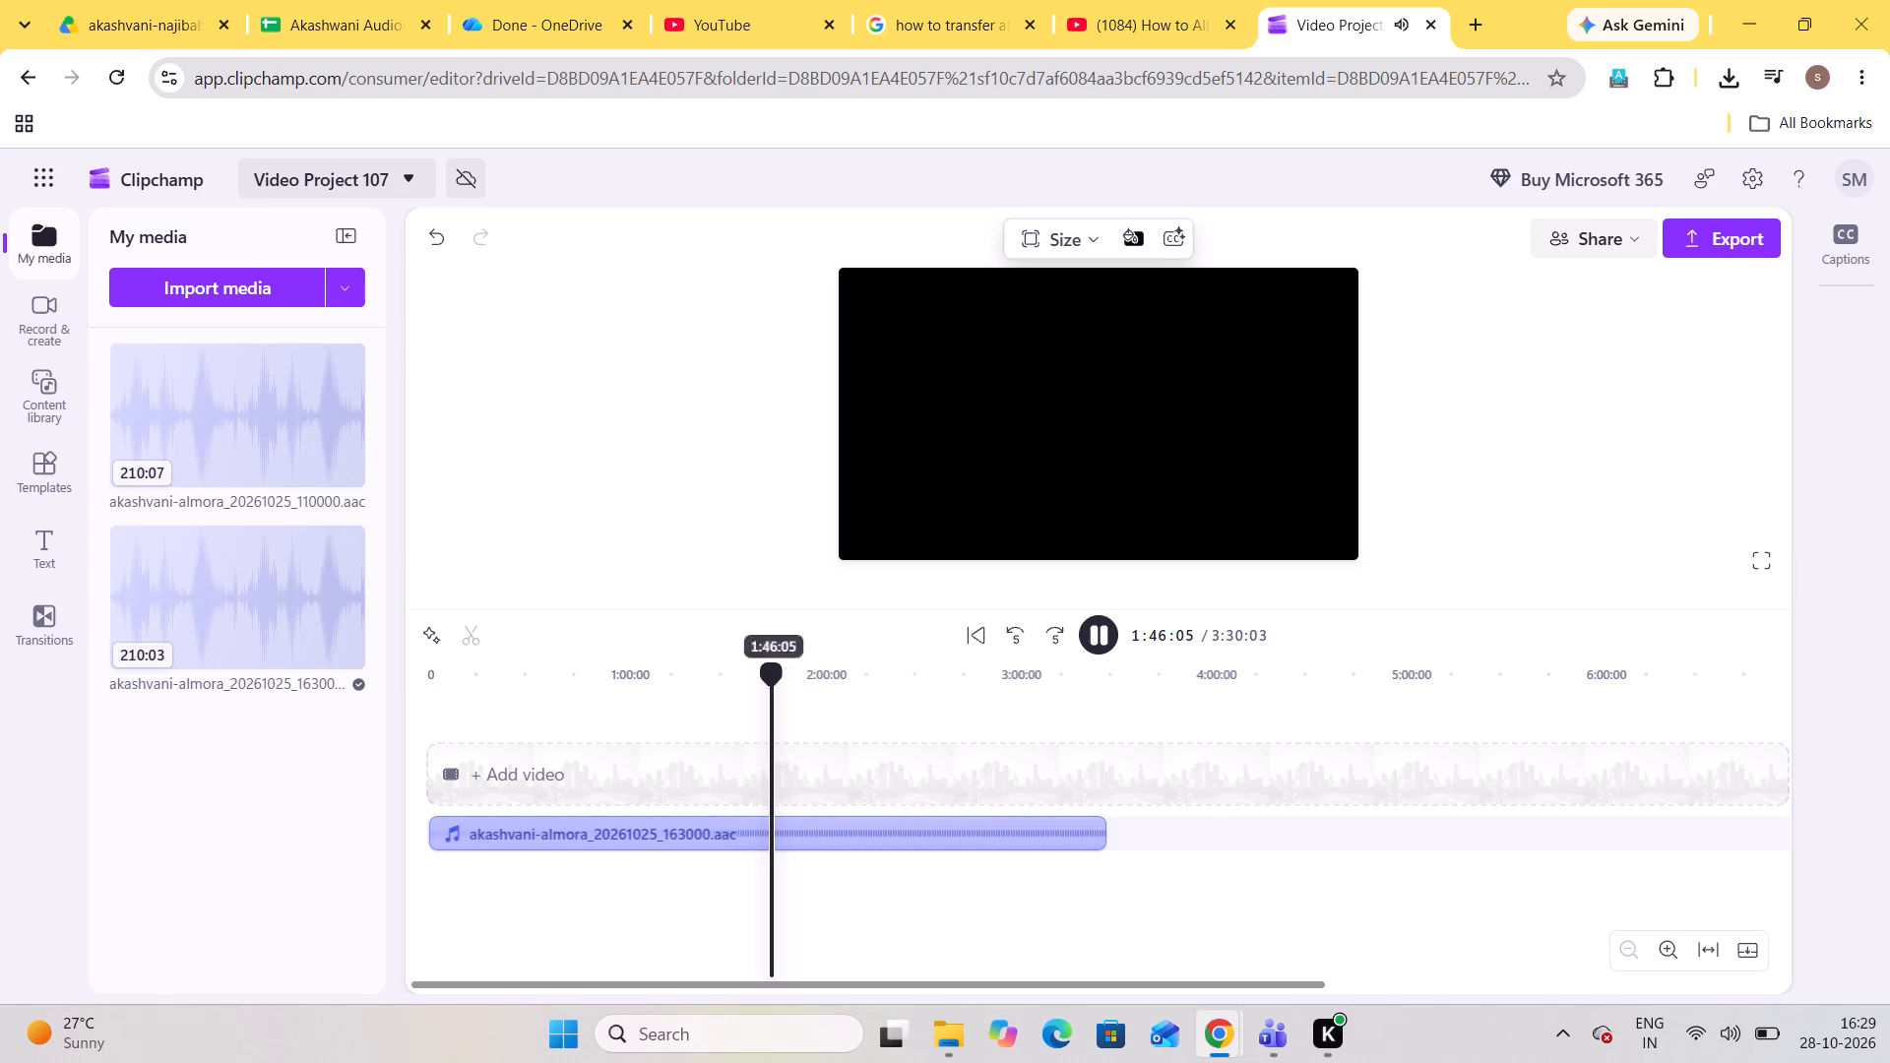
double_click(1025, 630)
triple_click(1025, 630)
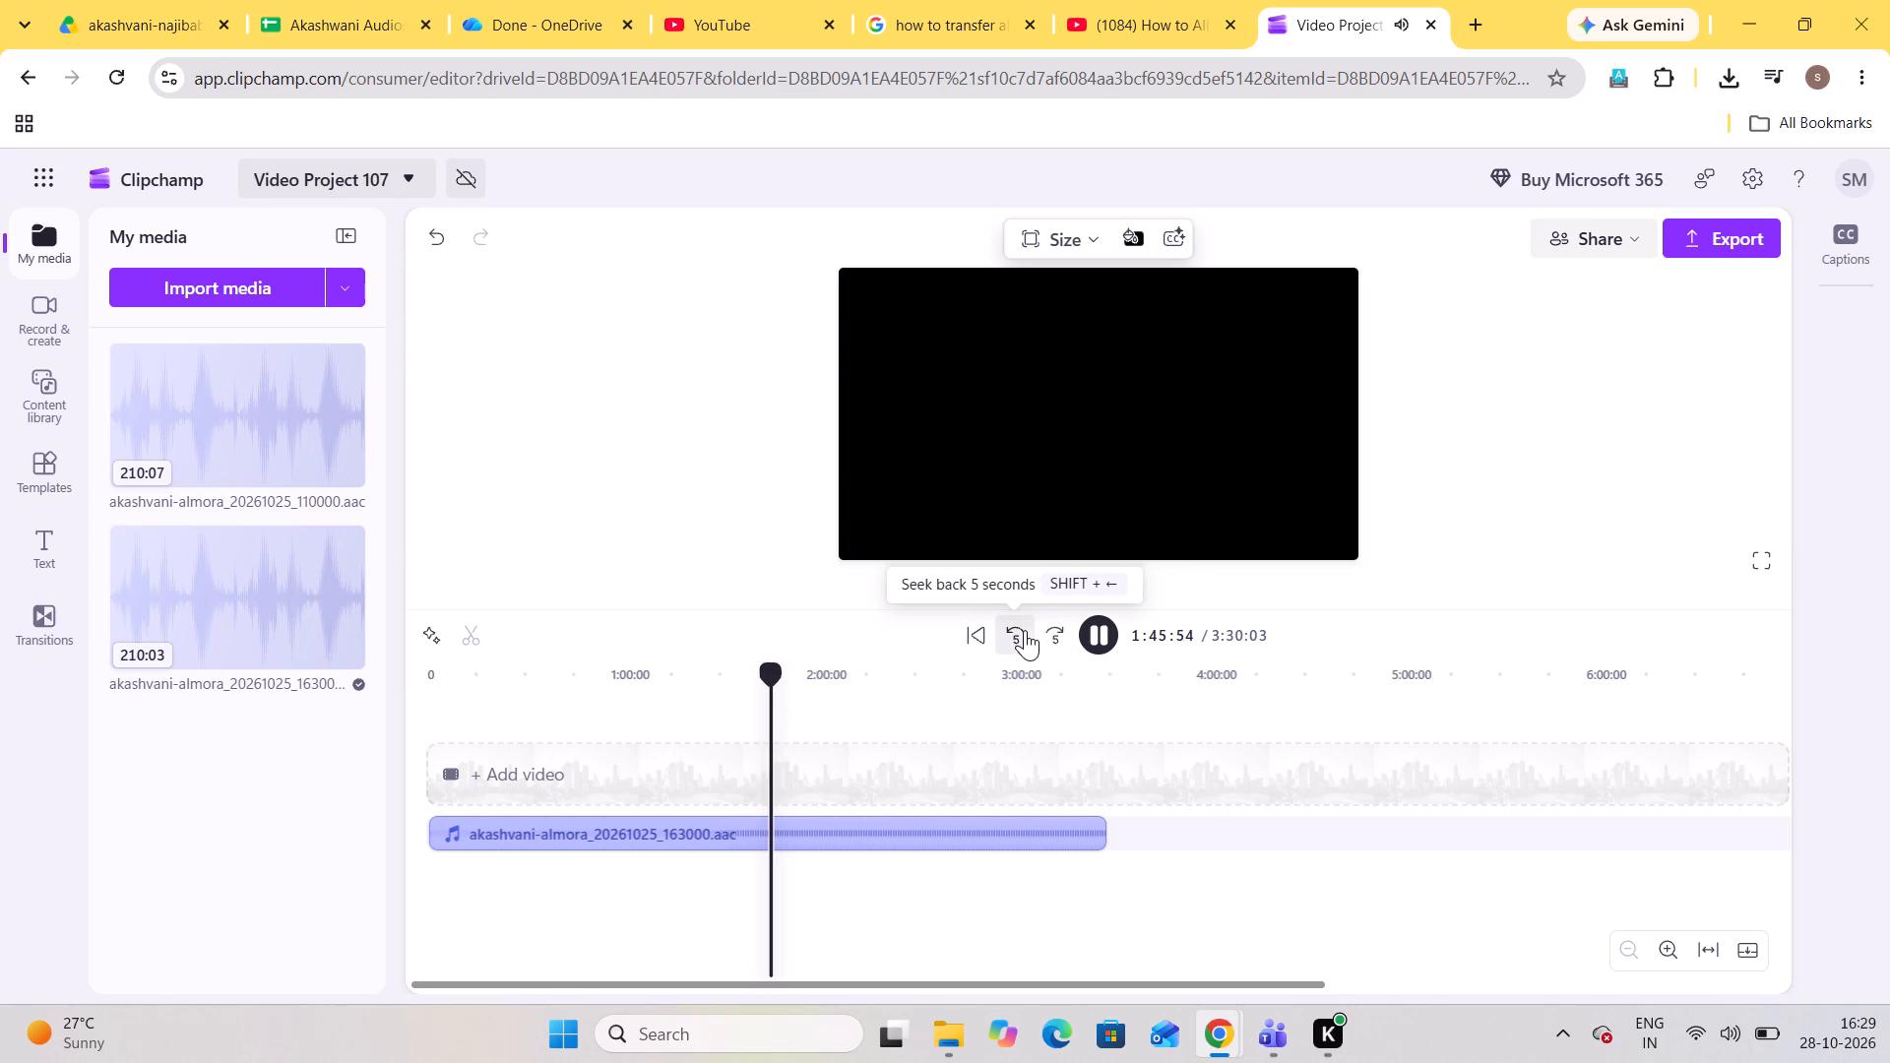
triple_click(1025, 630)
triple_click(1025, 630)
left_click(1025, 630)
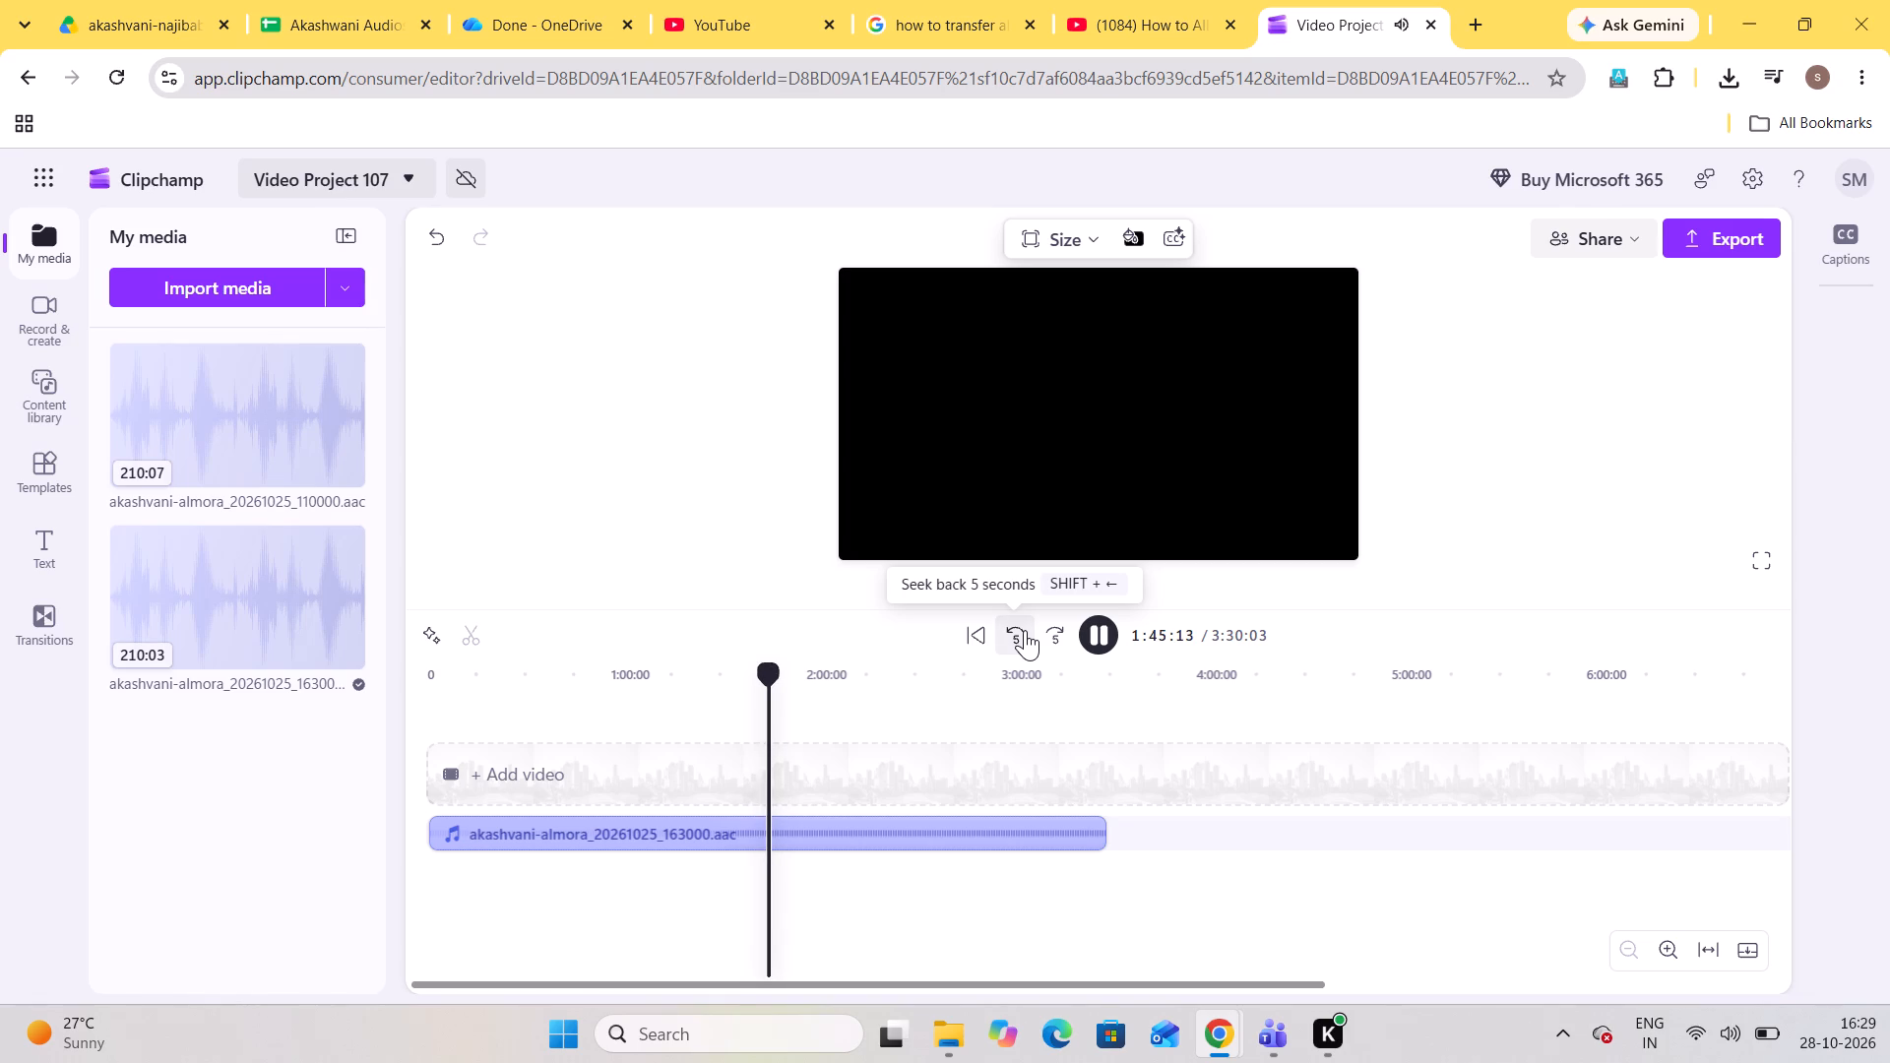
triple_click(1046, 635)
triple_click(1046, 635)
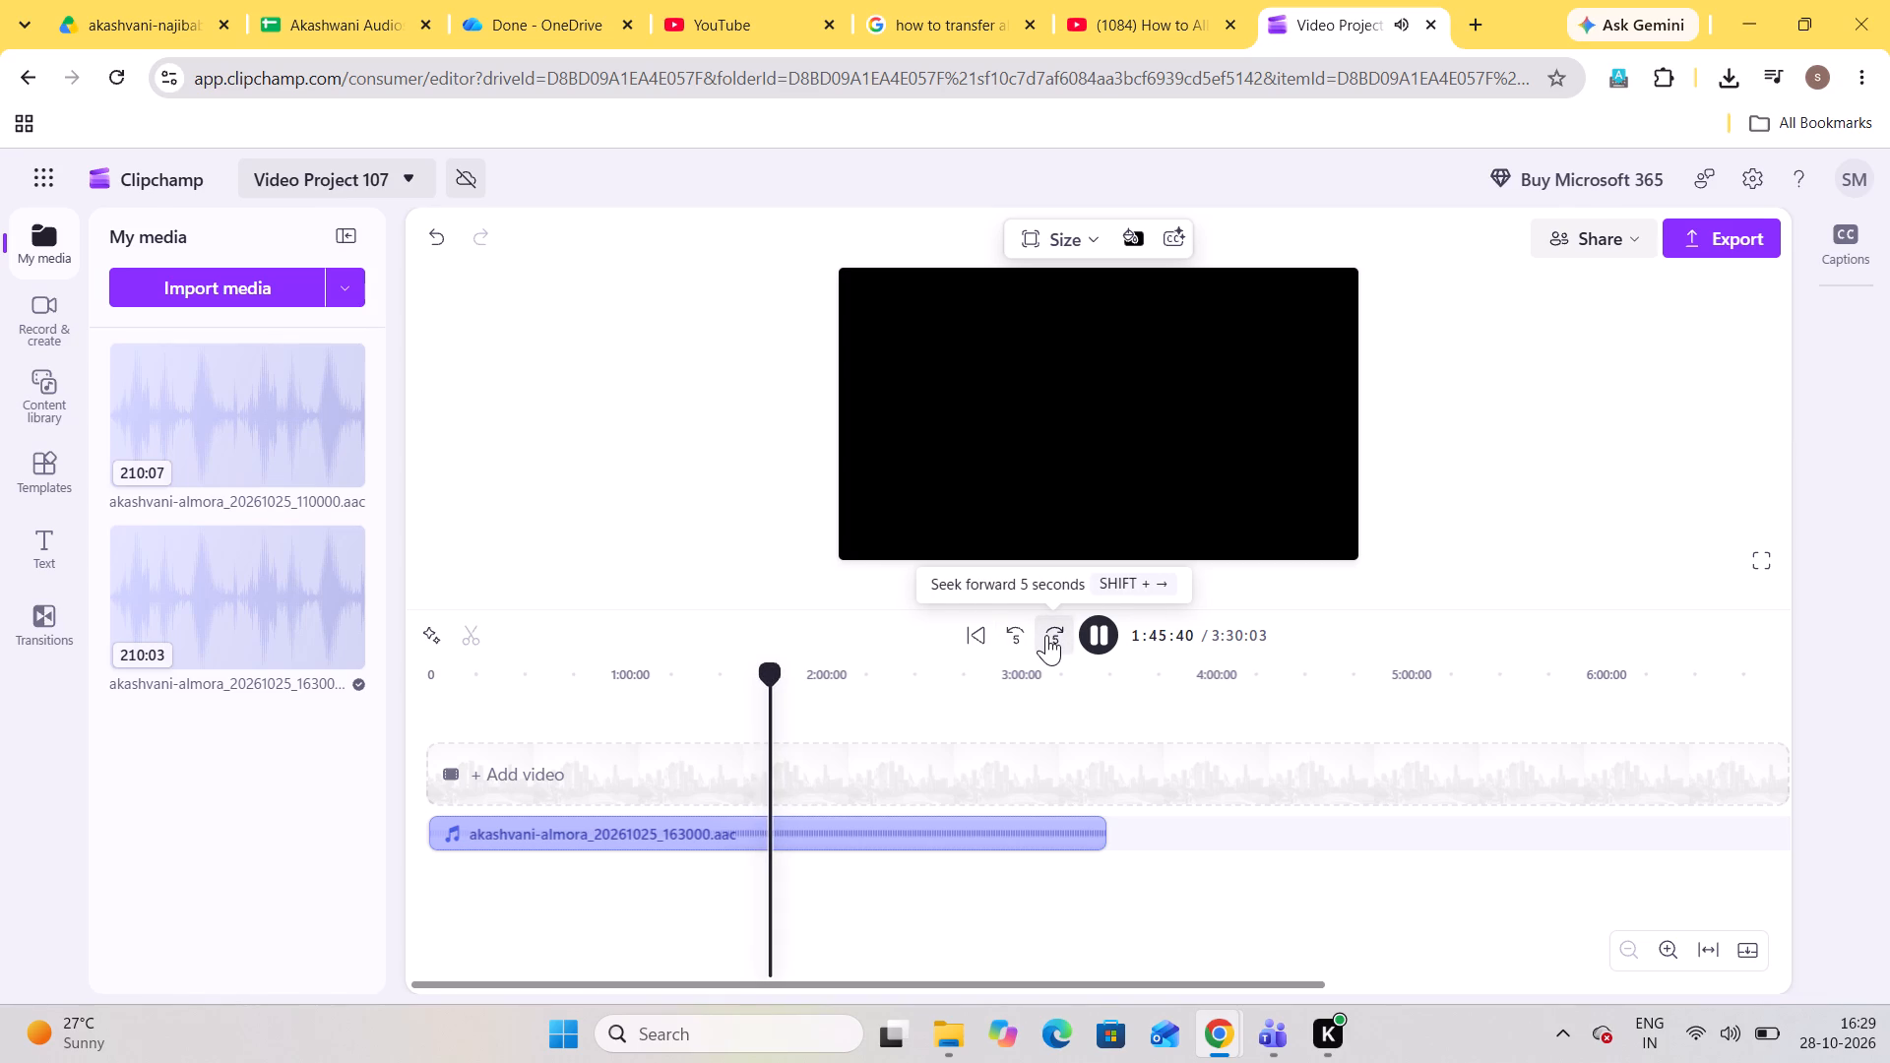
triple_click(1046, 635)
triple_click(1046, 635)
triple_click(1046, 635)
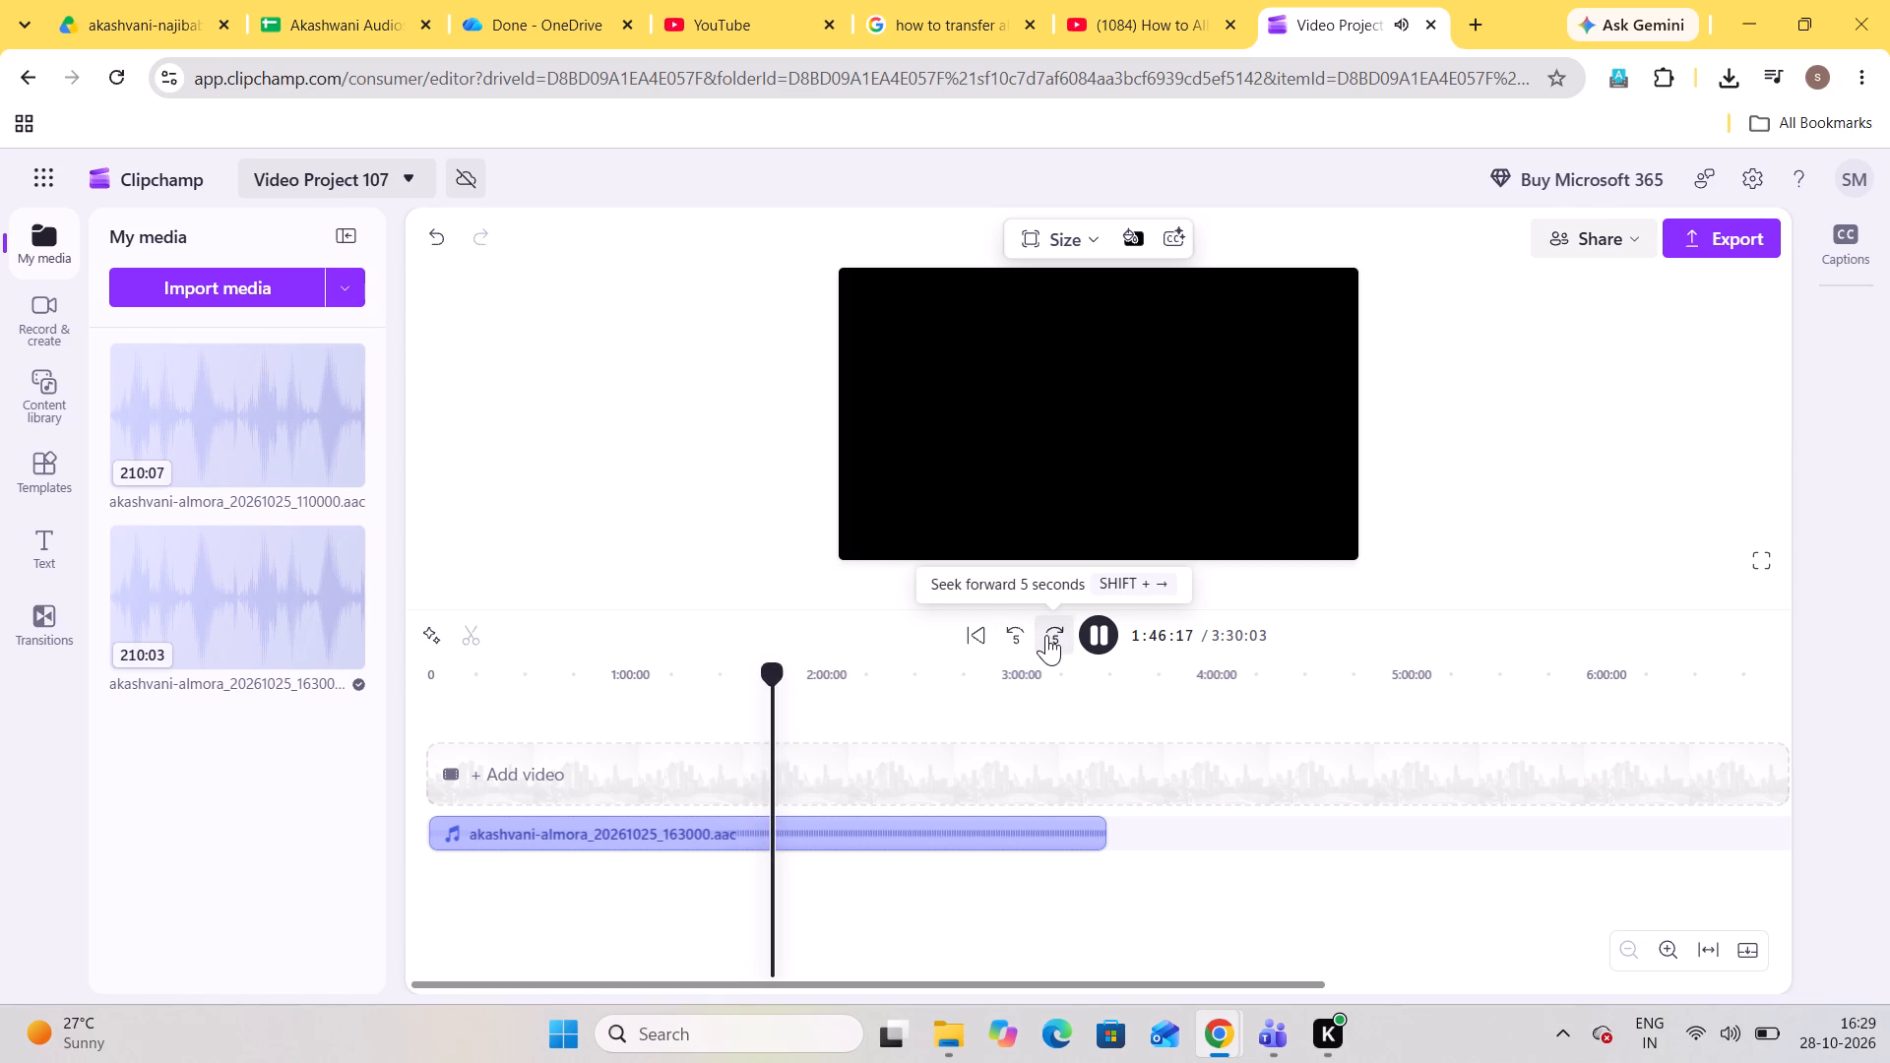
left_click(1046, 635)
left_click(1046, 635)
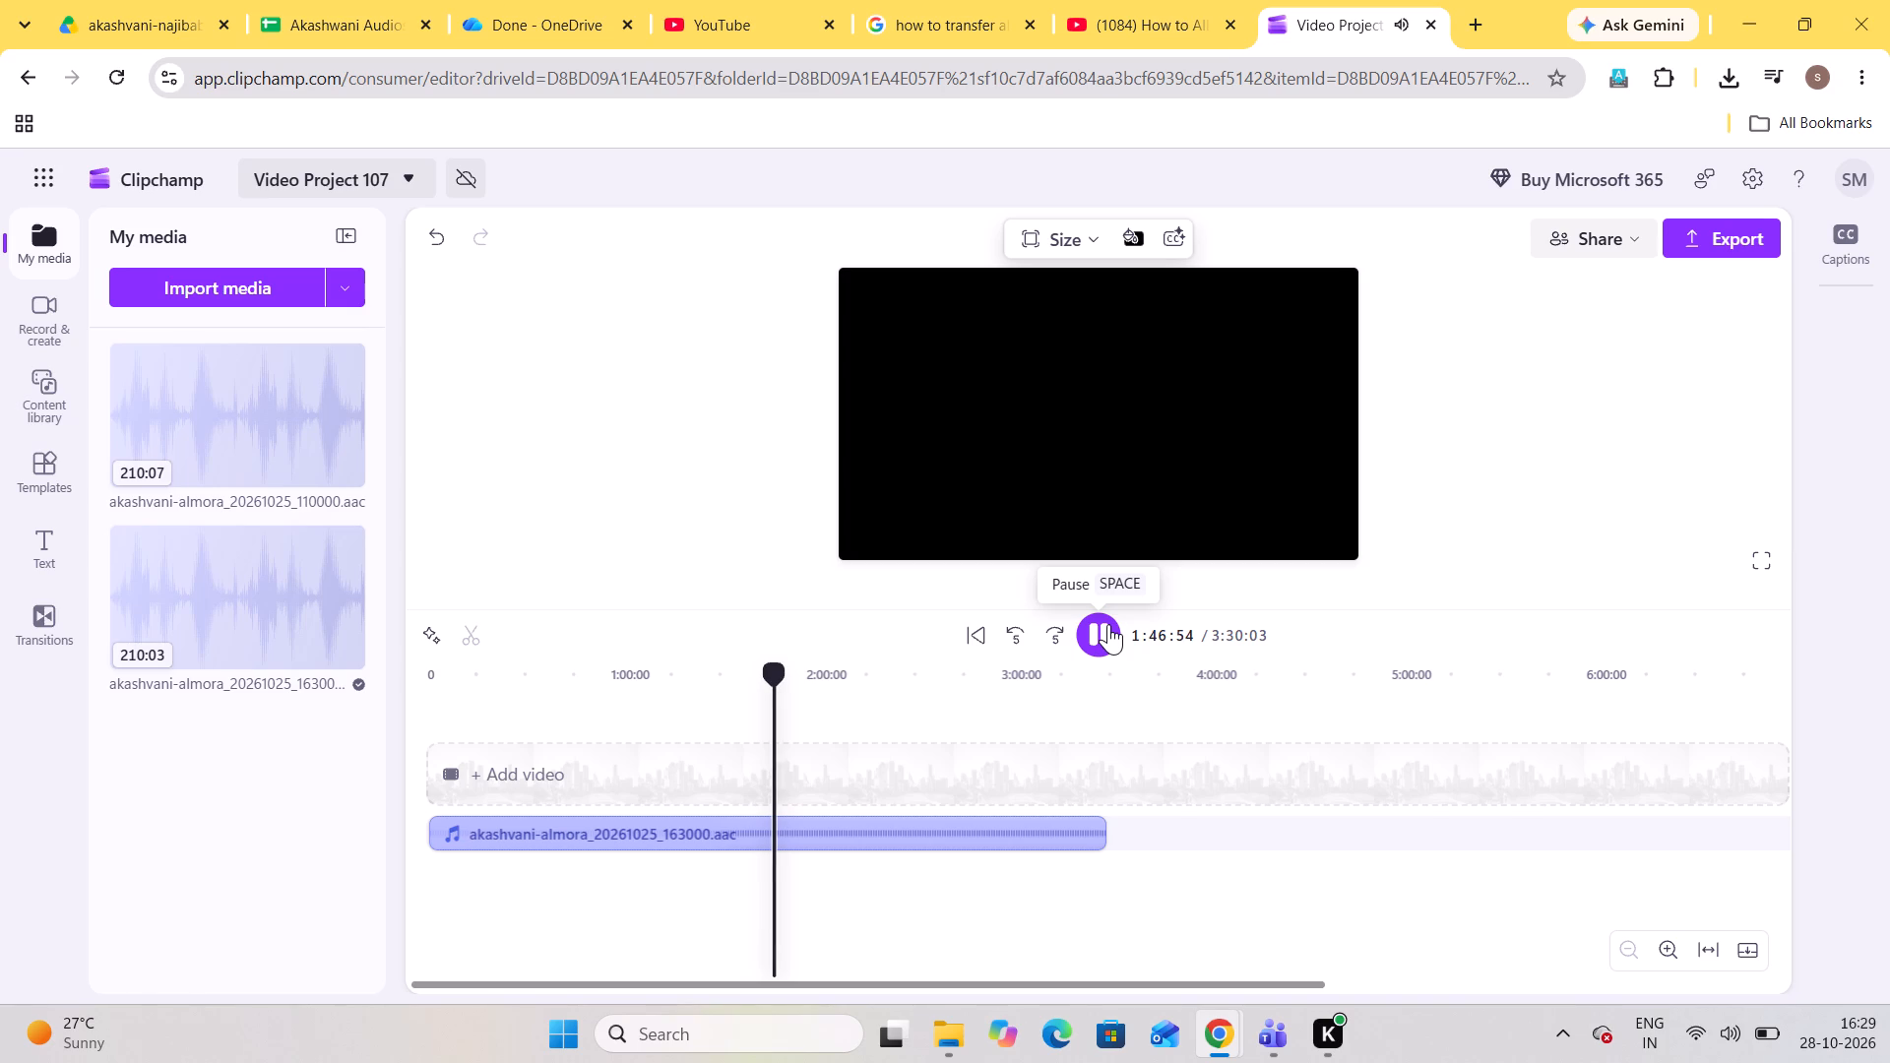
Skip forward in five-second jumps from 1:46:56 to just before 1:48:00 and listen for the next song's start.
left_click(1057, 629)
left_click(1057, 629)
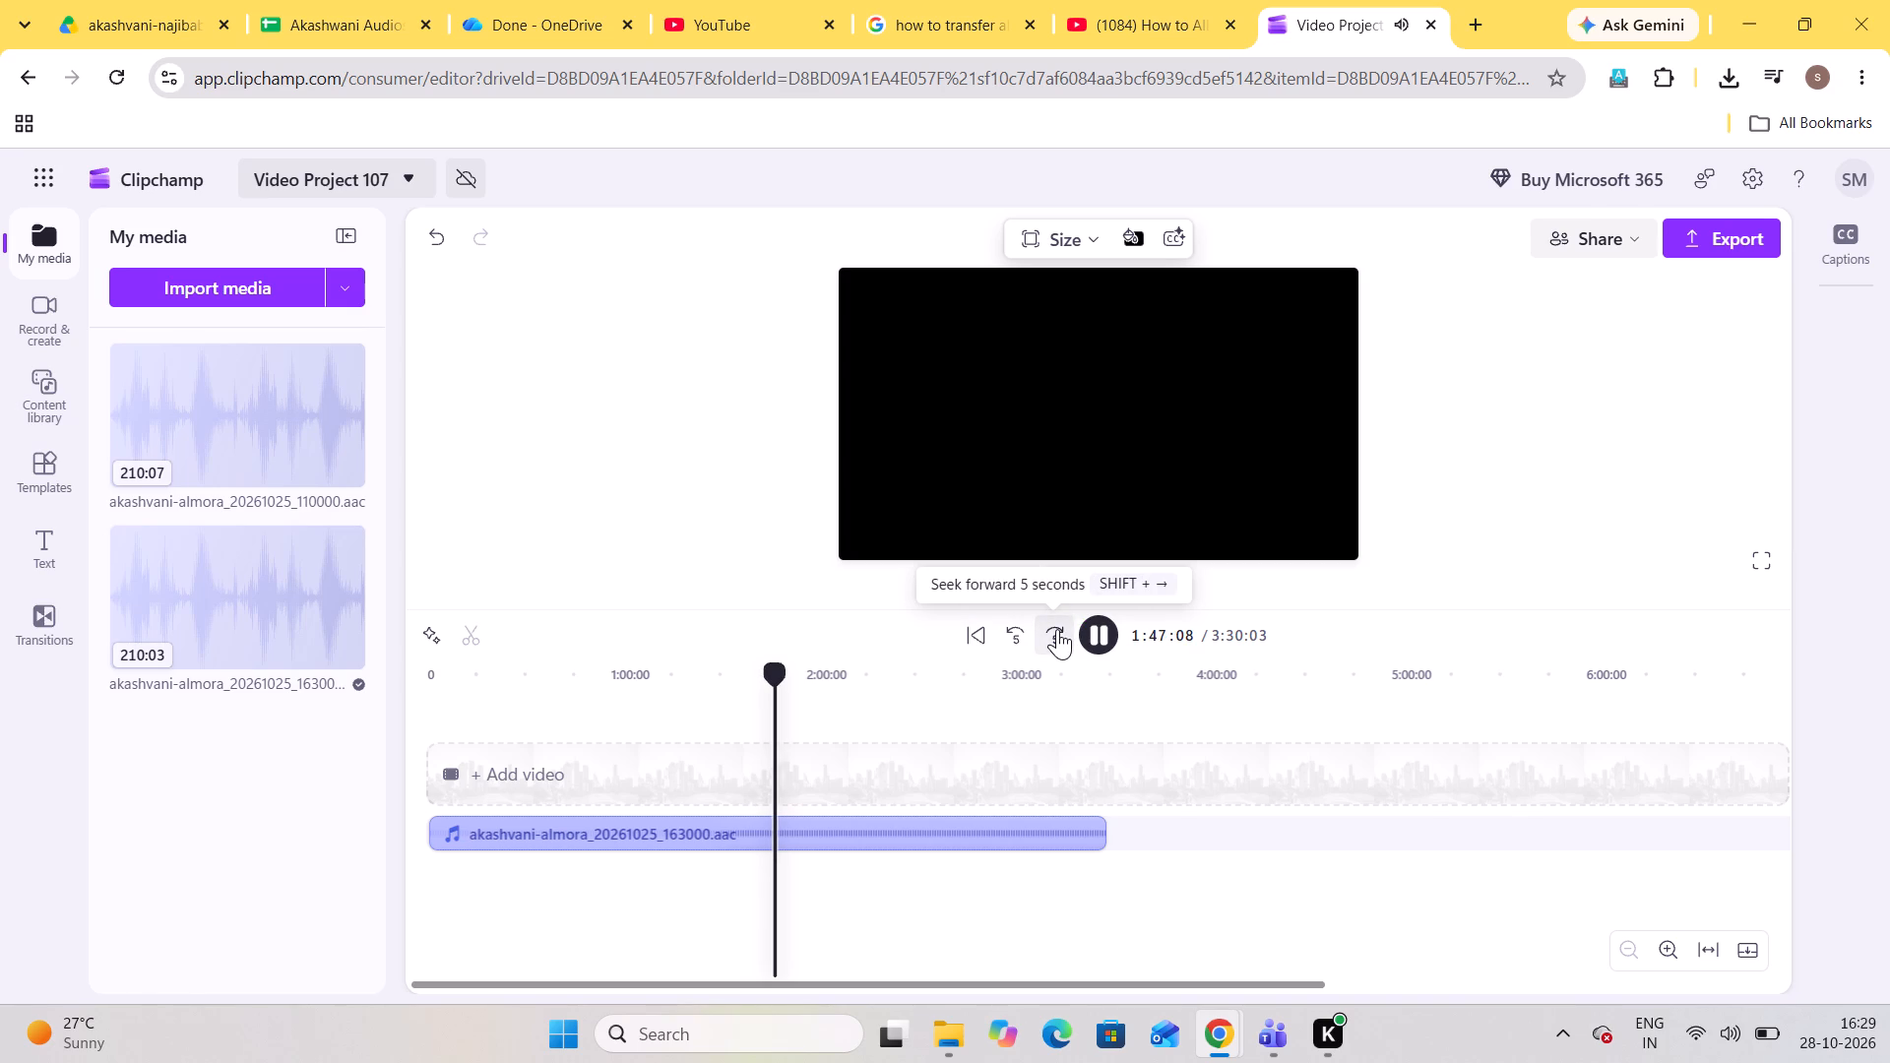
left_click(1057, 629)
left_click(1057, 629)
left_click(1057, 629)
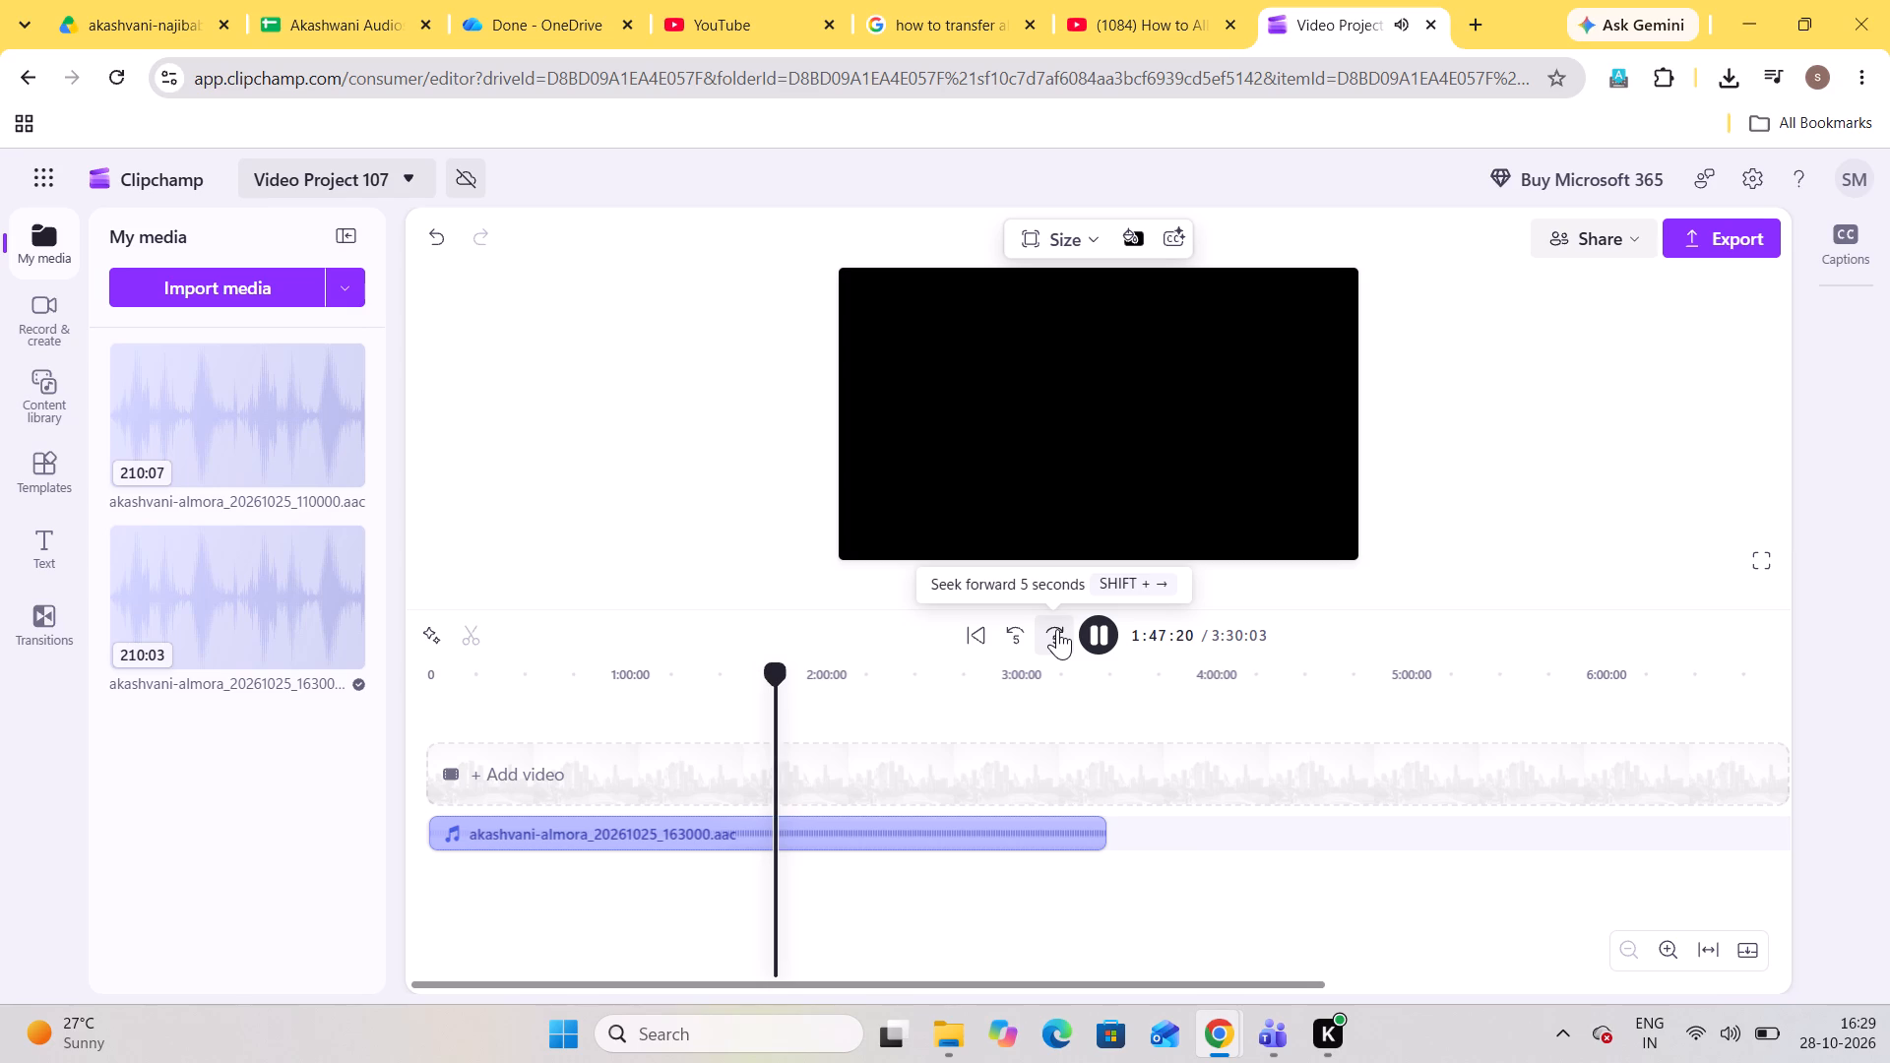
left_click(1057, 629)
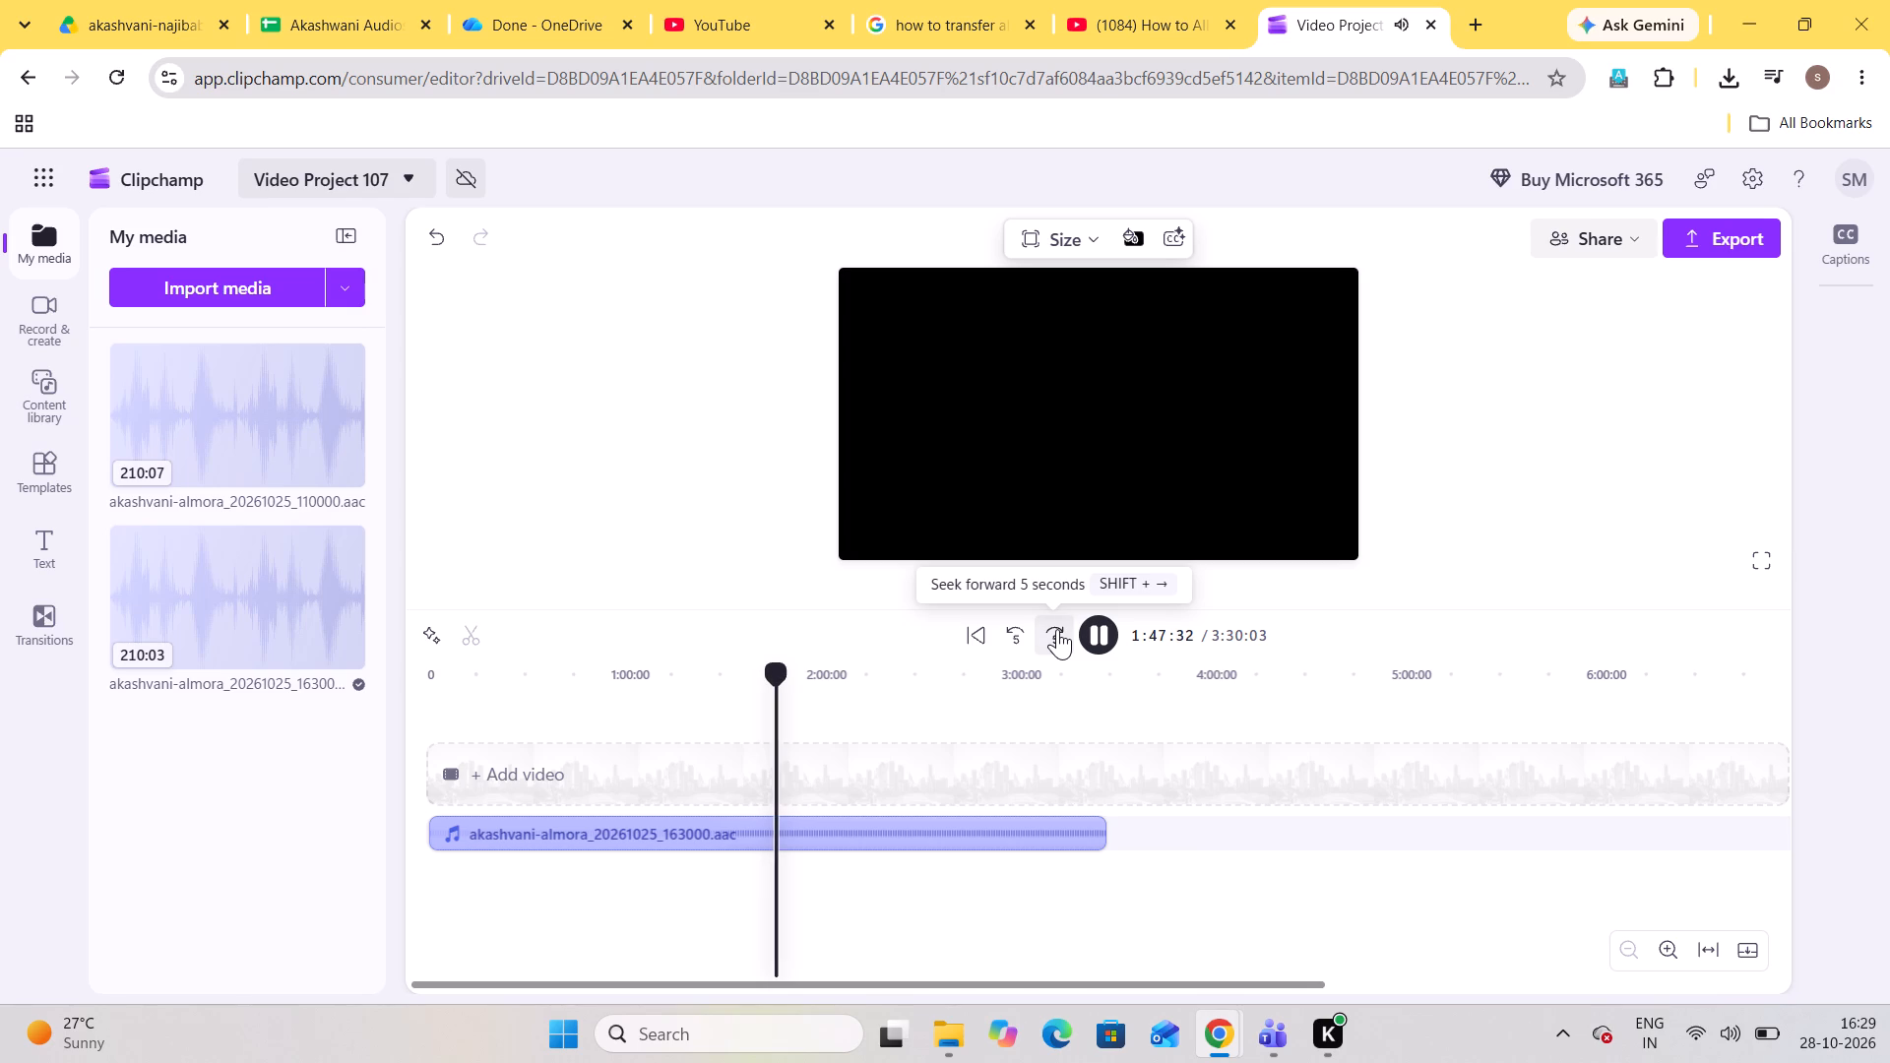
left_click(1057, 629)
left_click(1057, 629)
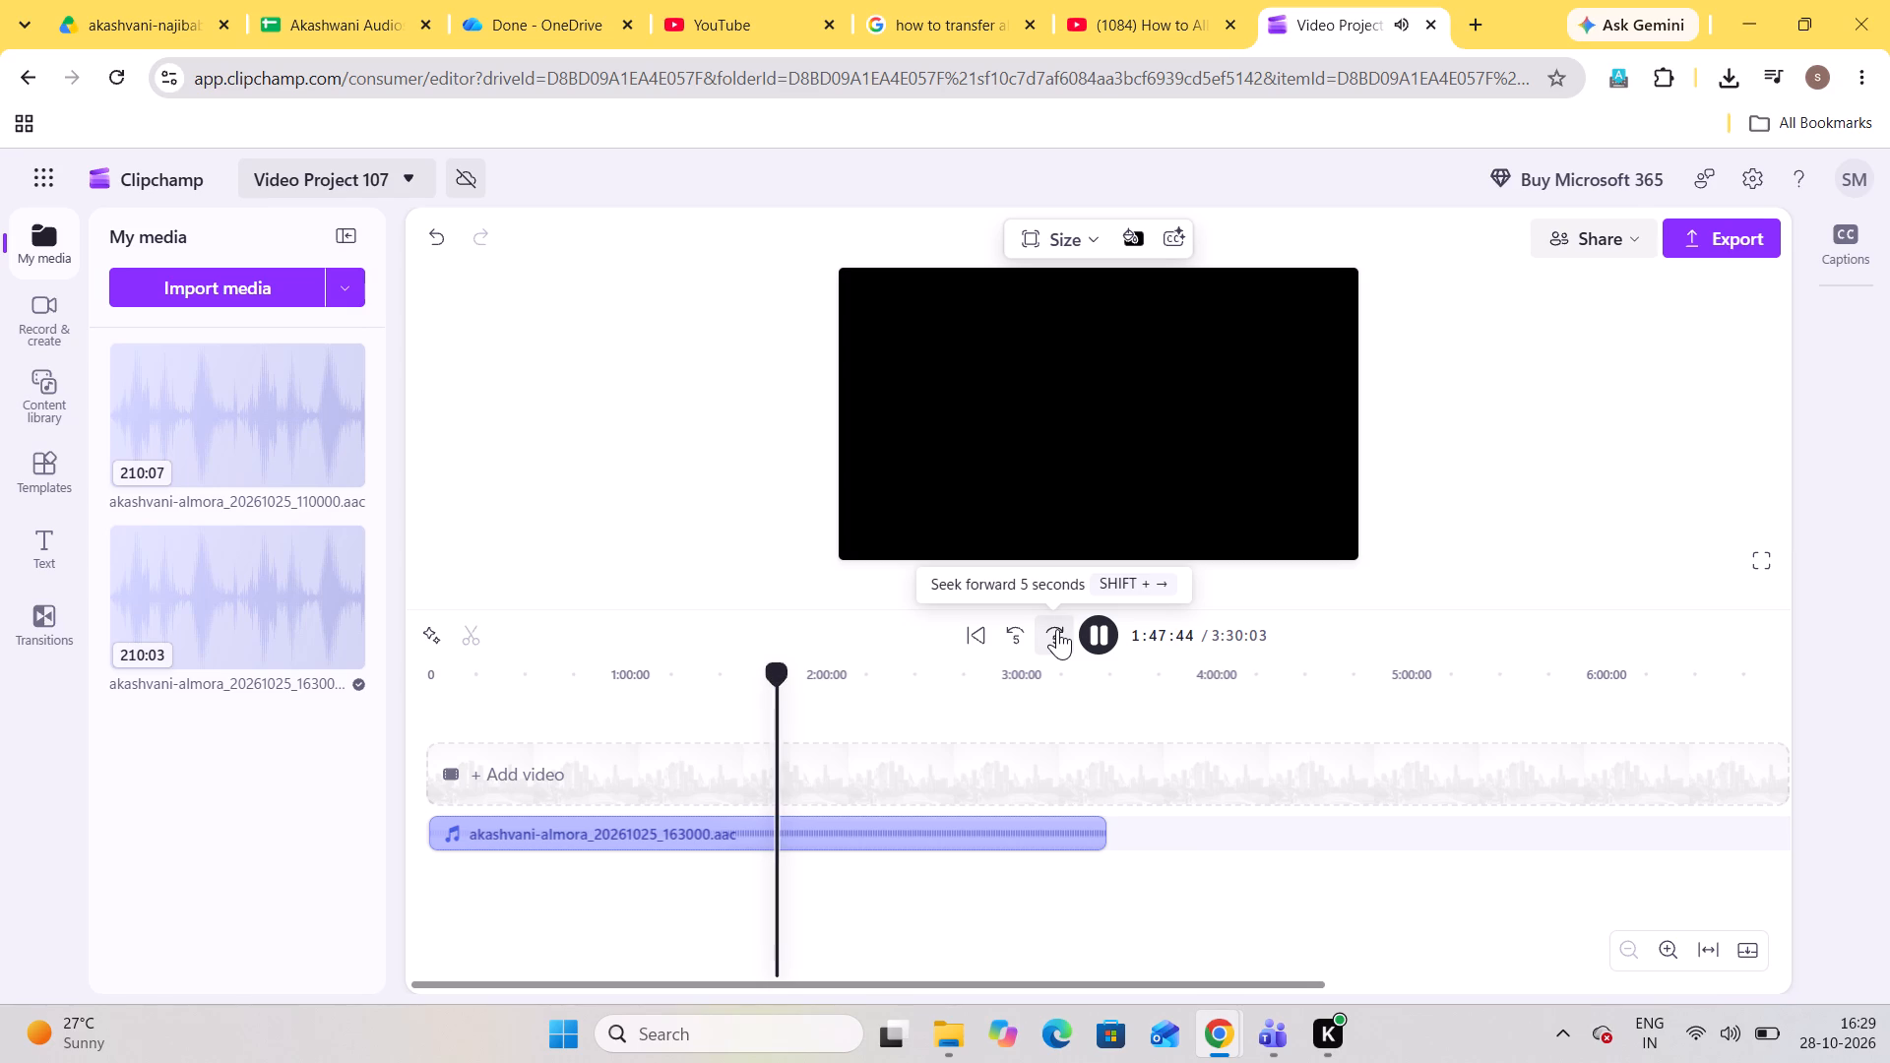
left_click(1057, 629)
left_click(1057, 629)
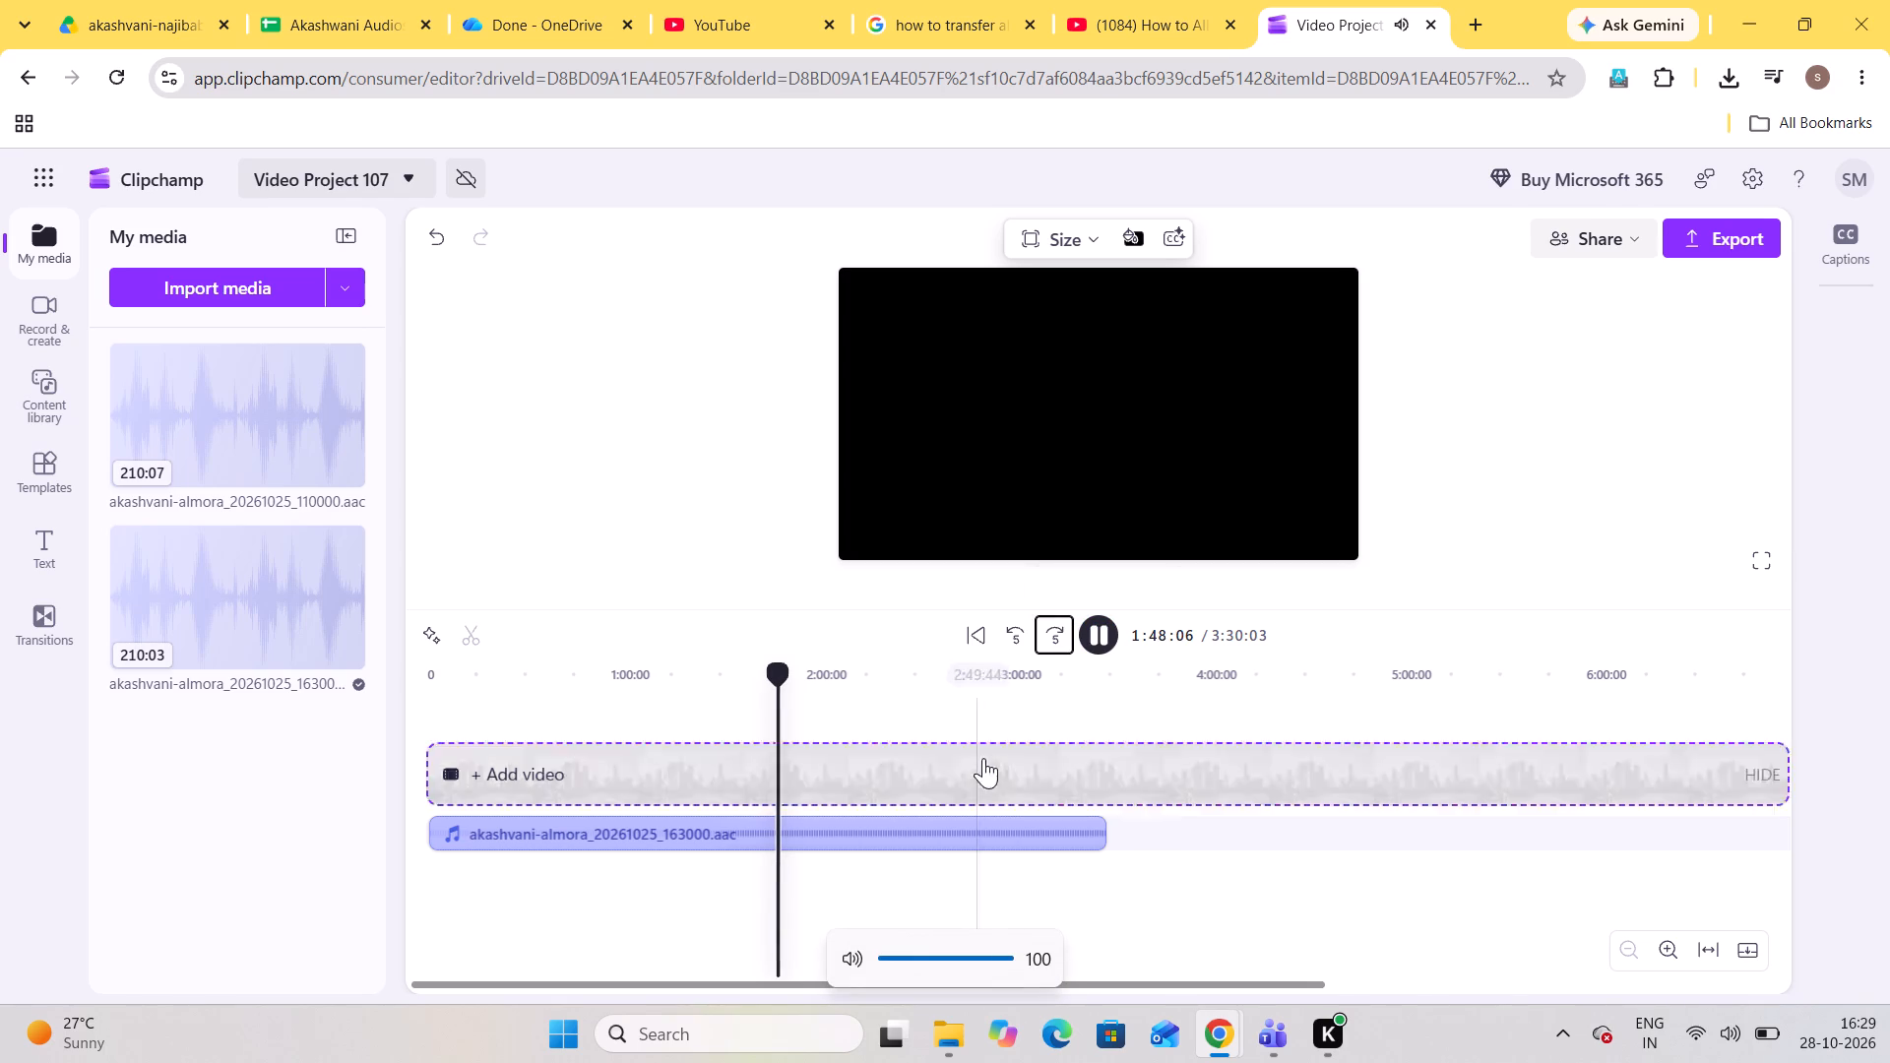
Raise the volume of the akashvani-almora_20261025_163000.aac timeline clip to 200%.
left_click(986, 818)
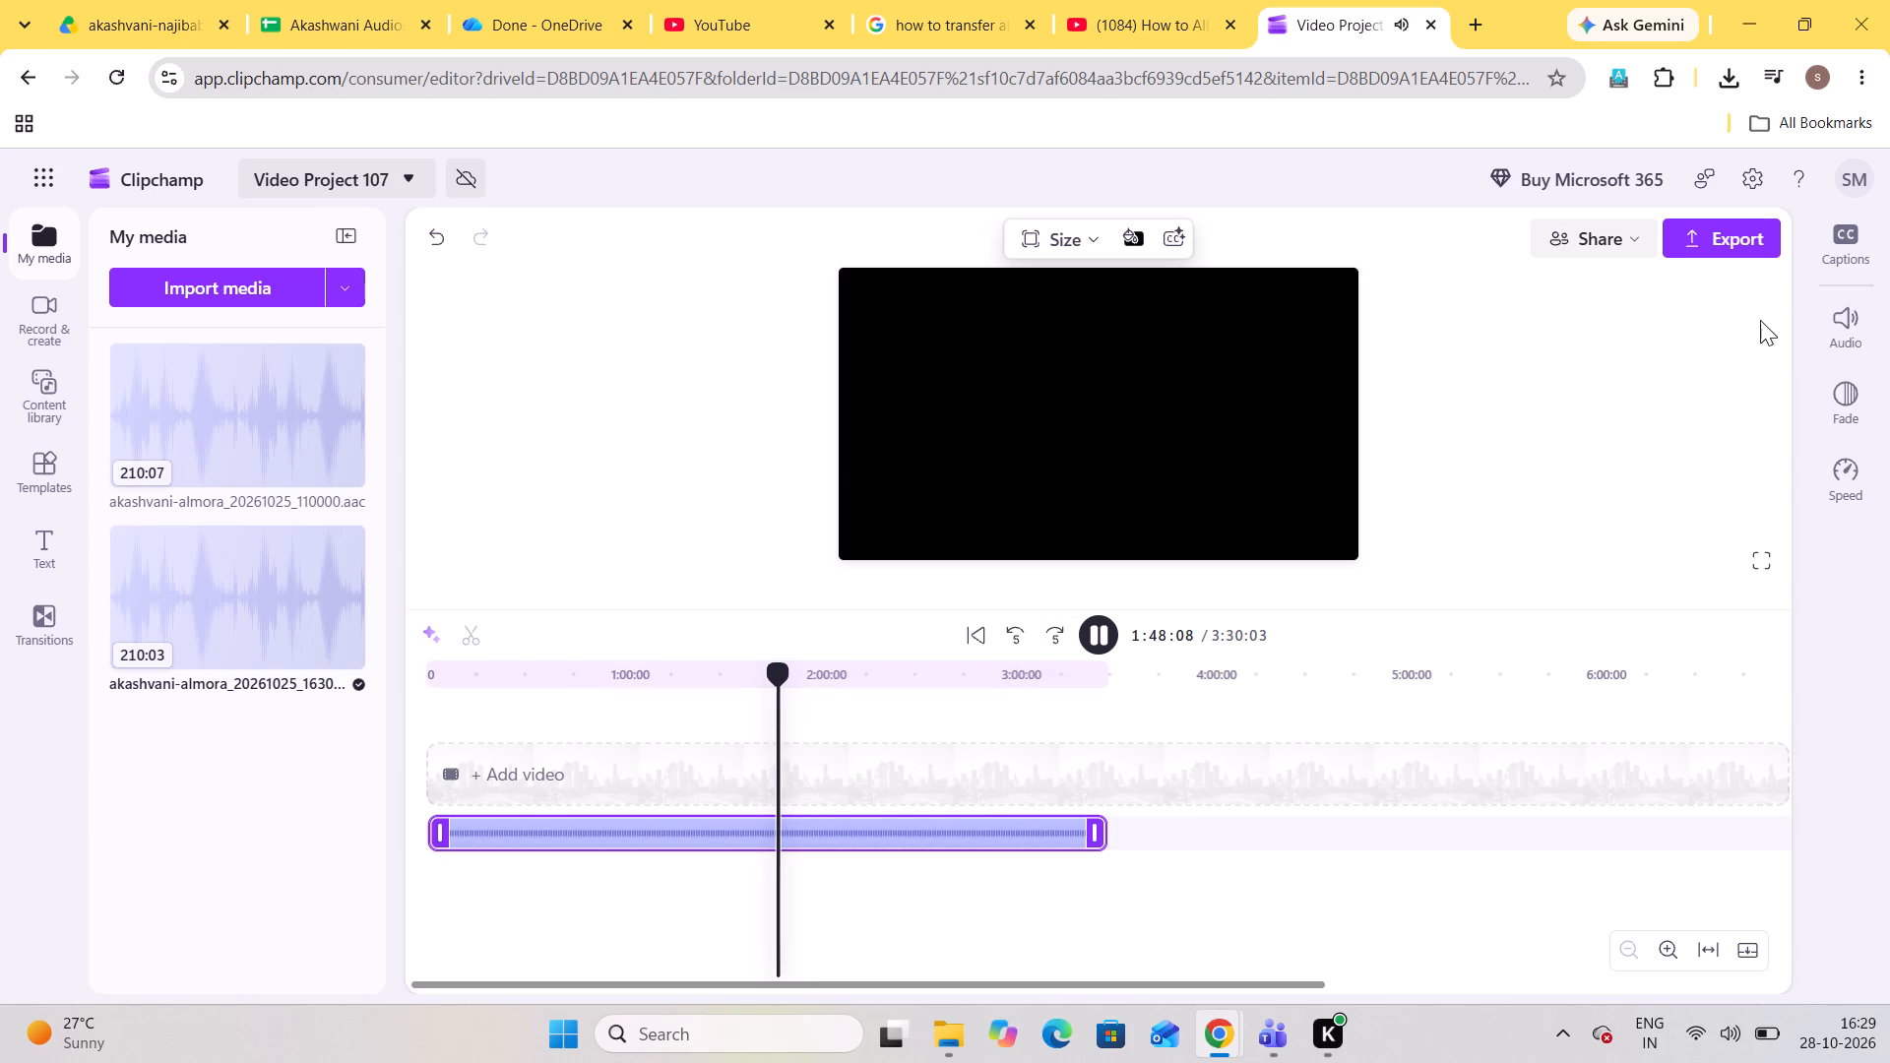
left_click(1814, 318)
left_click_drag(1730, 344, 1821, 330)
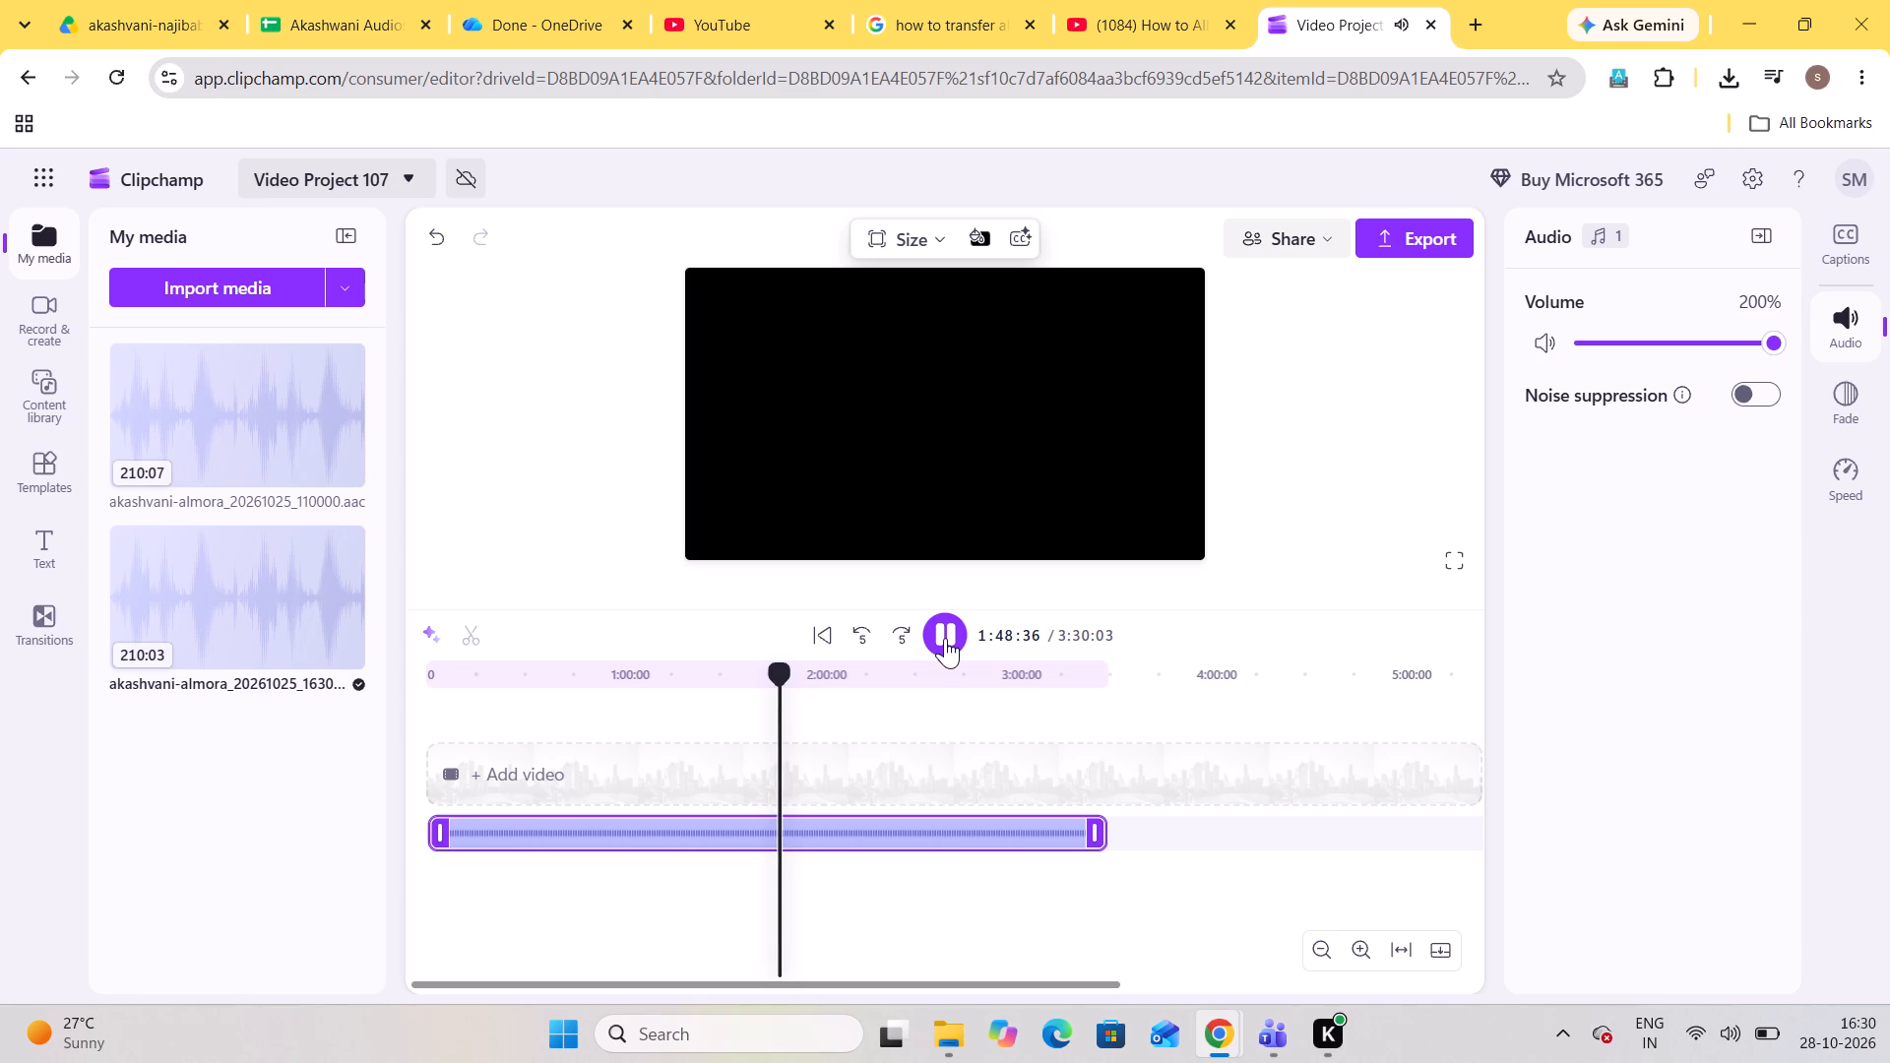
Pause the recording at 1:48:38 and split the audio clip there.
left_click(945, 638)
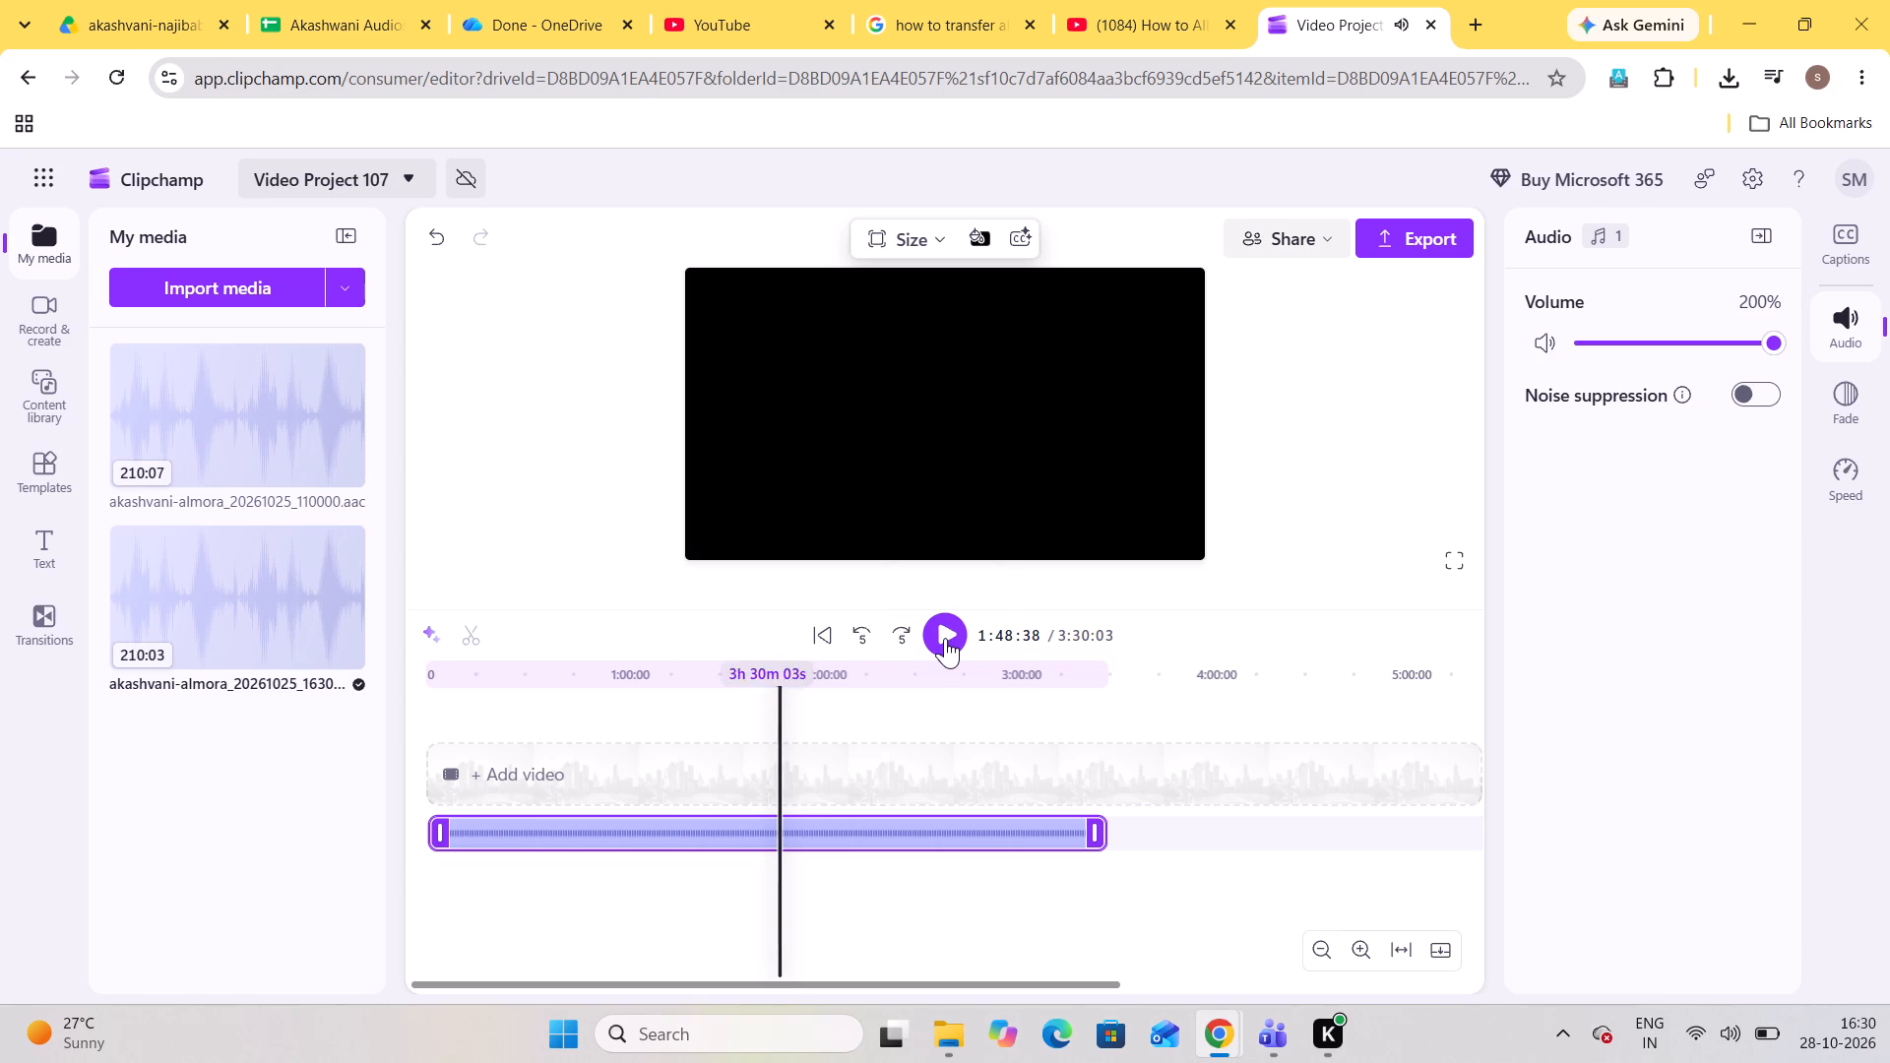
left_click(489, 630)
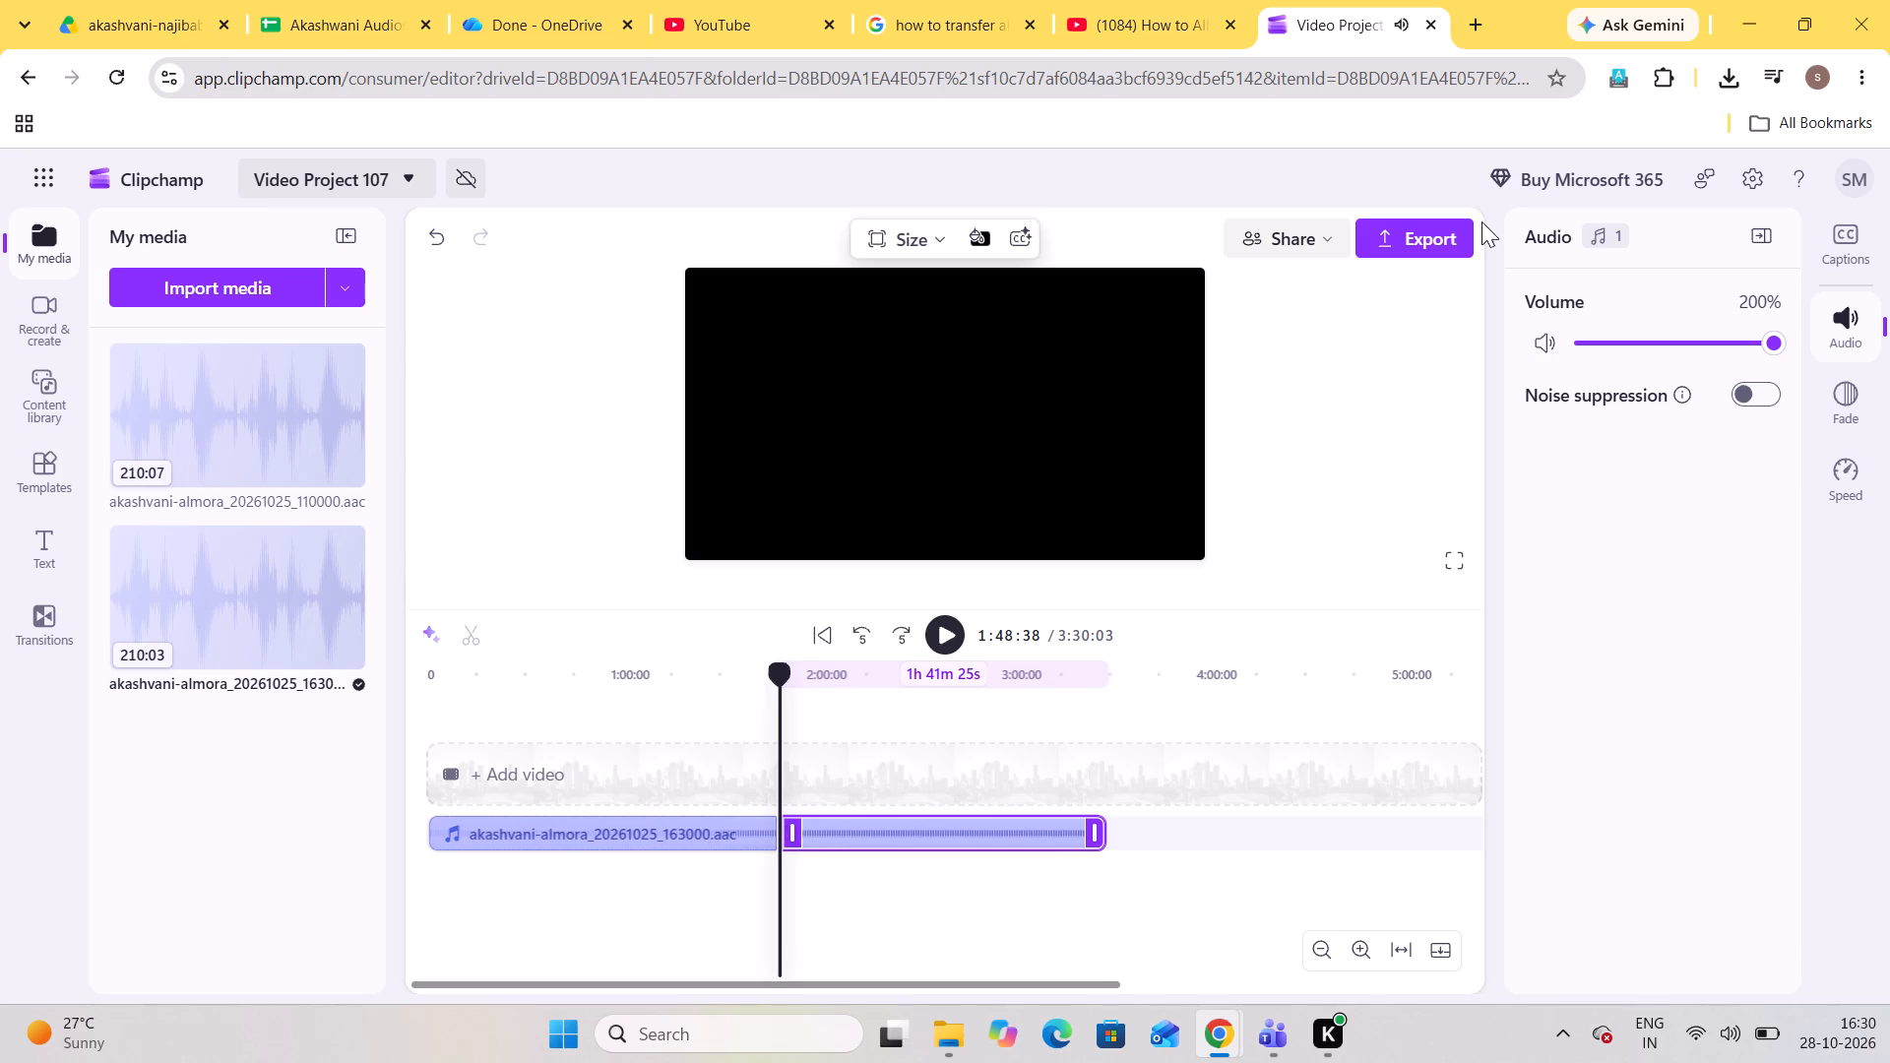
Change the audio-only export's file name to "kumauni-nain nath rawal-" and close the export settings without exporting.
left_click(1433, 238)
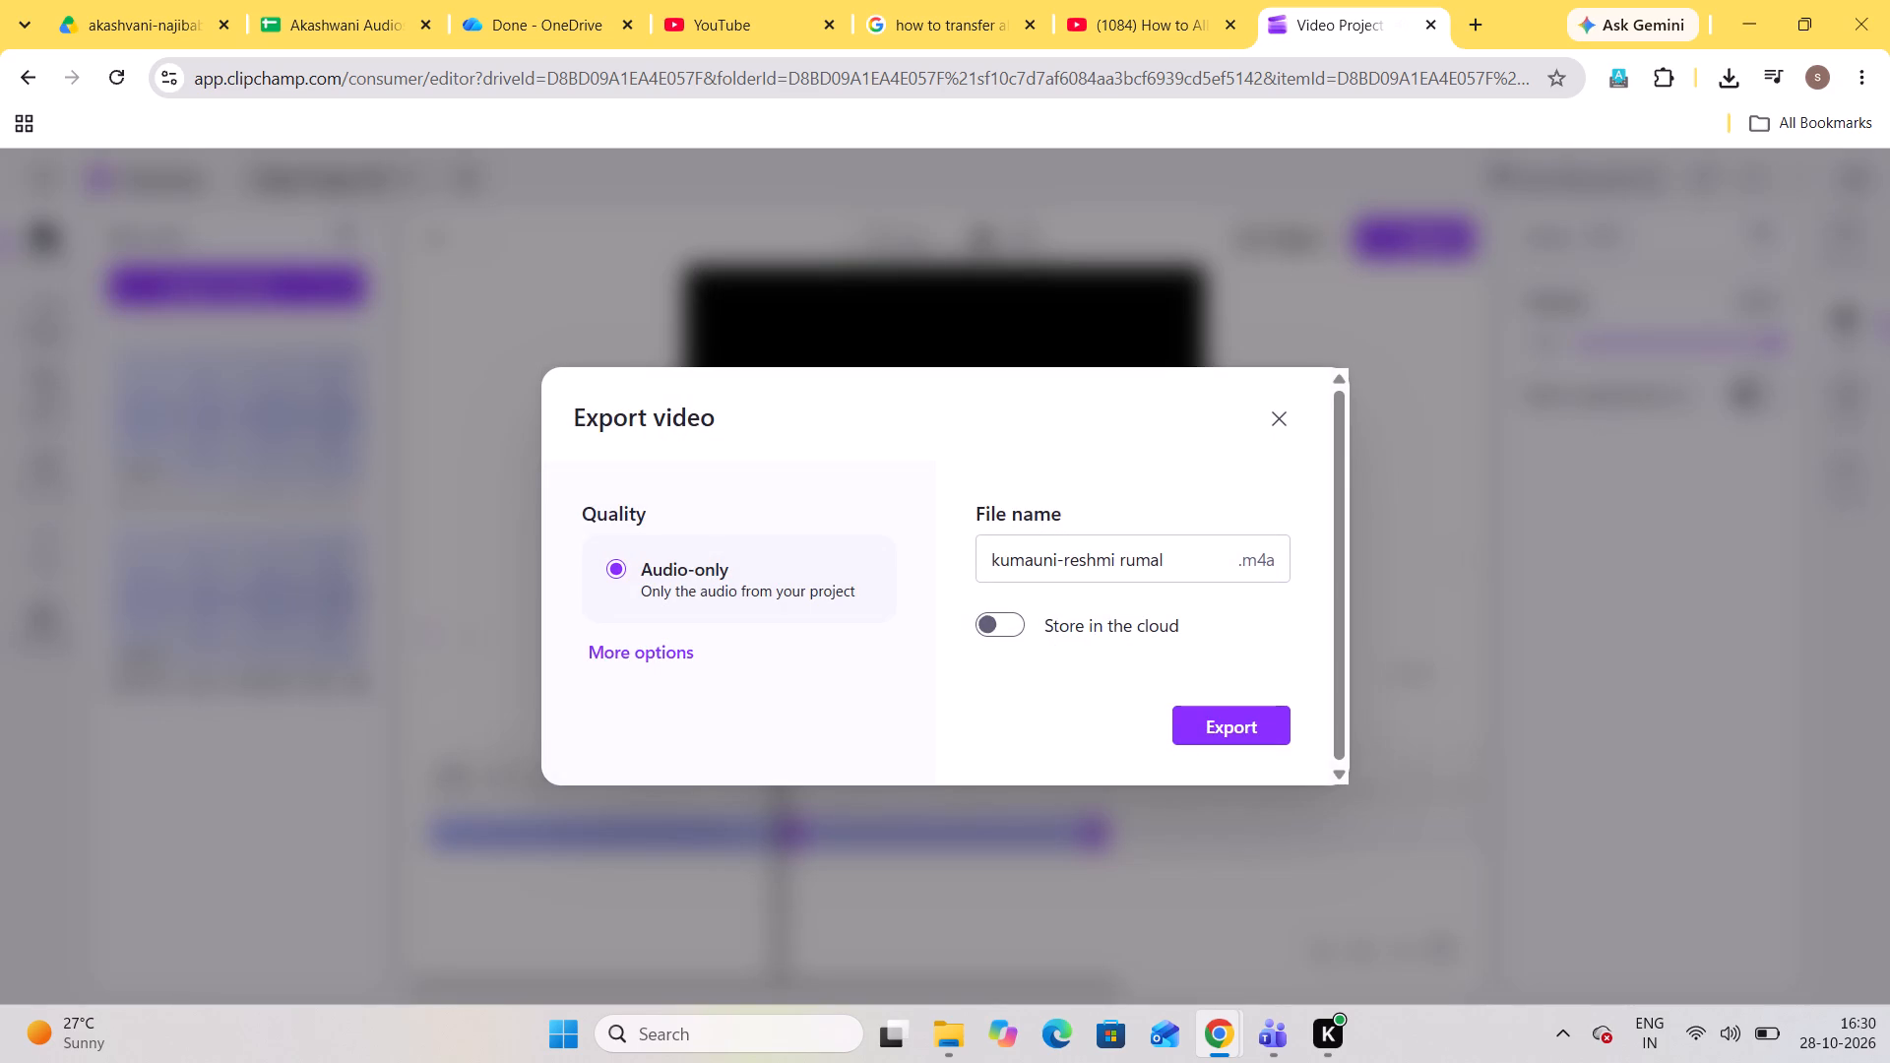
left_click_drag(1063, 552, 1228, 561)
type("nain nath rawal-")
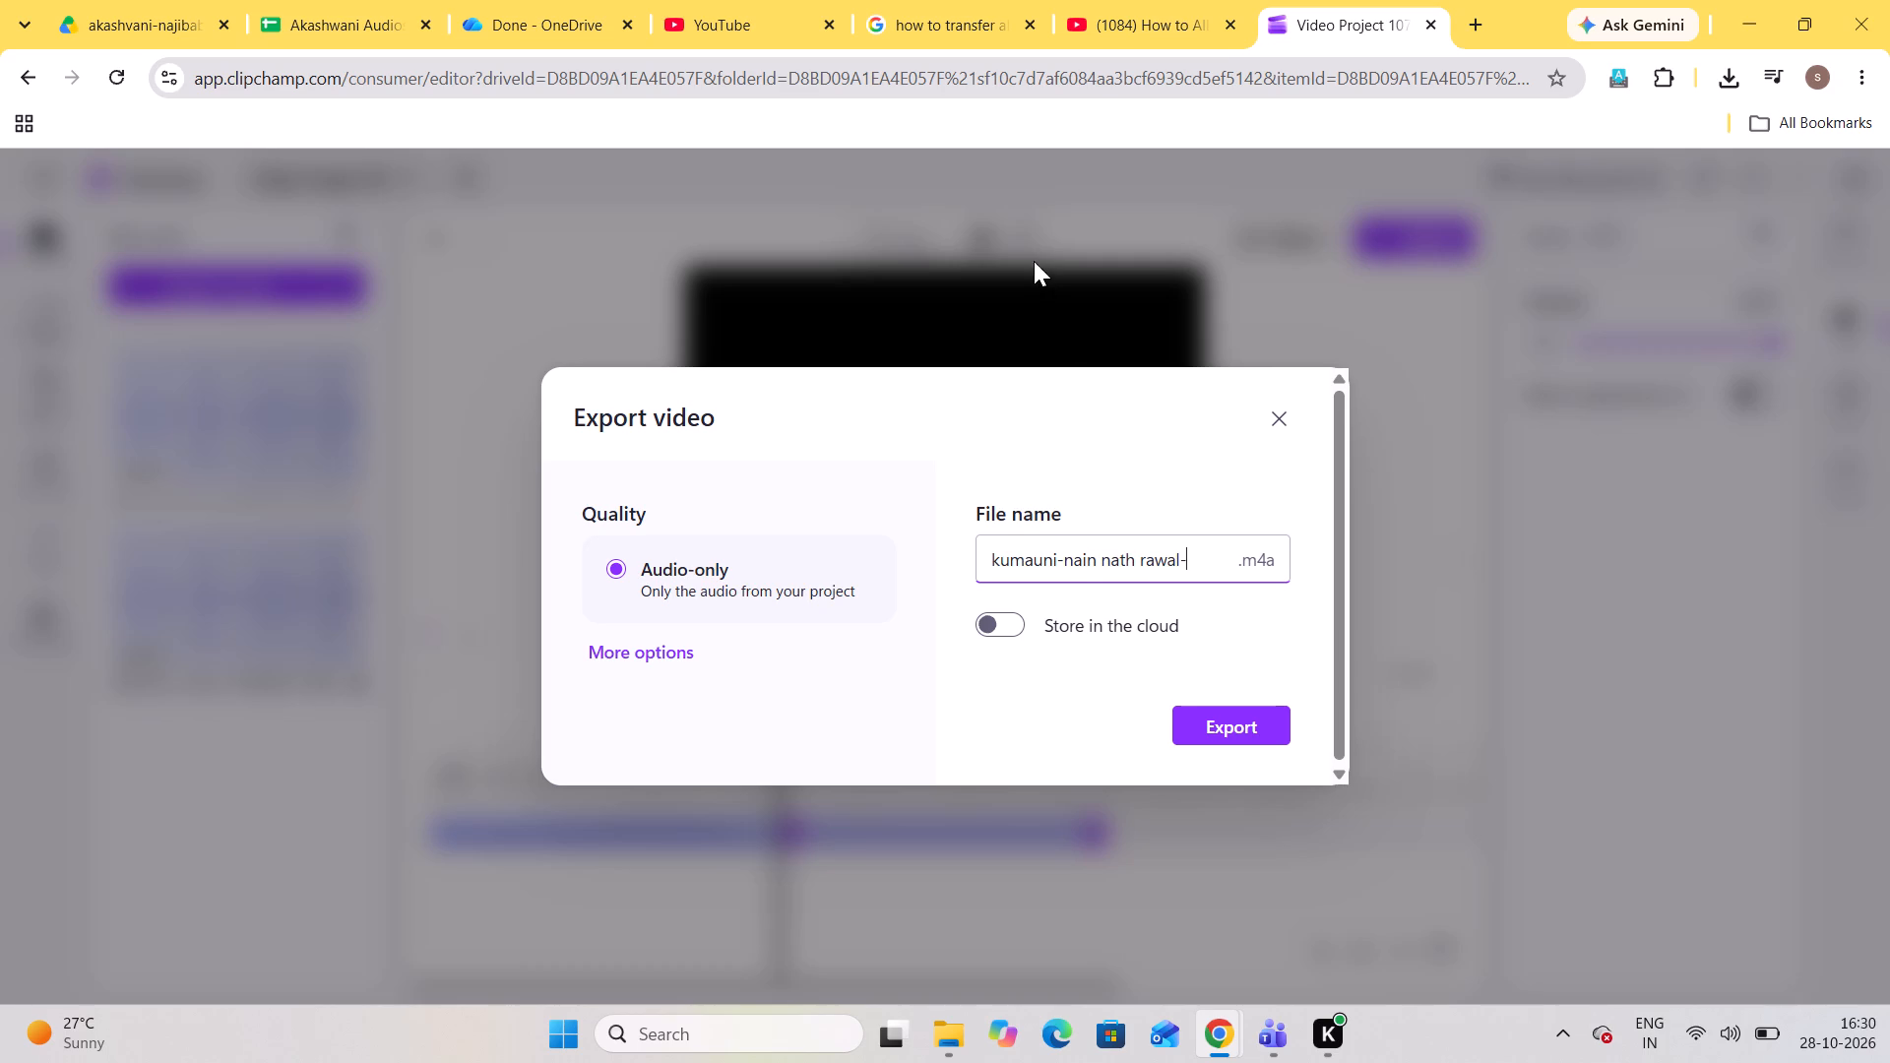
left_click(1034, 260)
Resume the recording from the 1:48:38 split to listen to the song.
left_click(960, 631)
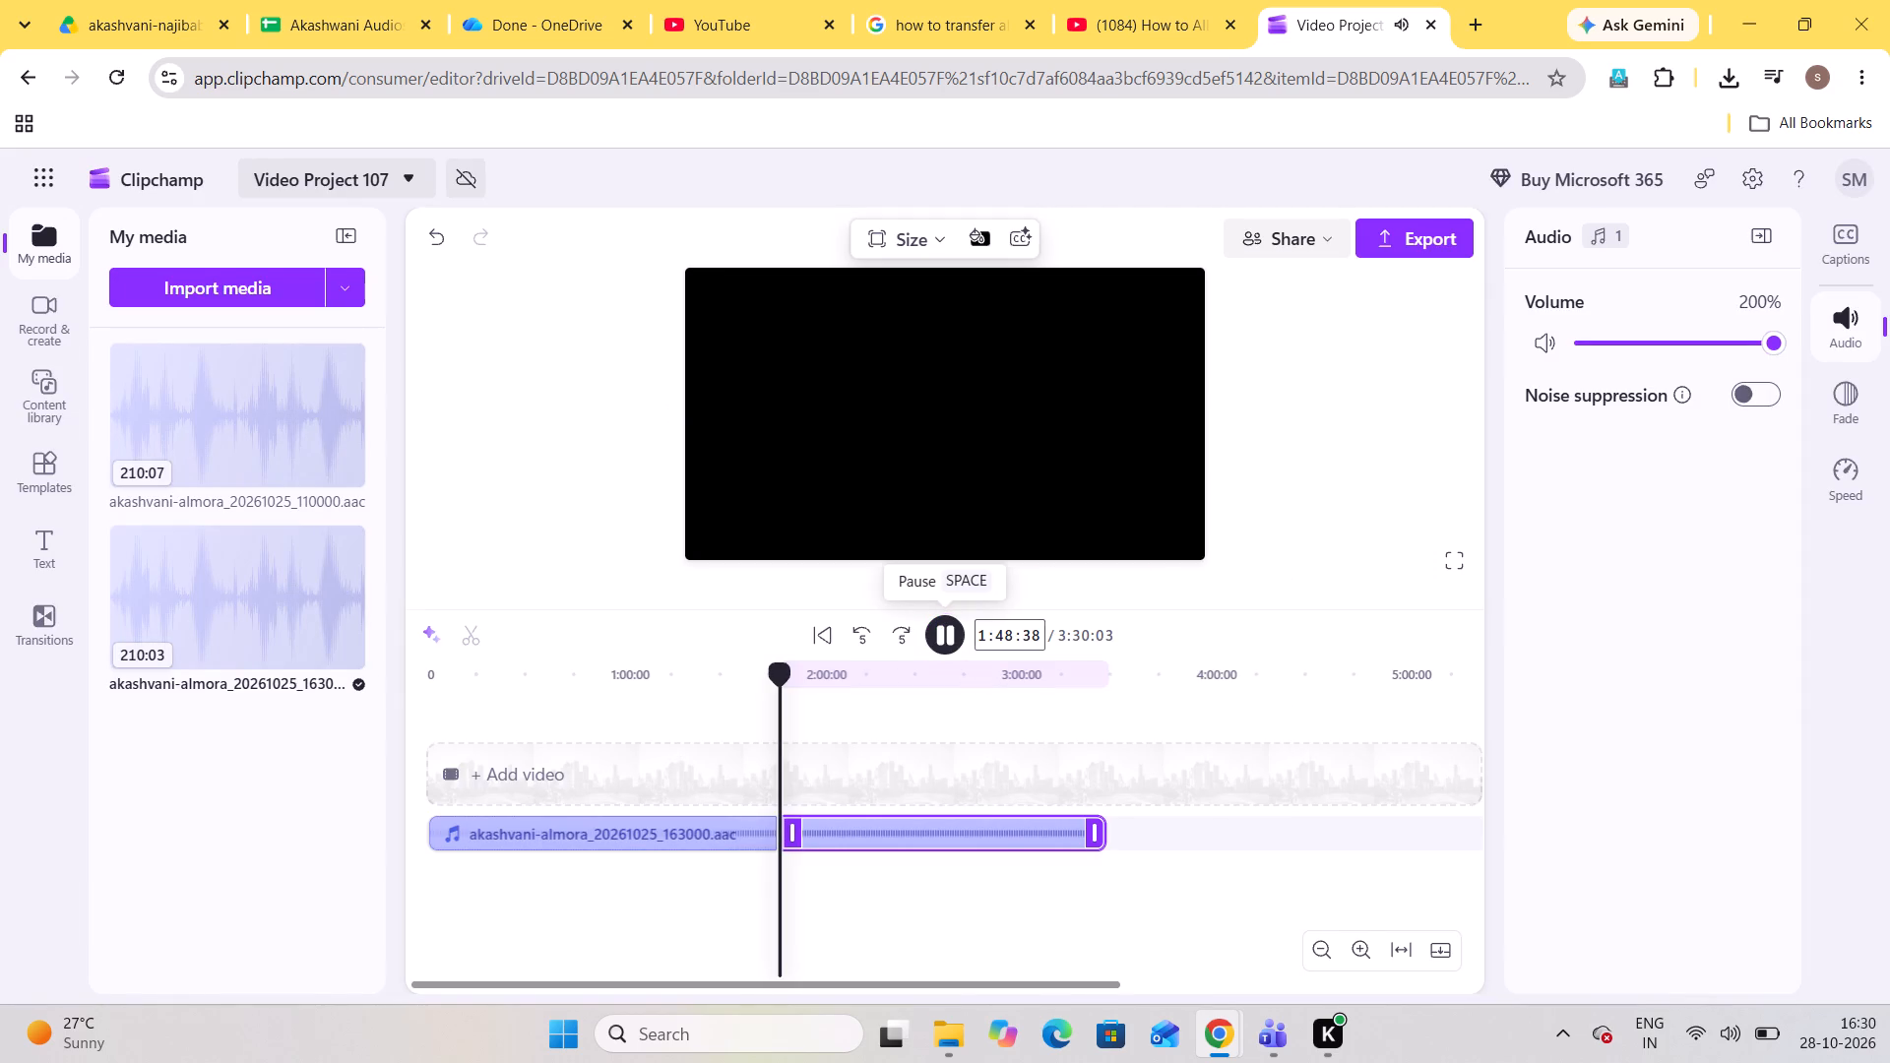
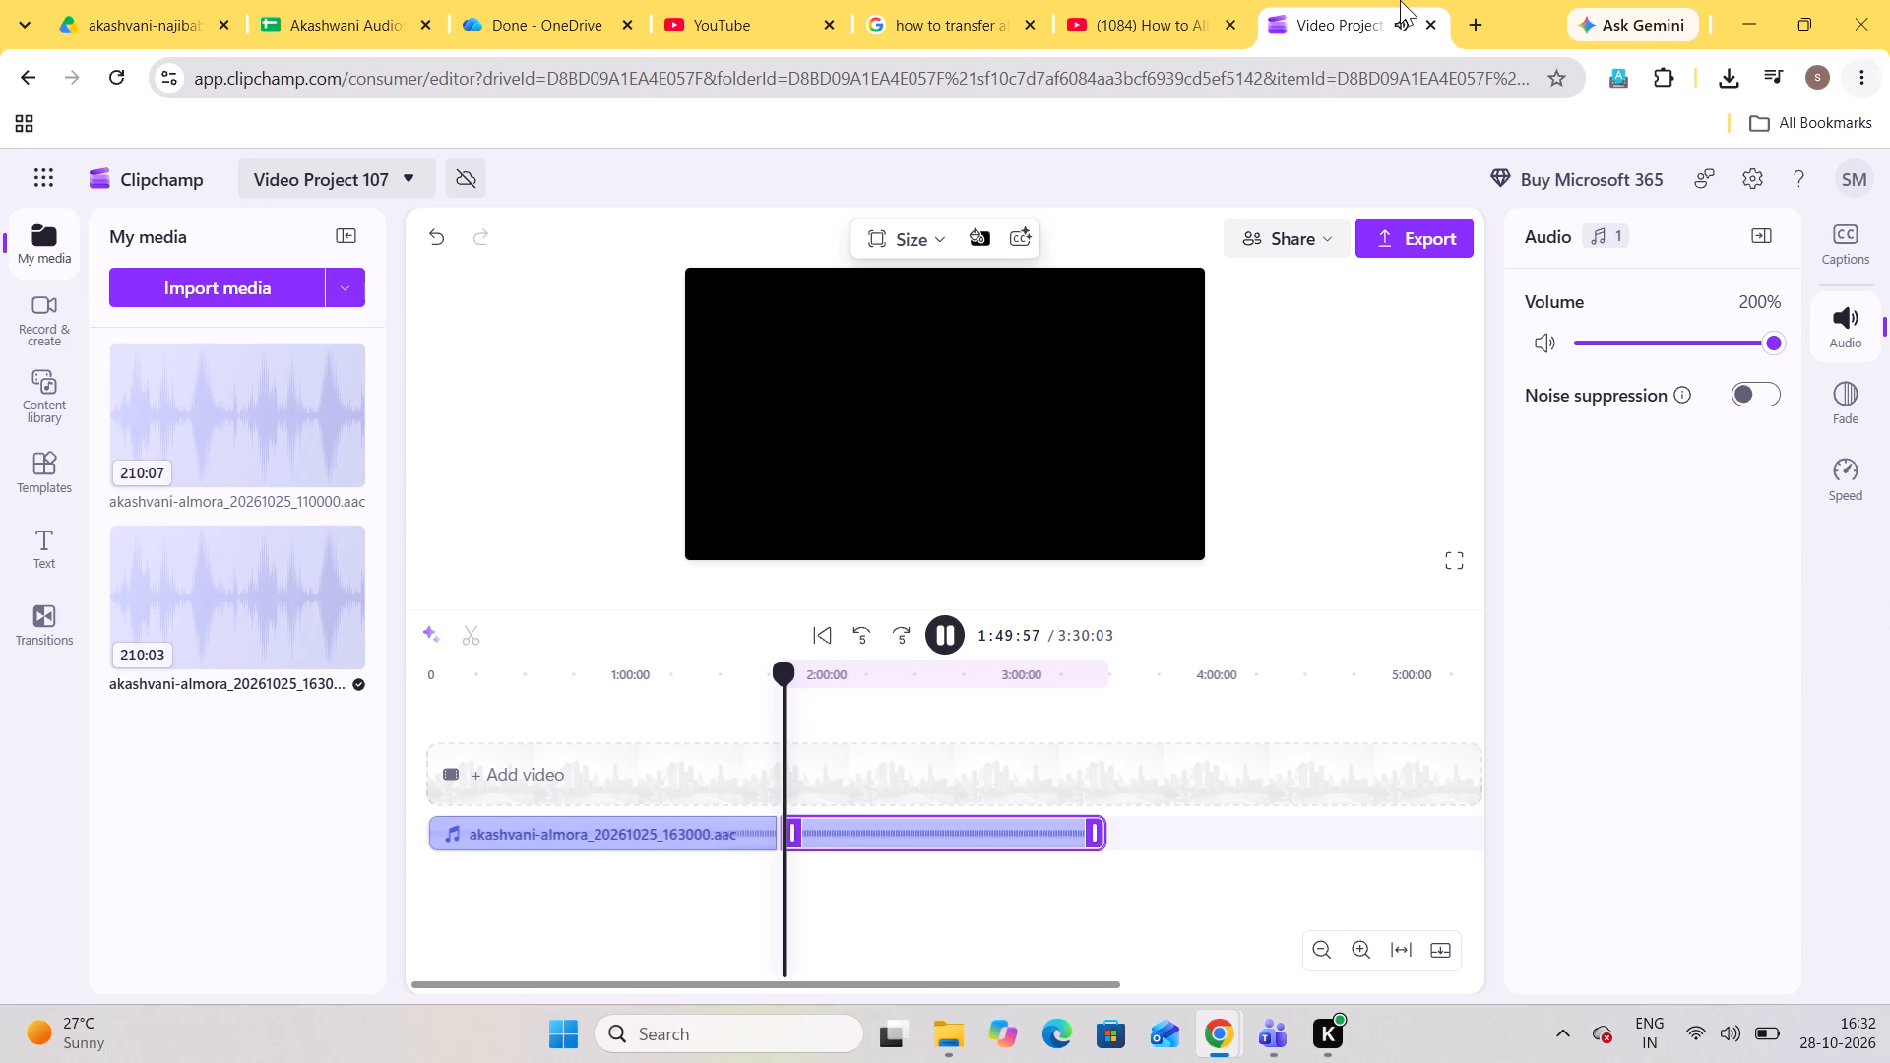
Listen to passages of the song between 1:49:37 and 1:51:54 to work out its title from the lyrics, and pause.
left_click(856, 642)
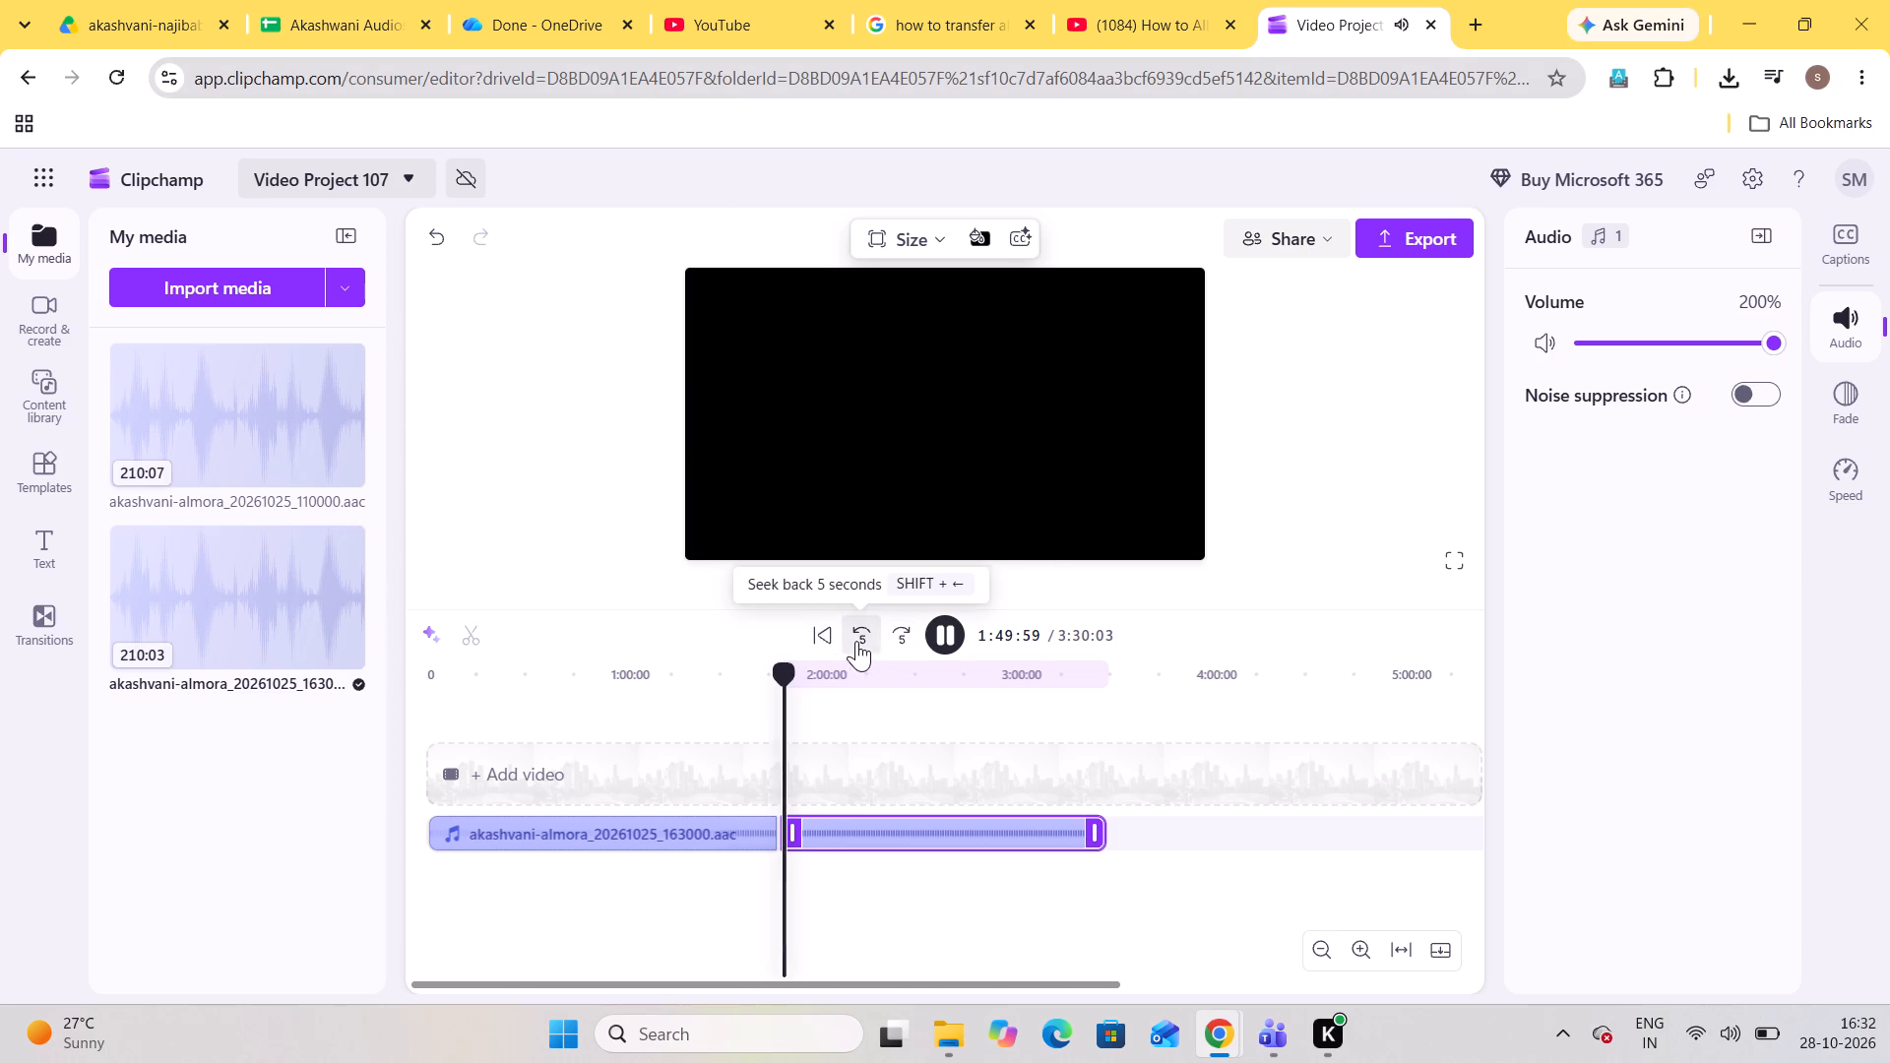
left_click(855, 636)
double_click(855, 636)
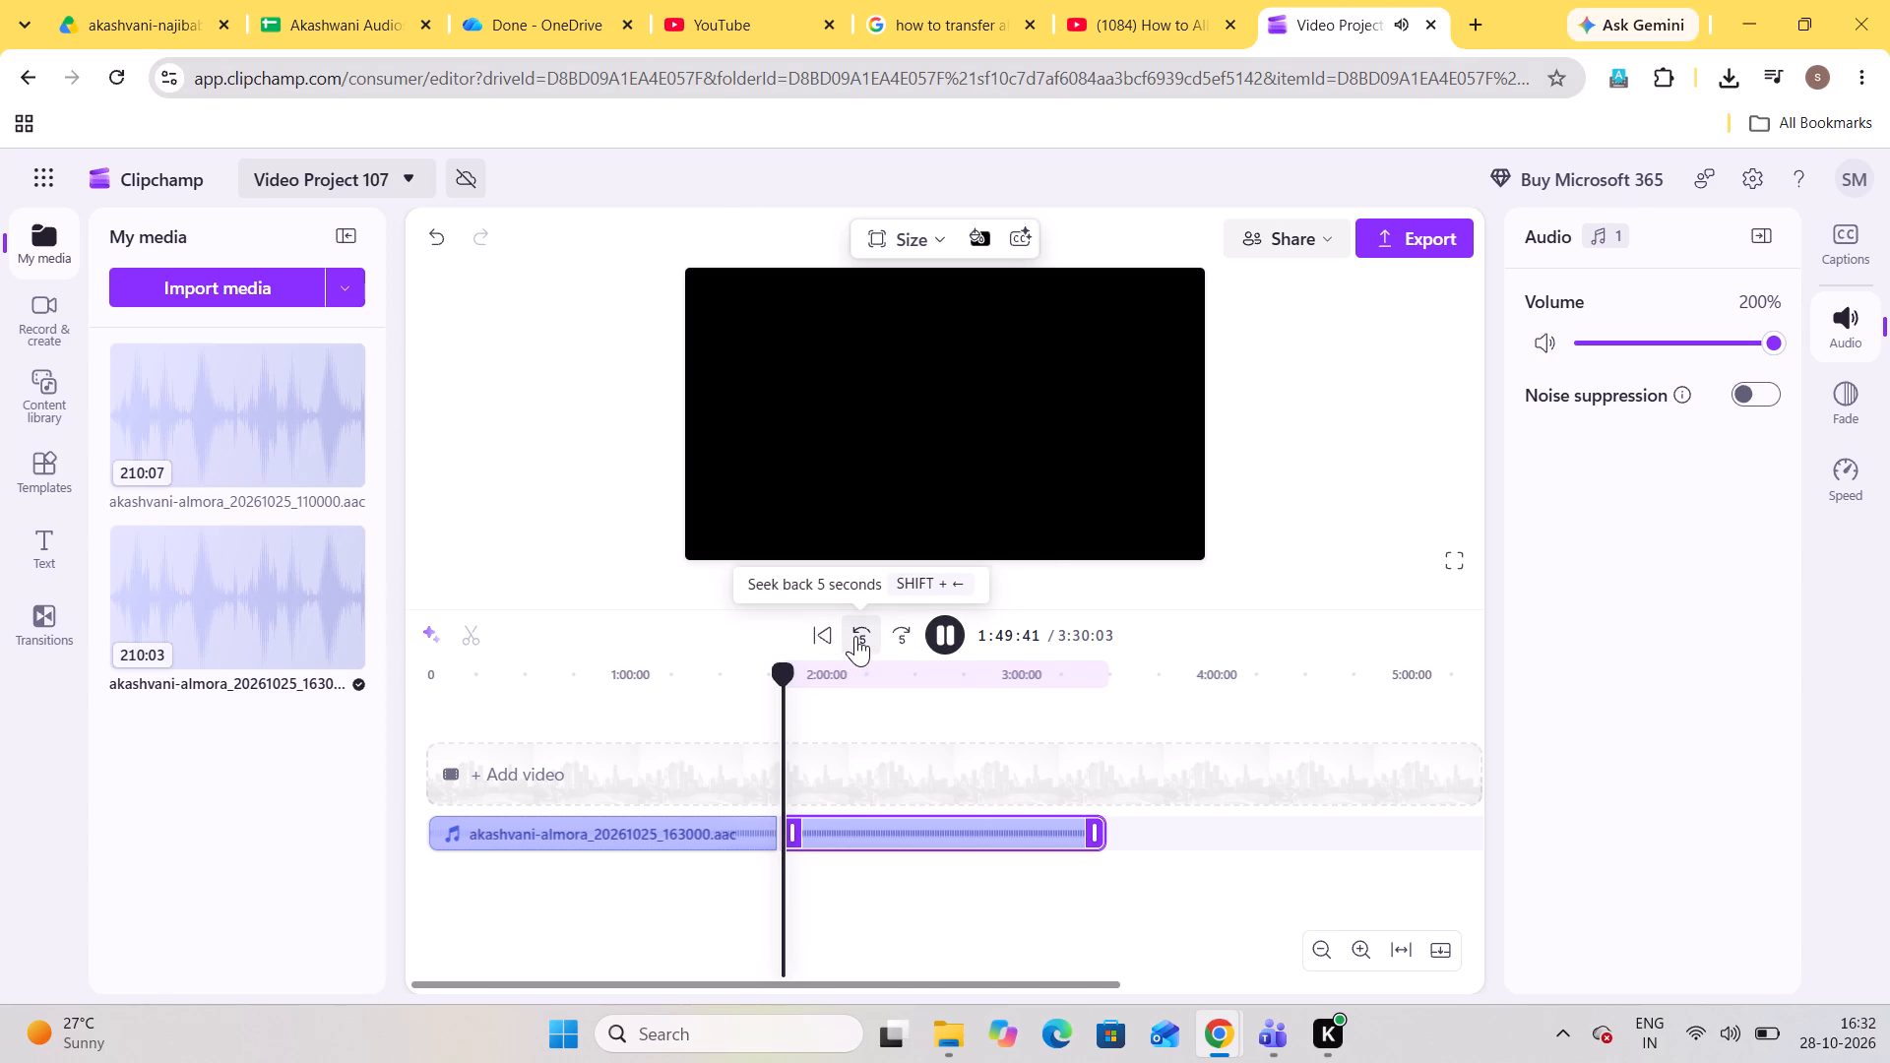
left_click(855, 636)
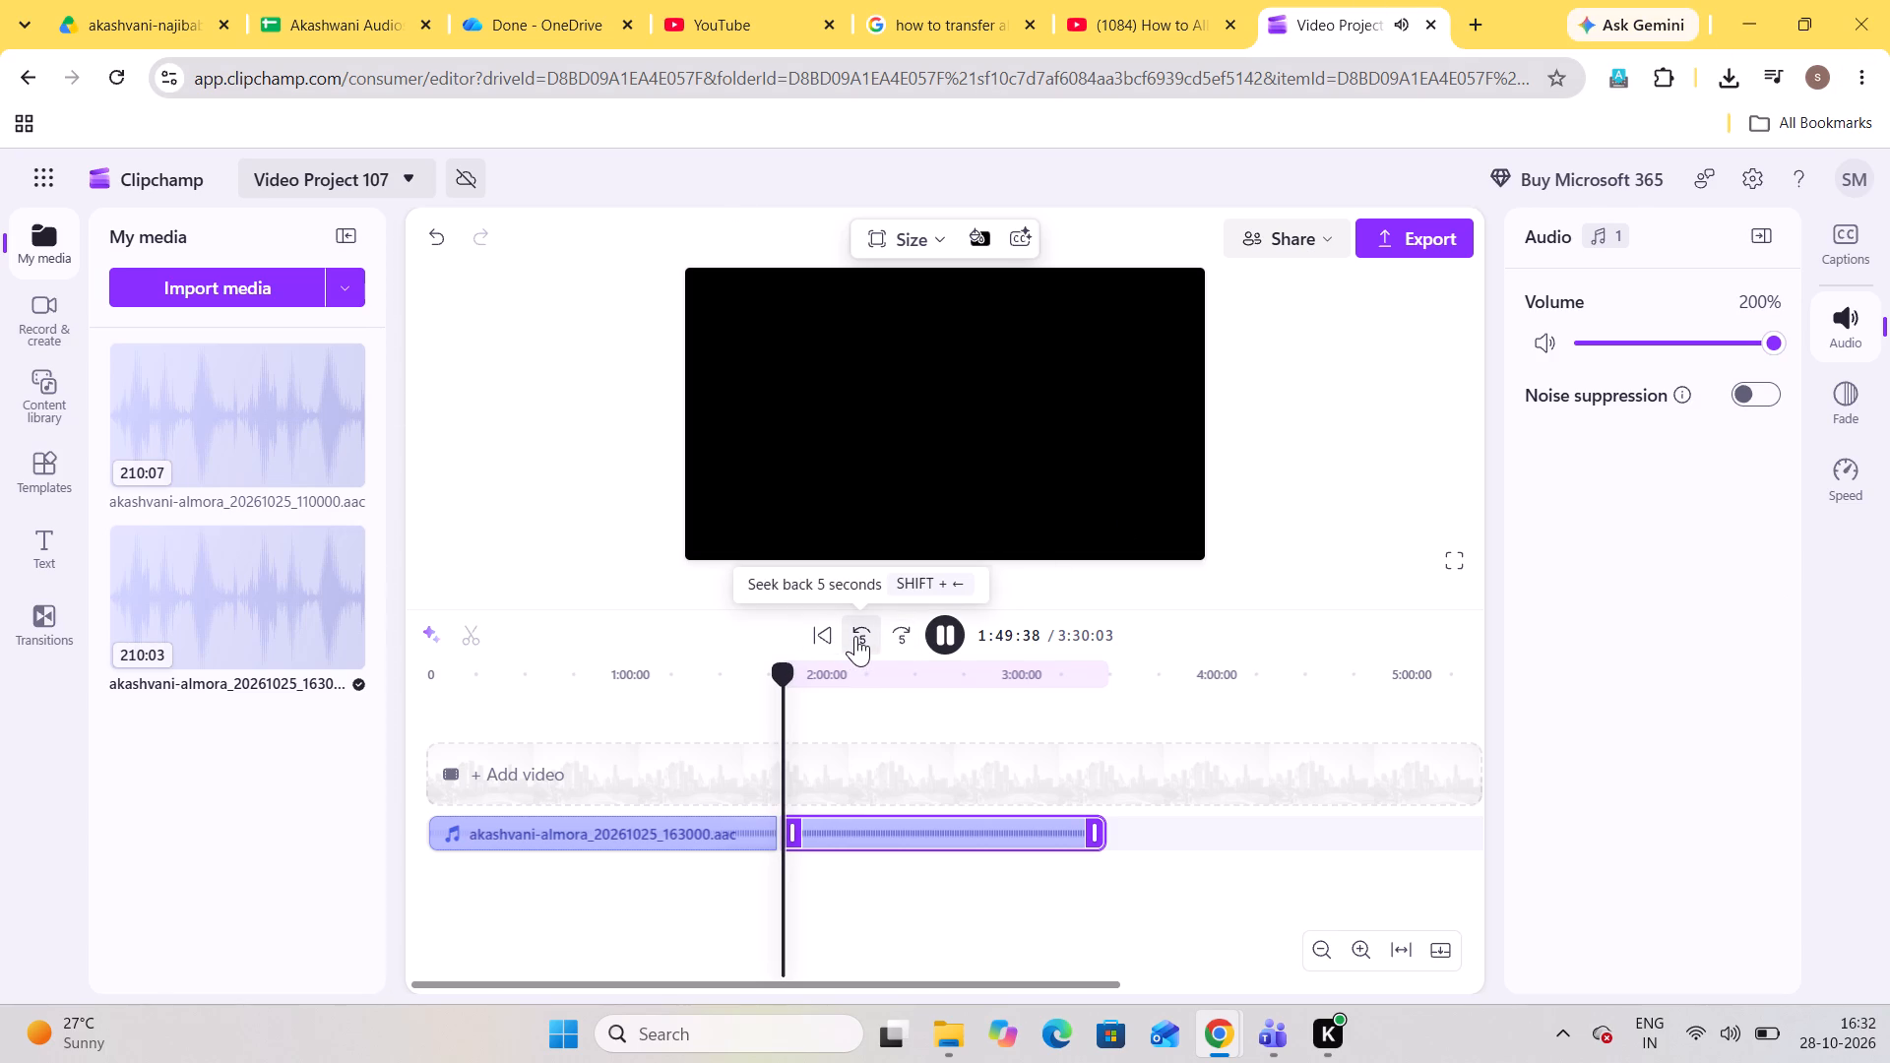
left_click(855, 636)
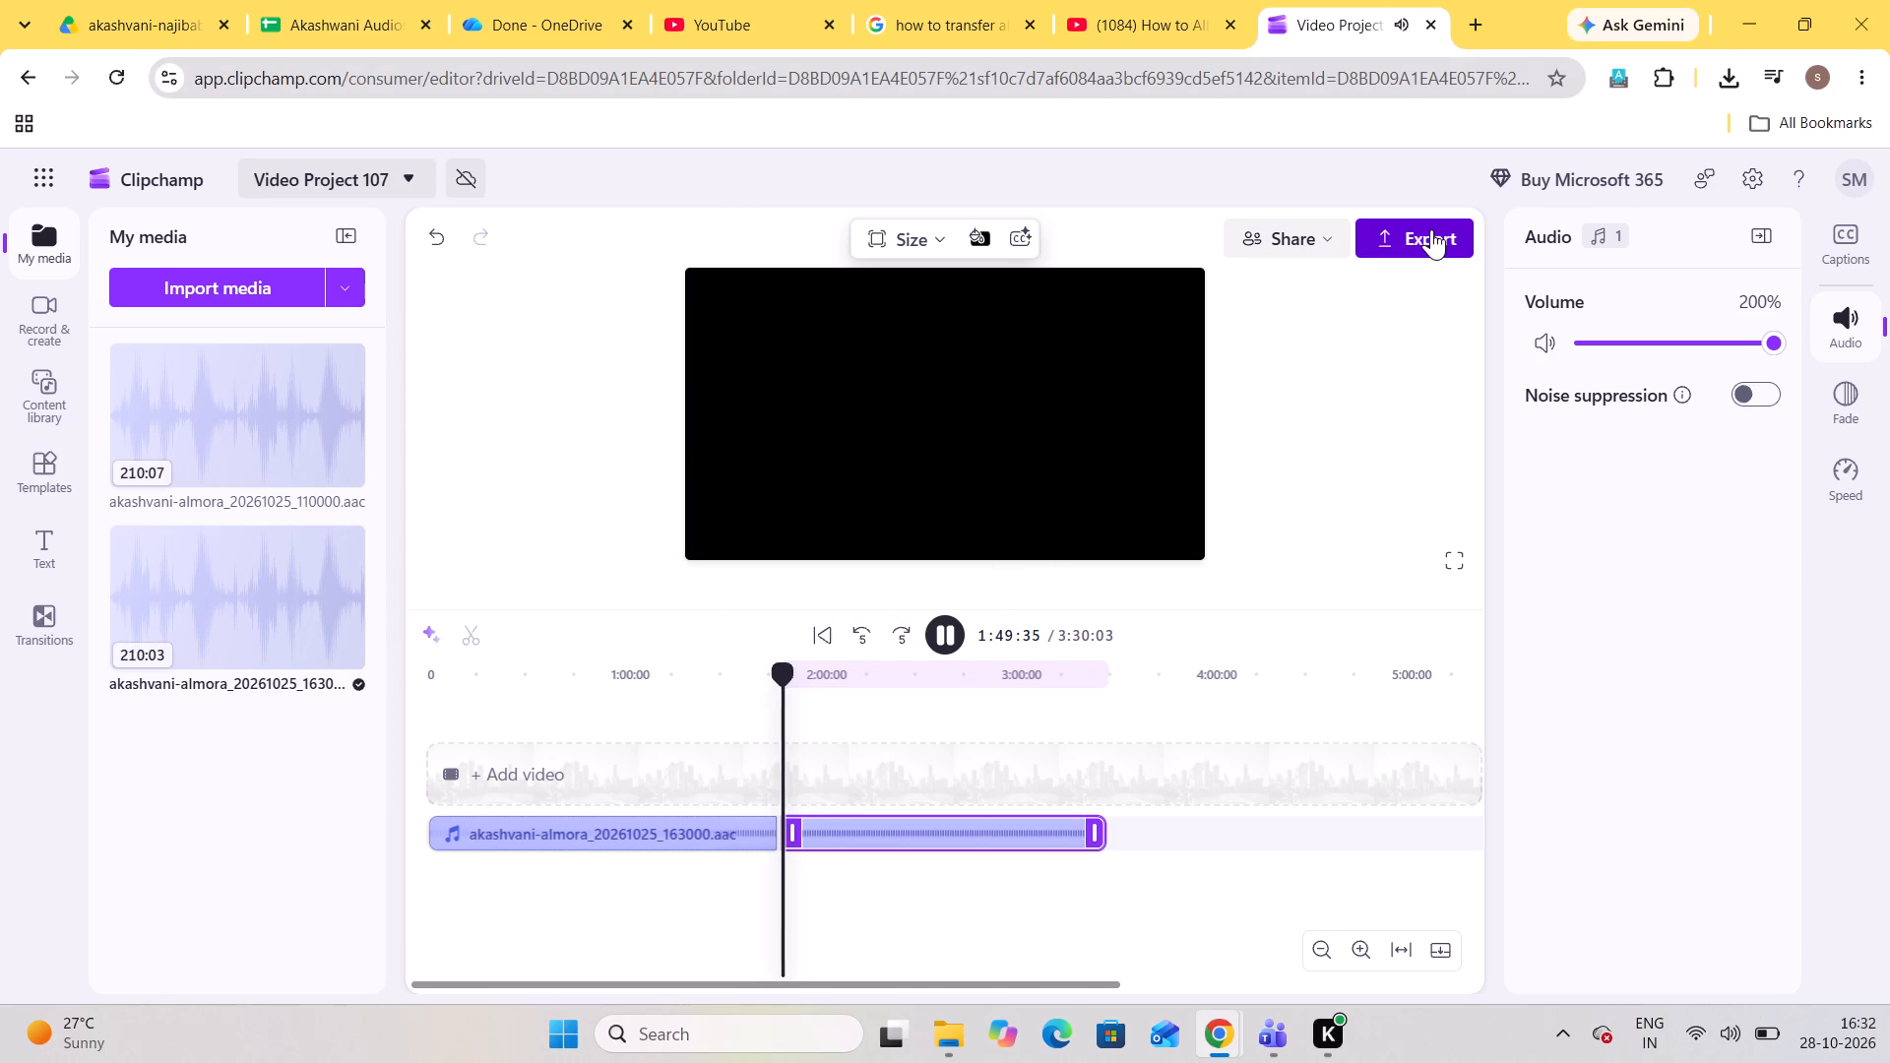
left_click(854, 632)
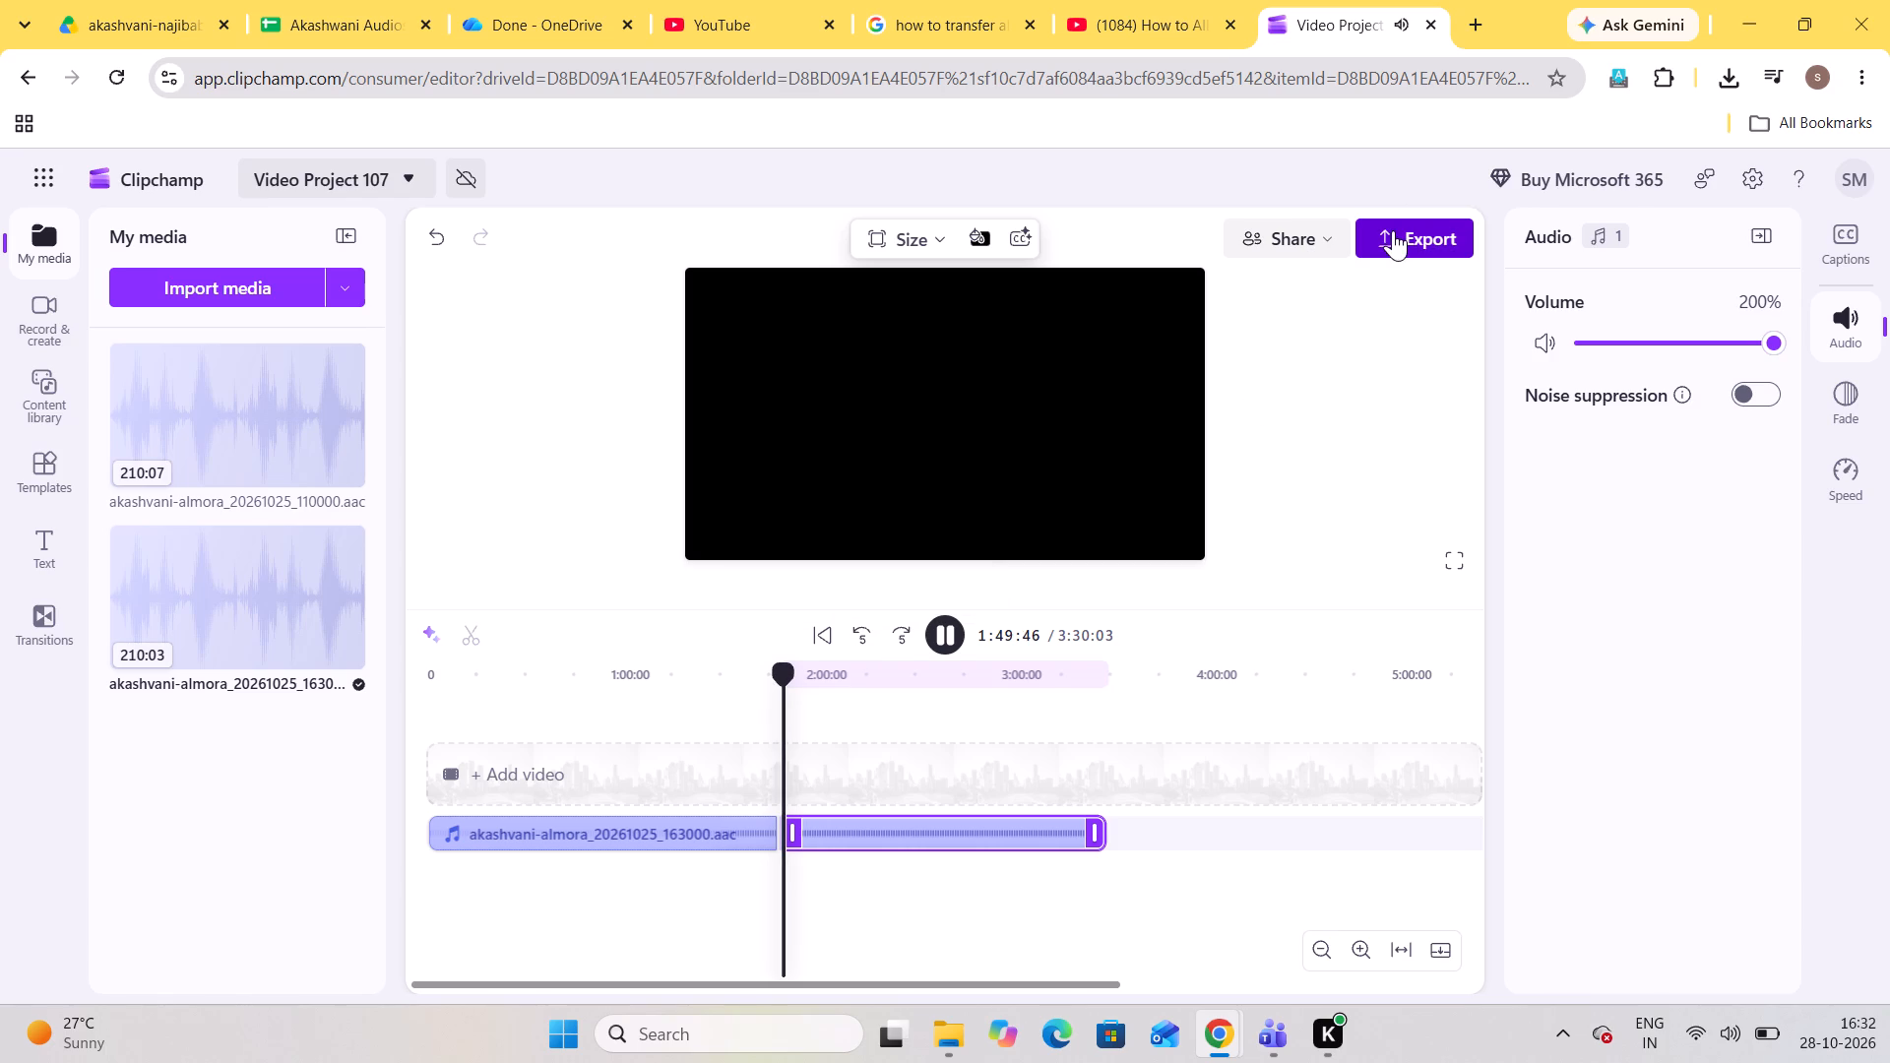
triple_click(900, 626)
double_click(900, 626)
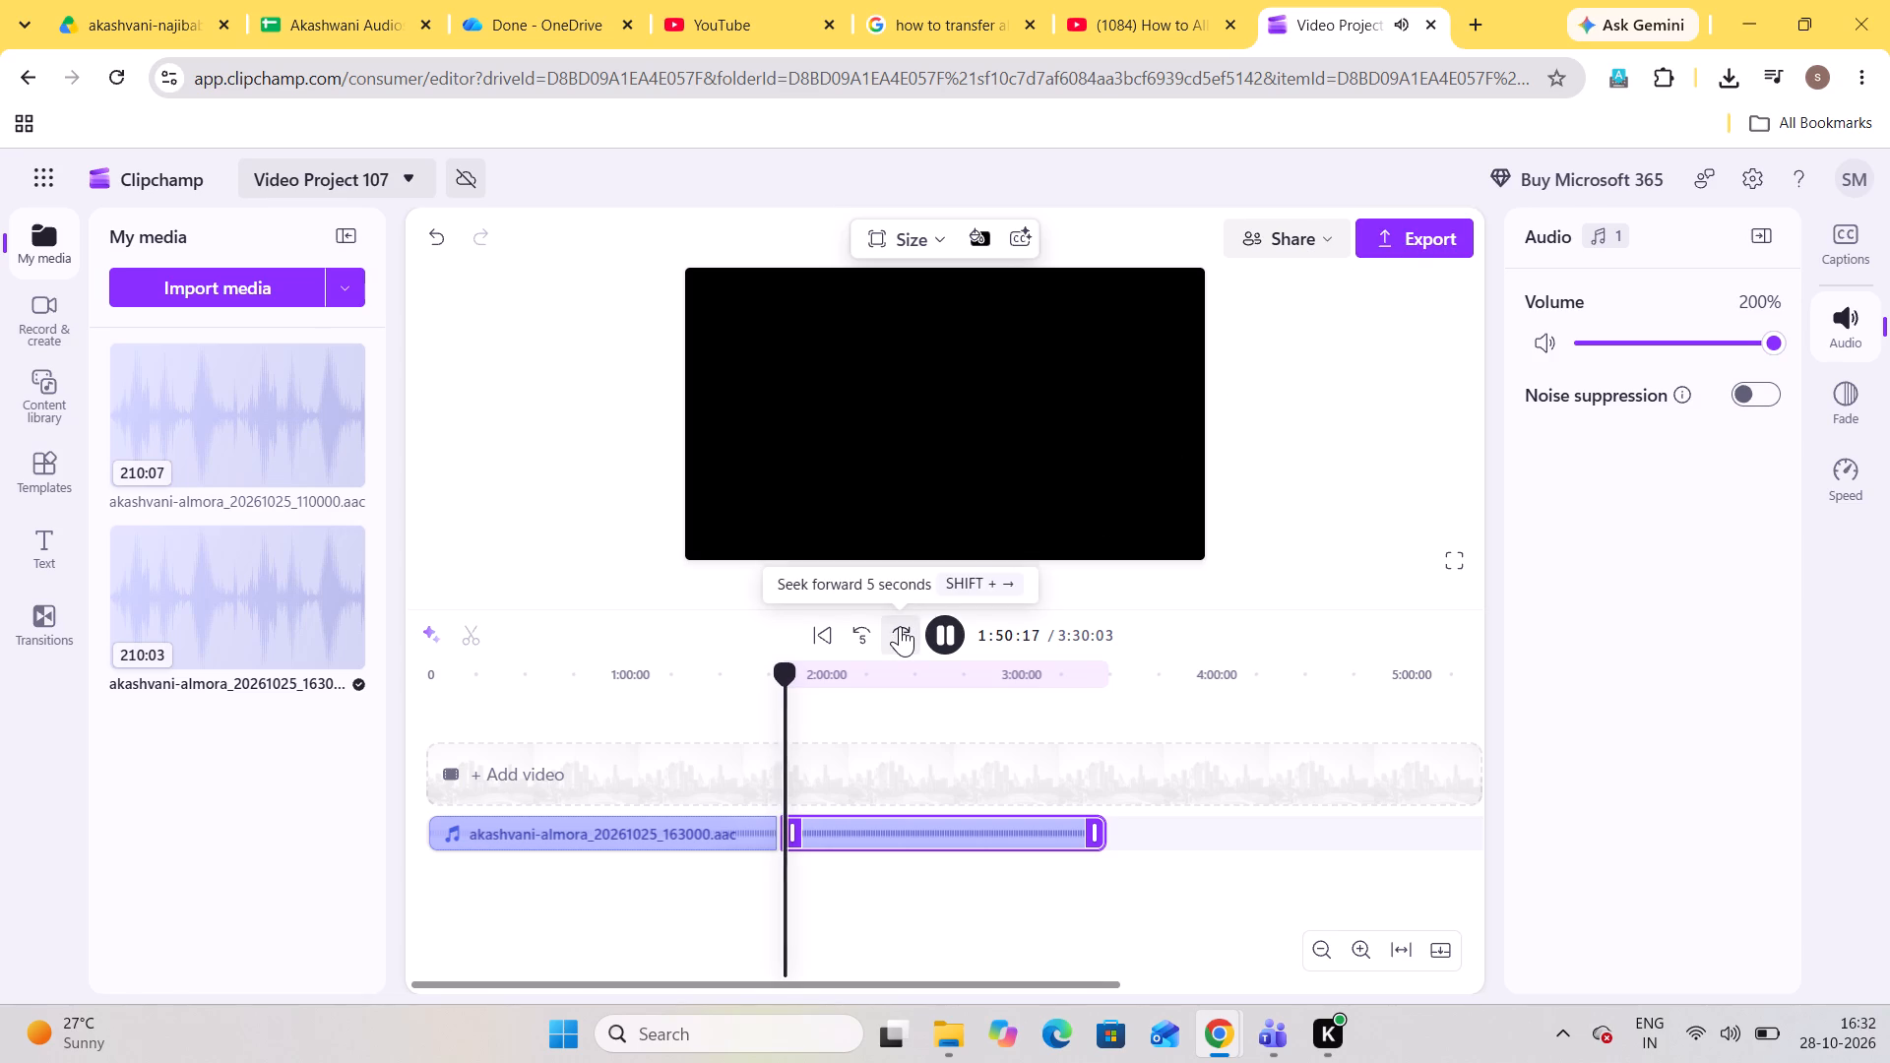
double_click(900, 626)
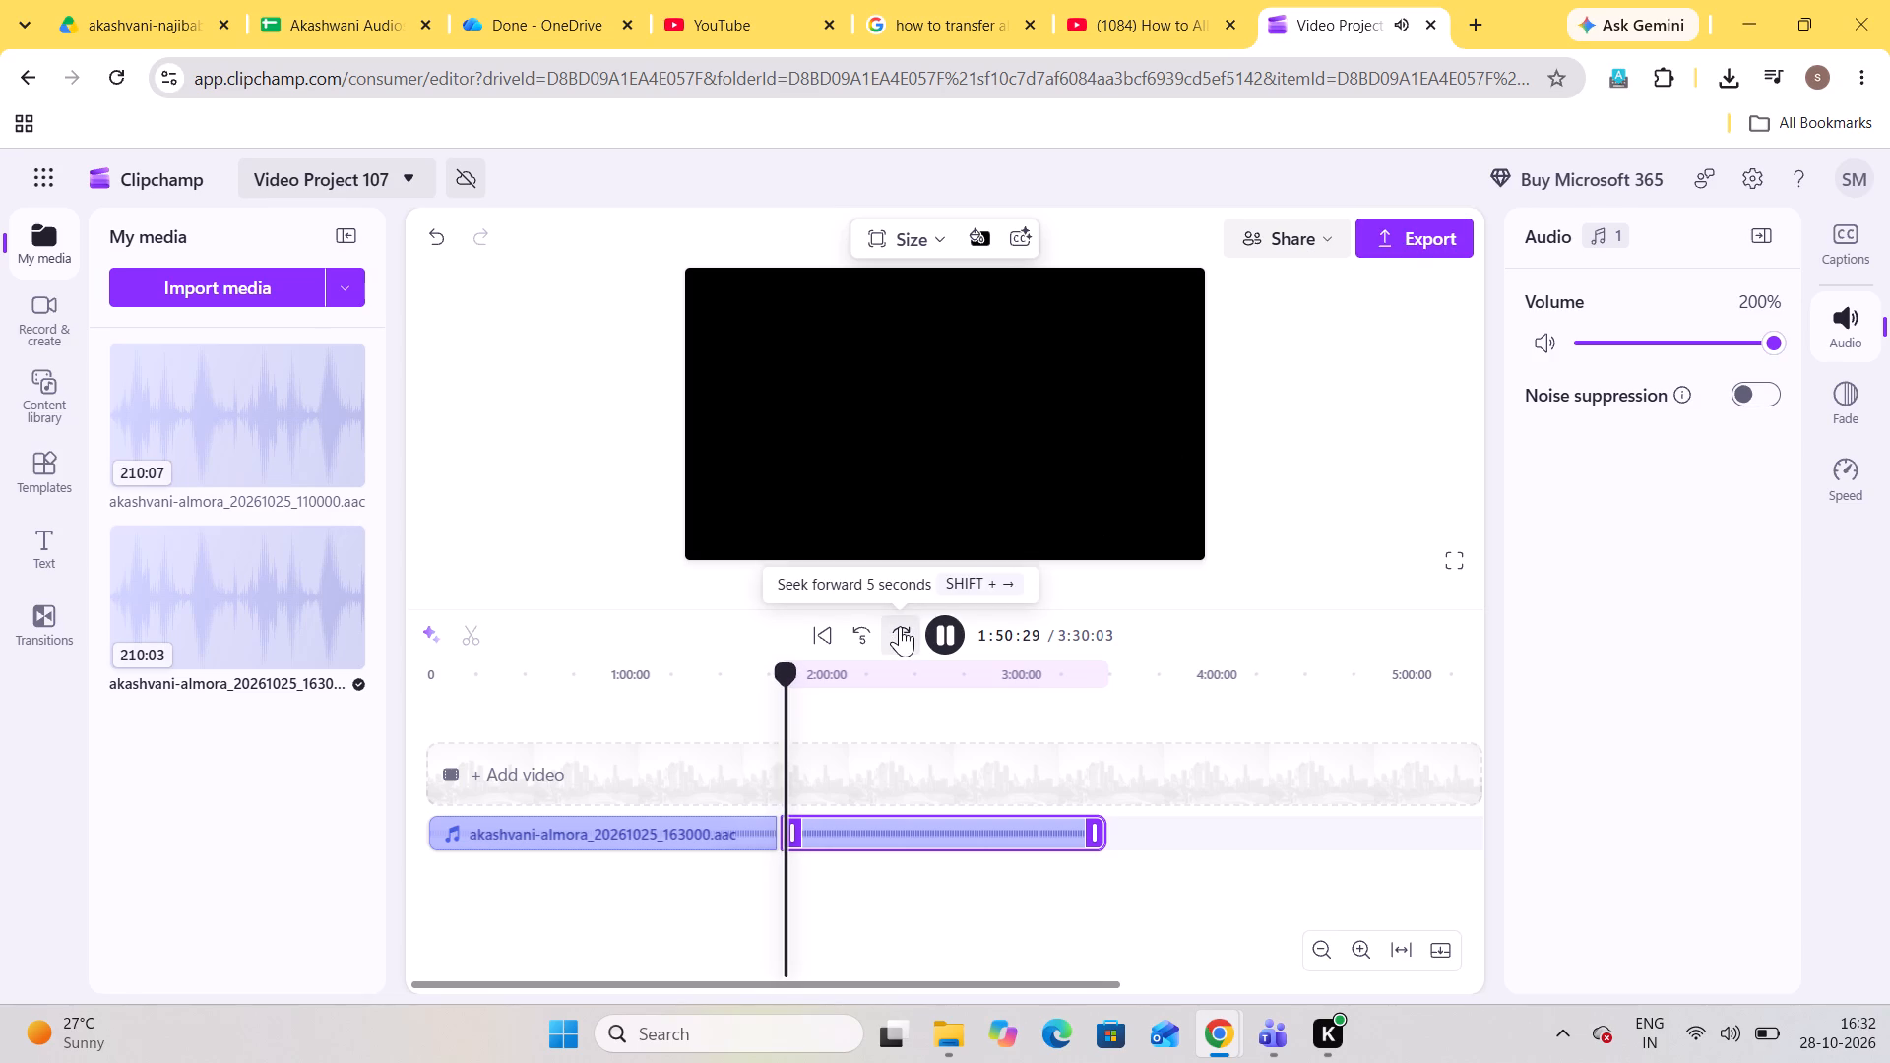
left_click(900, 626)
left_click(900, 626)
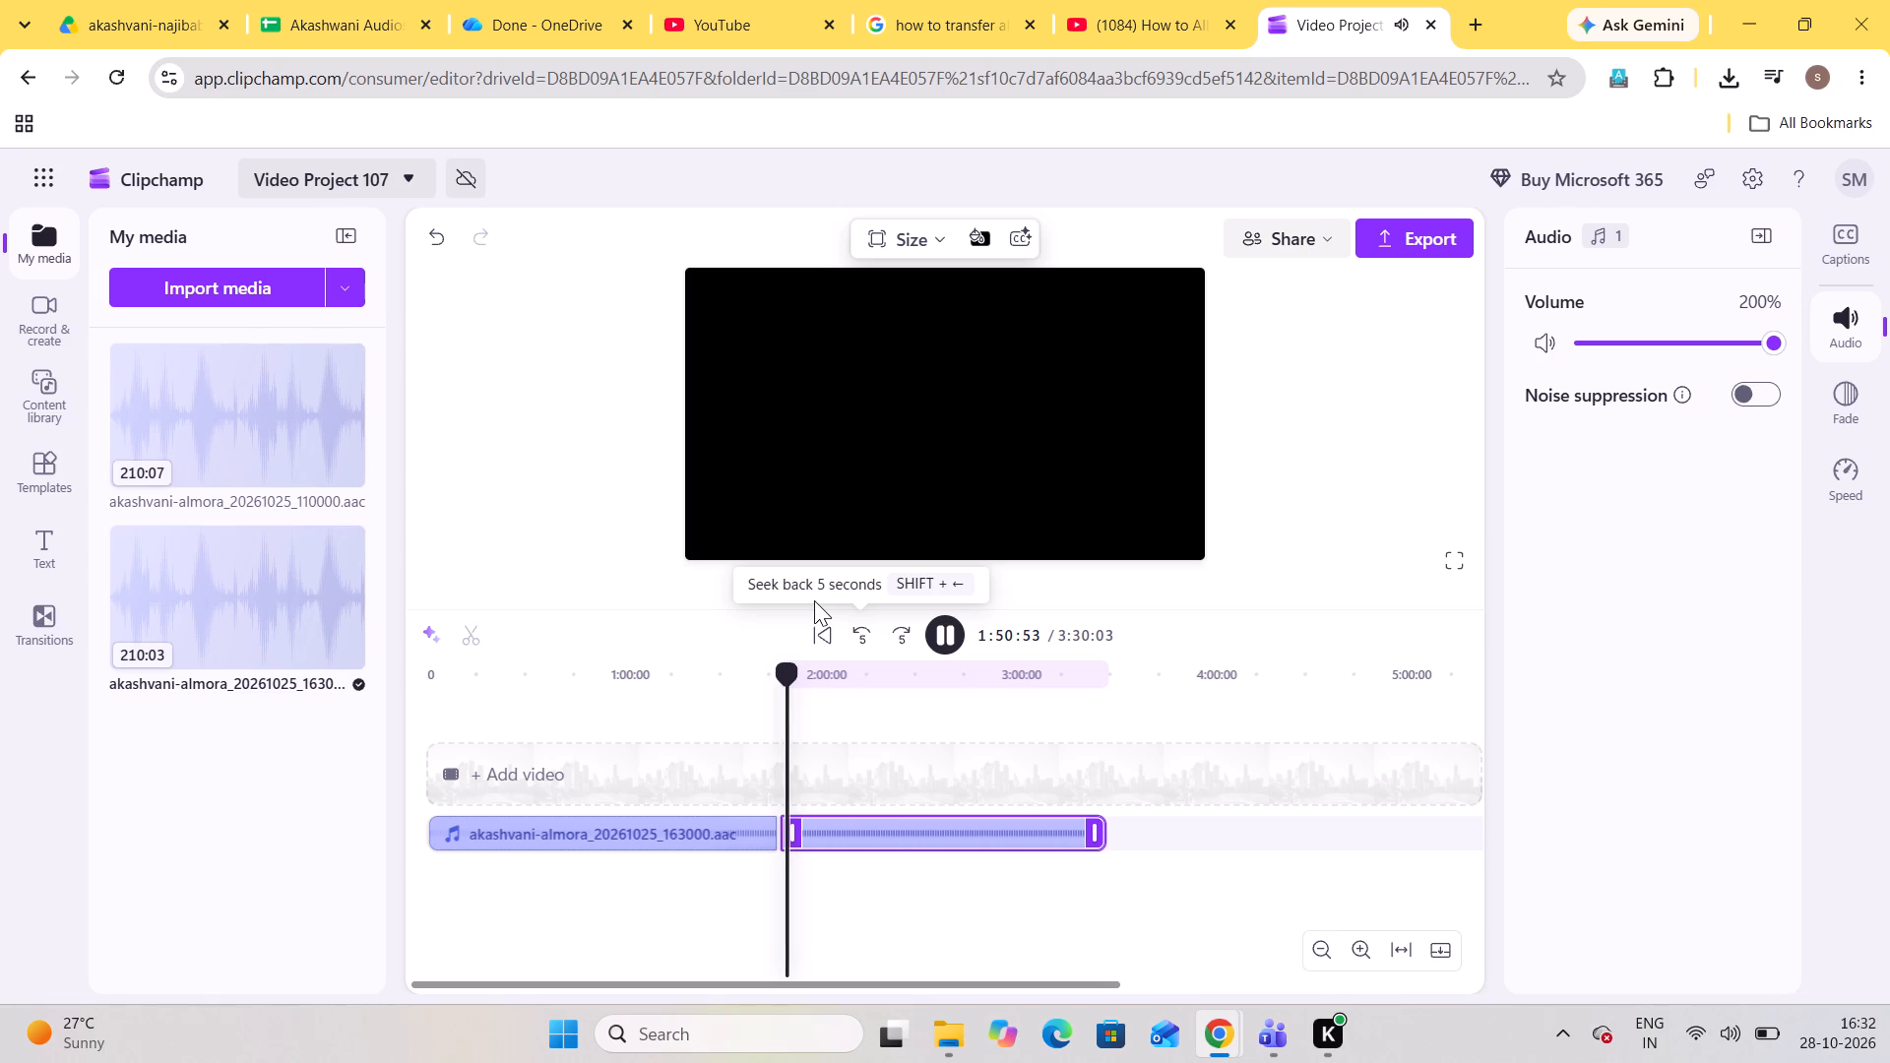
left_click(911, 626)
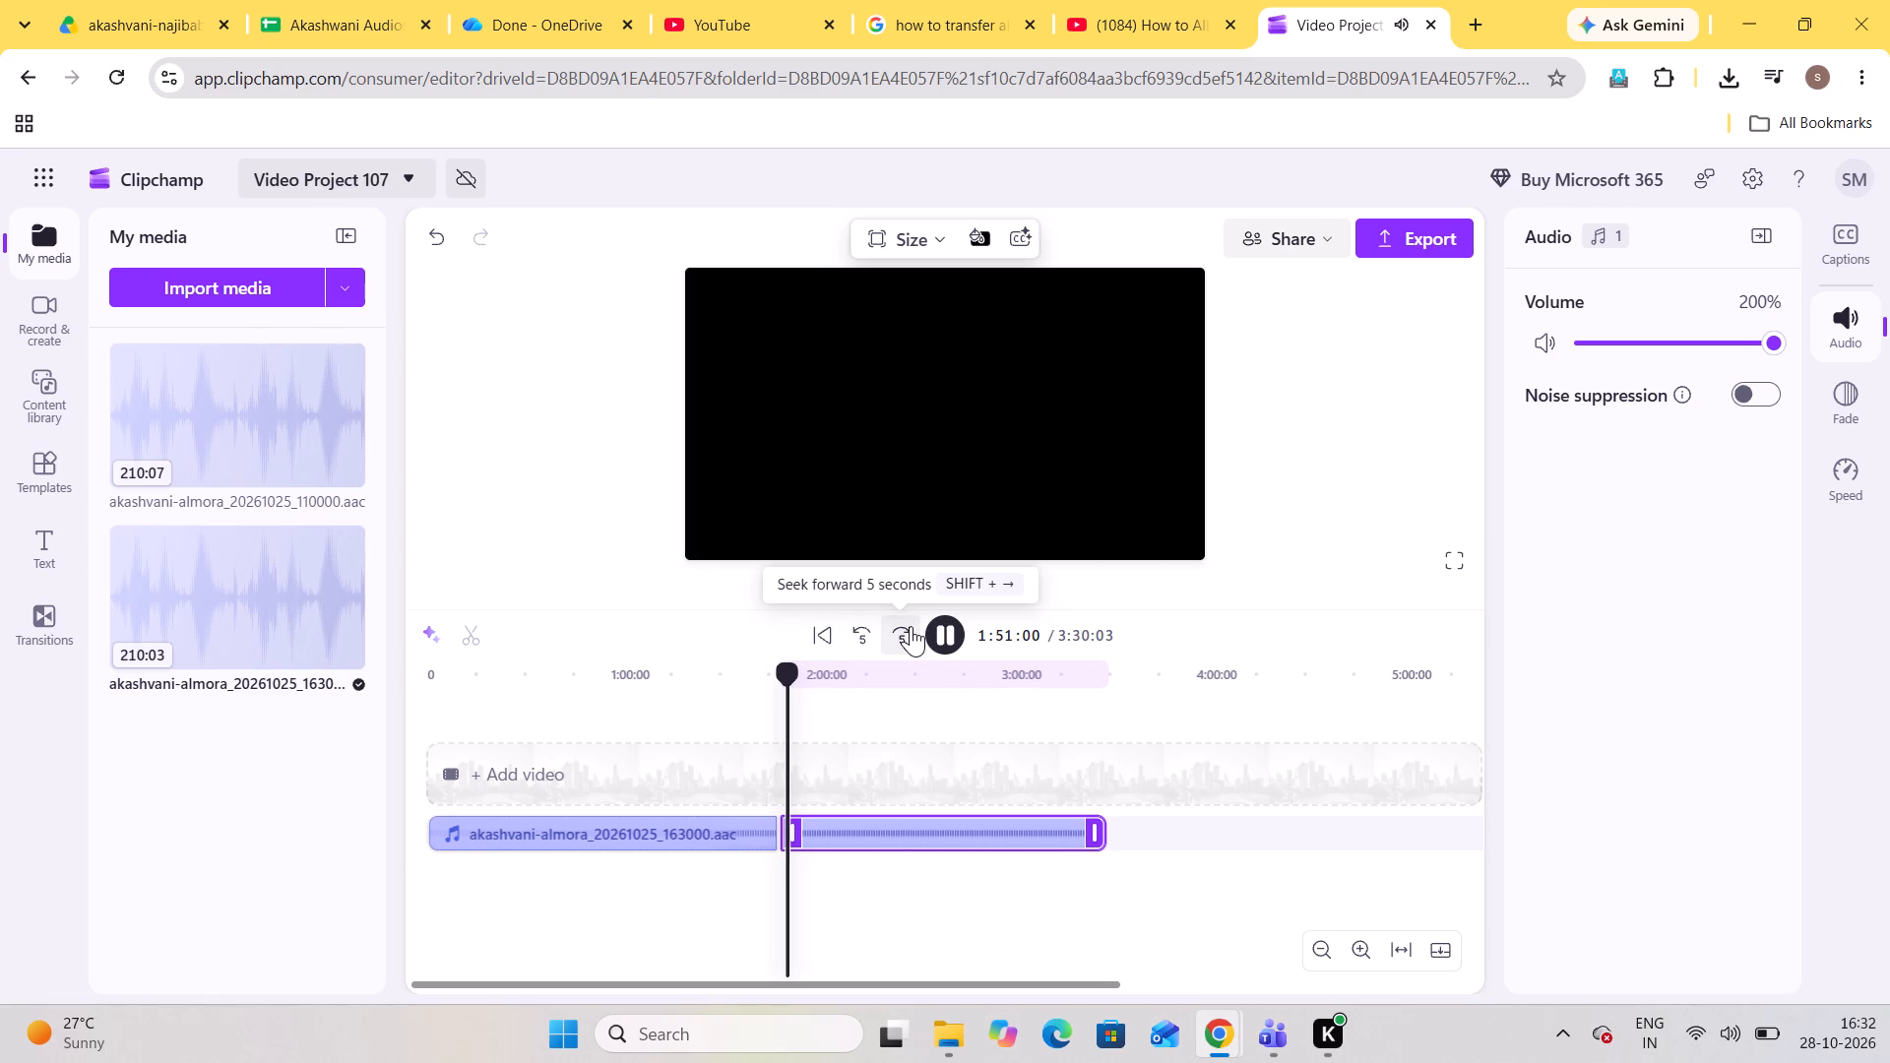
left_click(910, 626)
triple_click(909, 624)
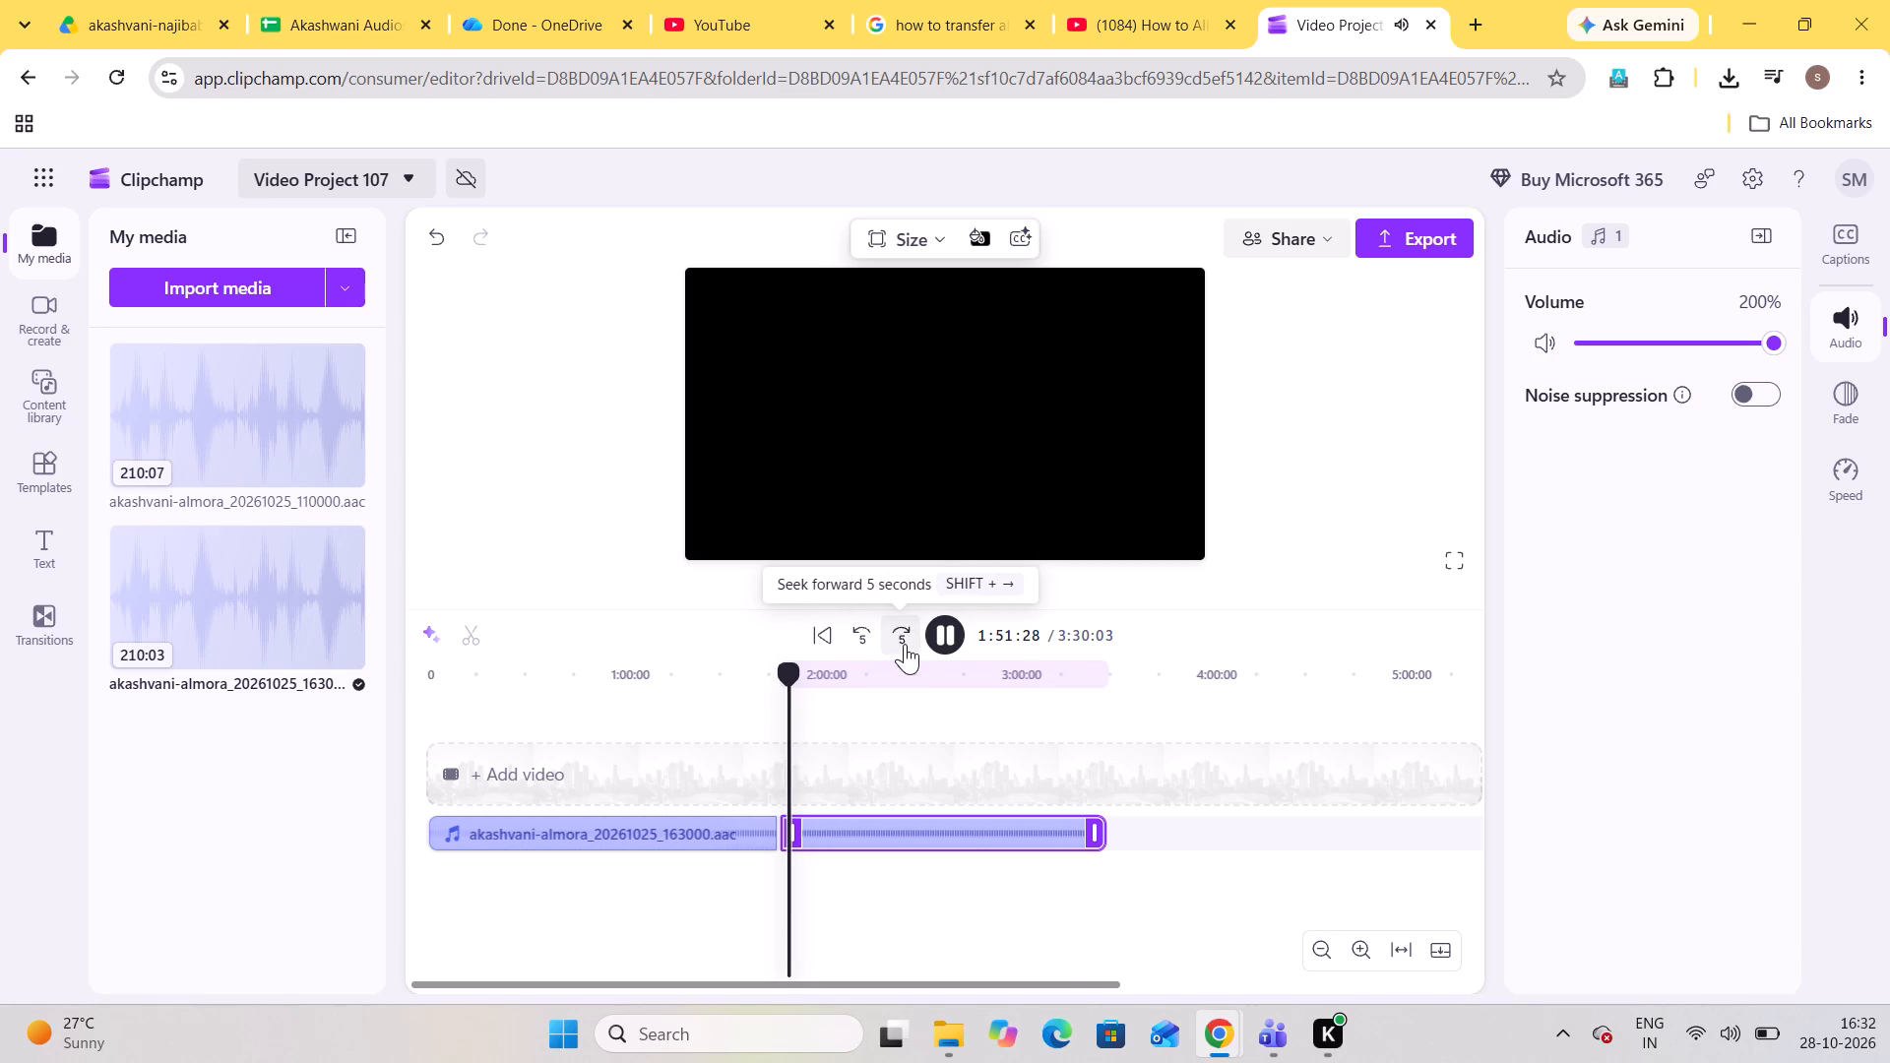
double_click(905, 644)
left_click(905, 644)
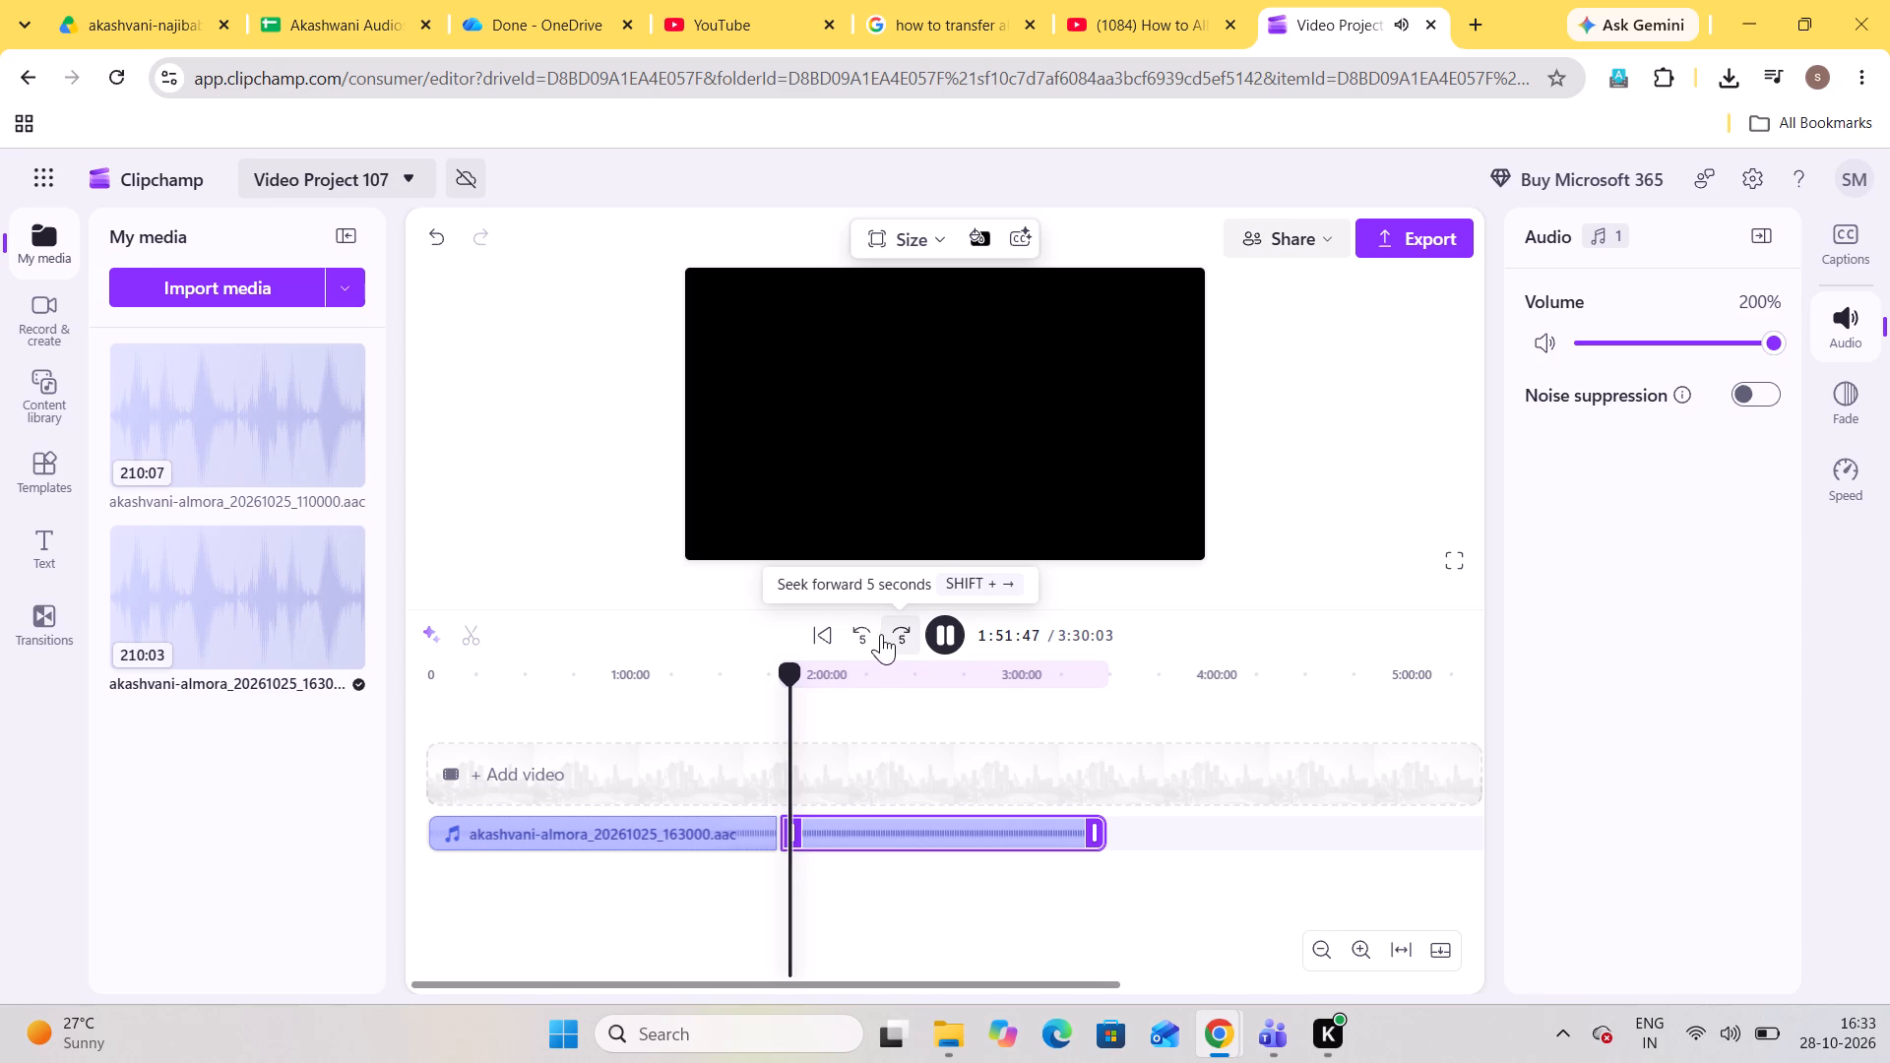
double_click(870, 633)
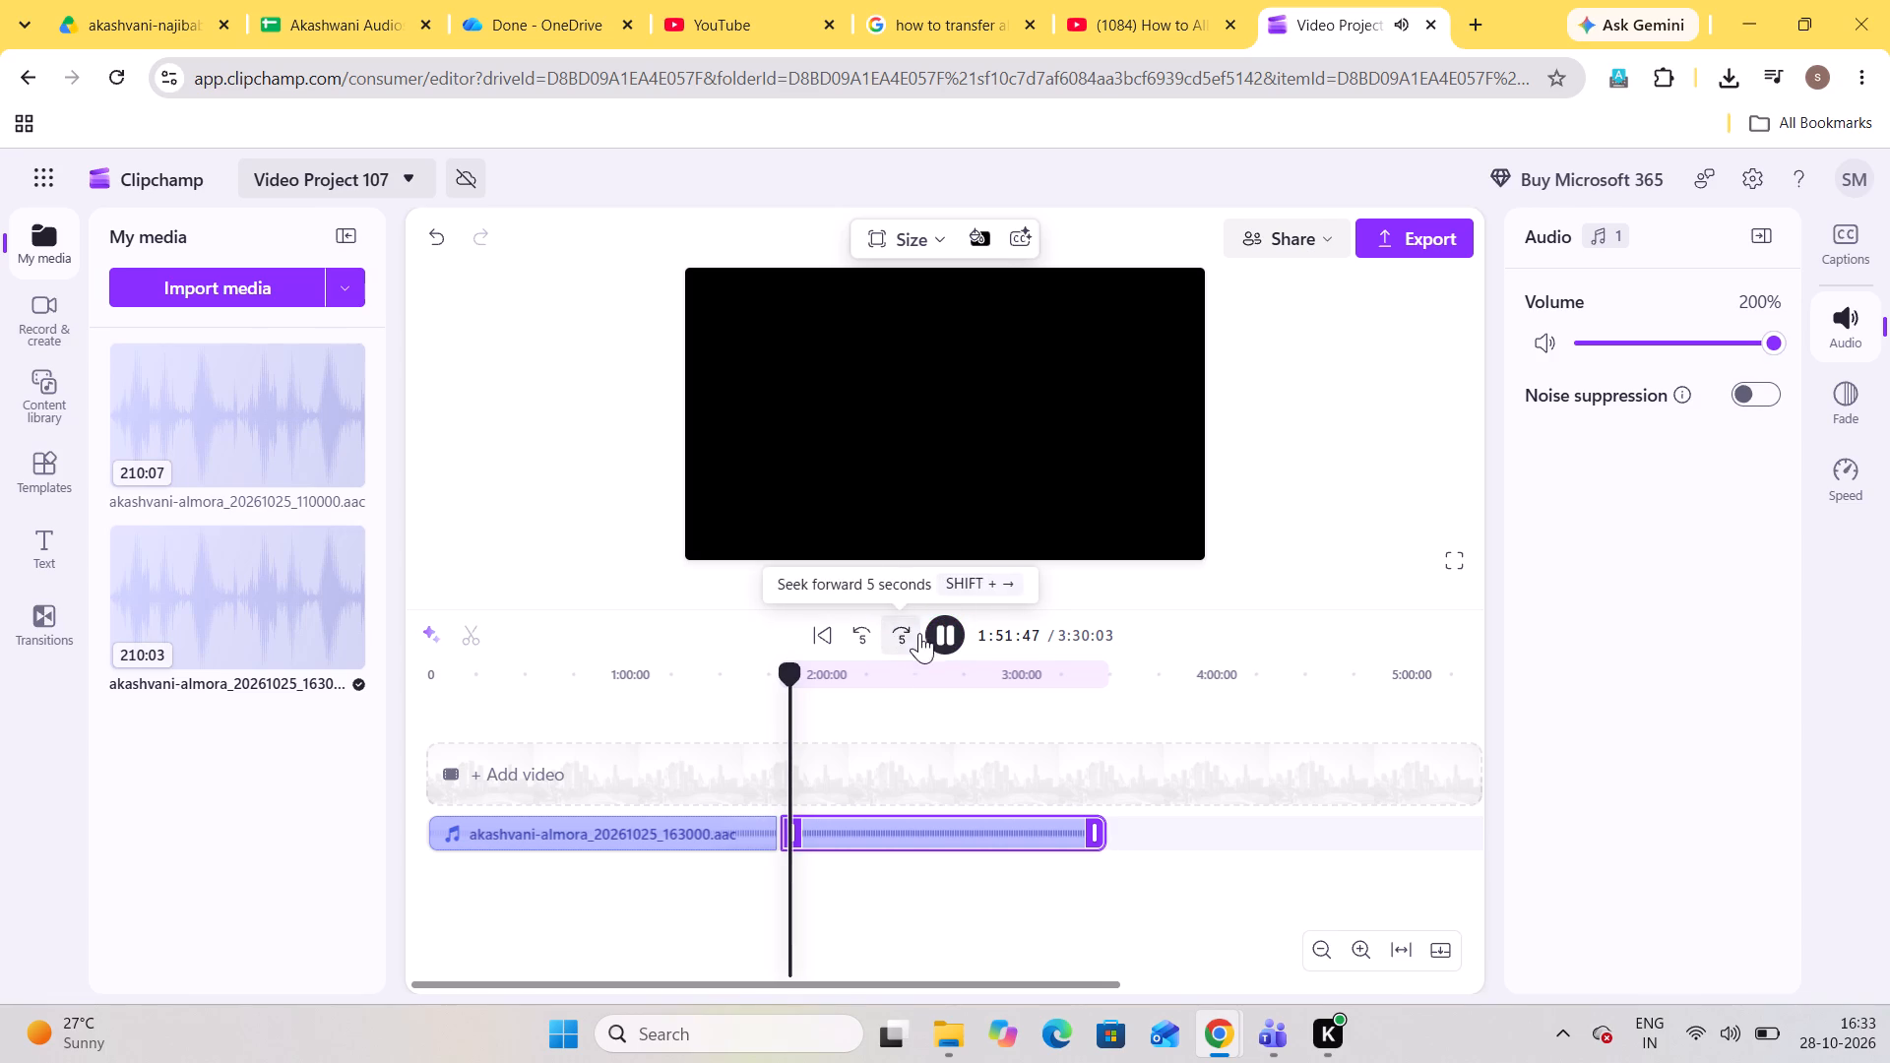
left_click(931, 631)
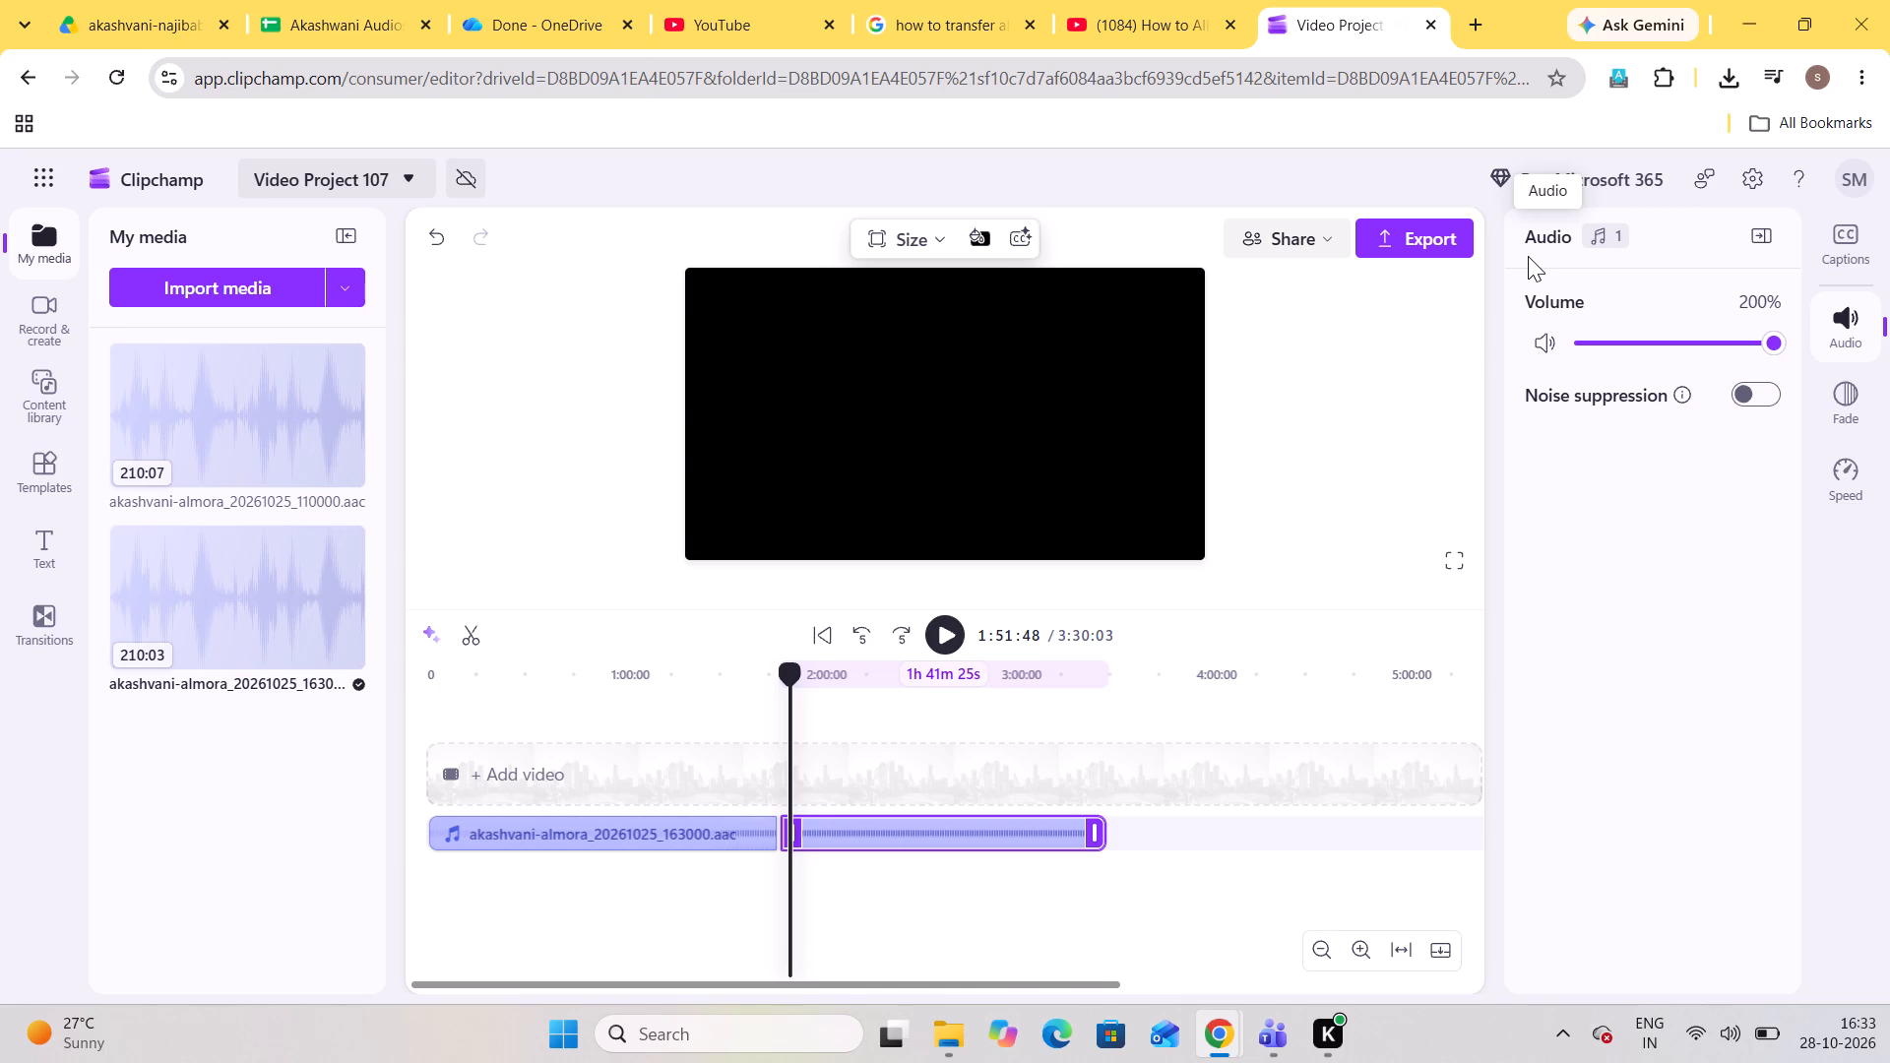
left_click(939, 632)
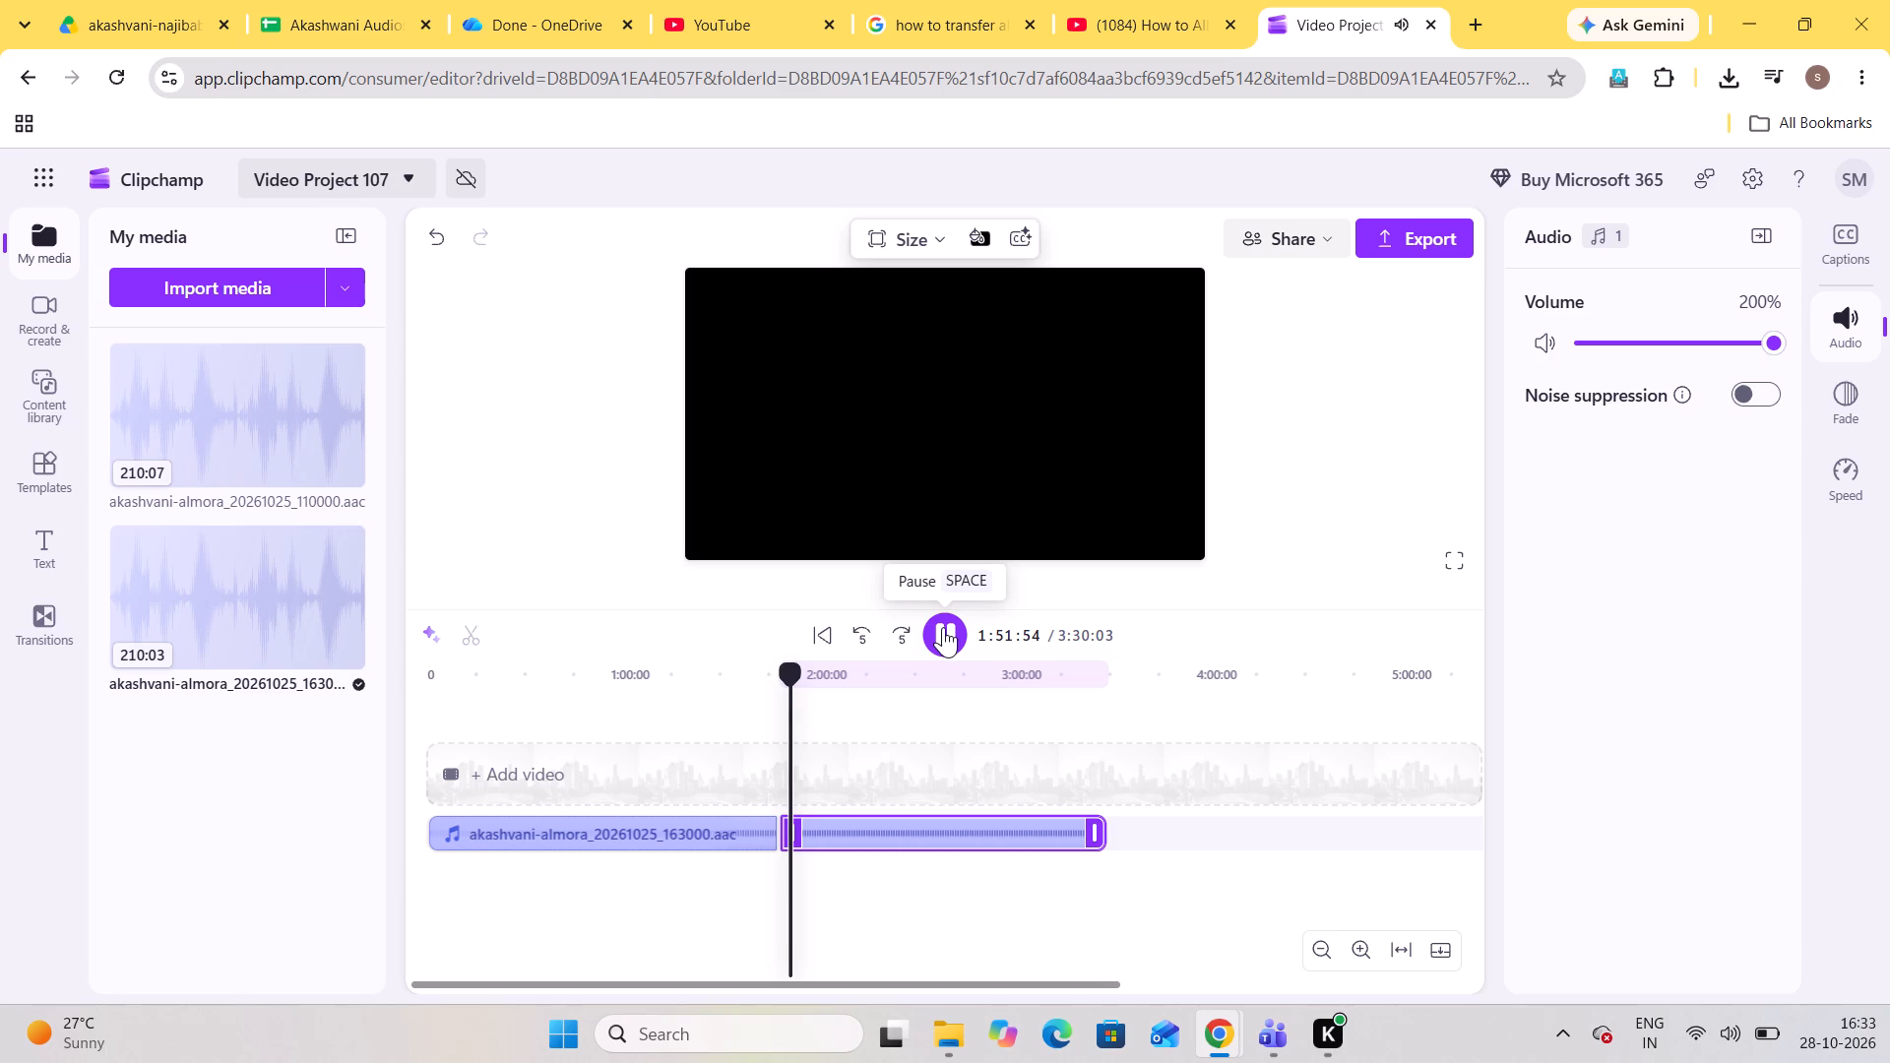
left_click(943, 627)
Complete the audio-only export's file name as "kumauni-nain nath rawal-suwa sang bat krlu laa" and close the export settings without exporting.
left_click(1382, 239)
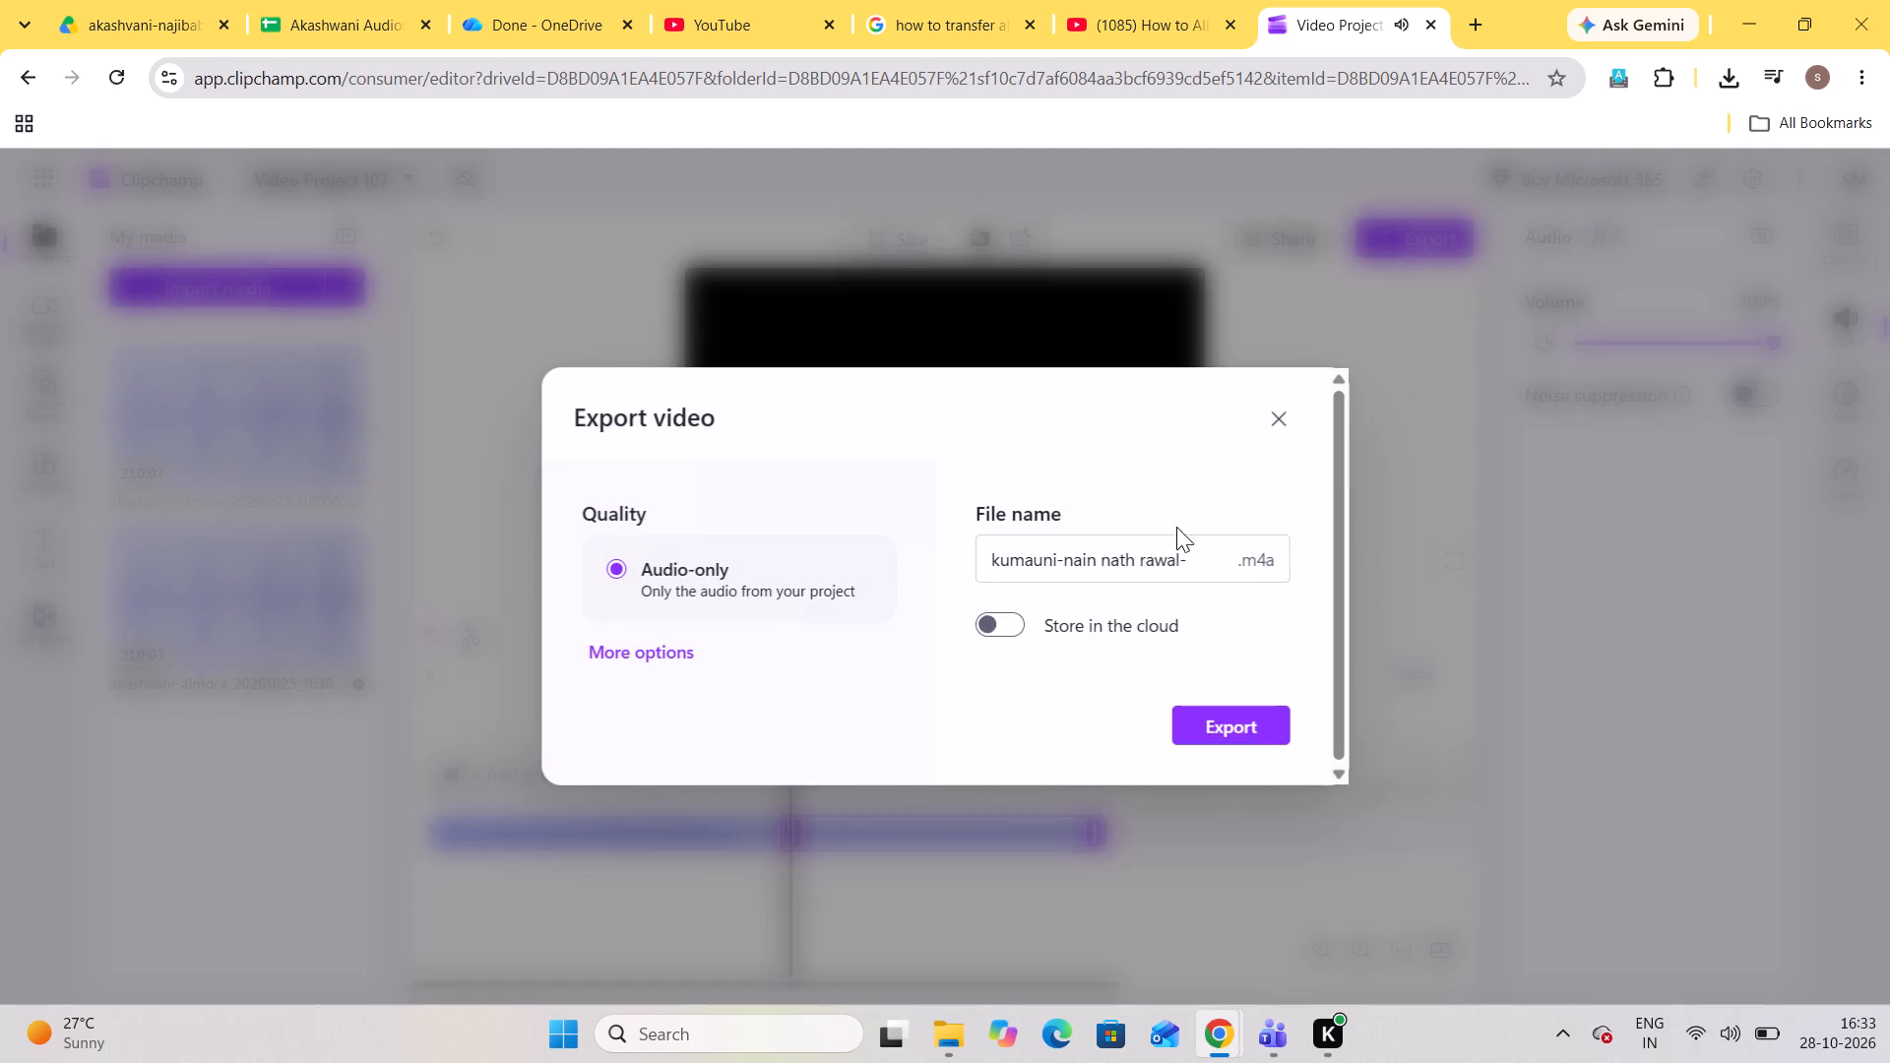
left_click(1203, 553)
type("suw")
type("a sang bat krl")
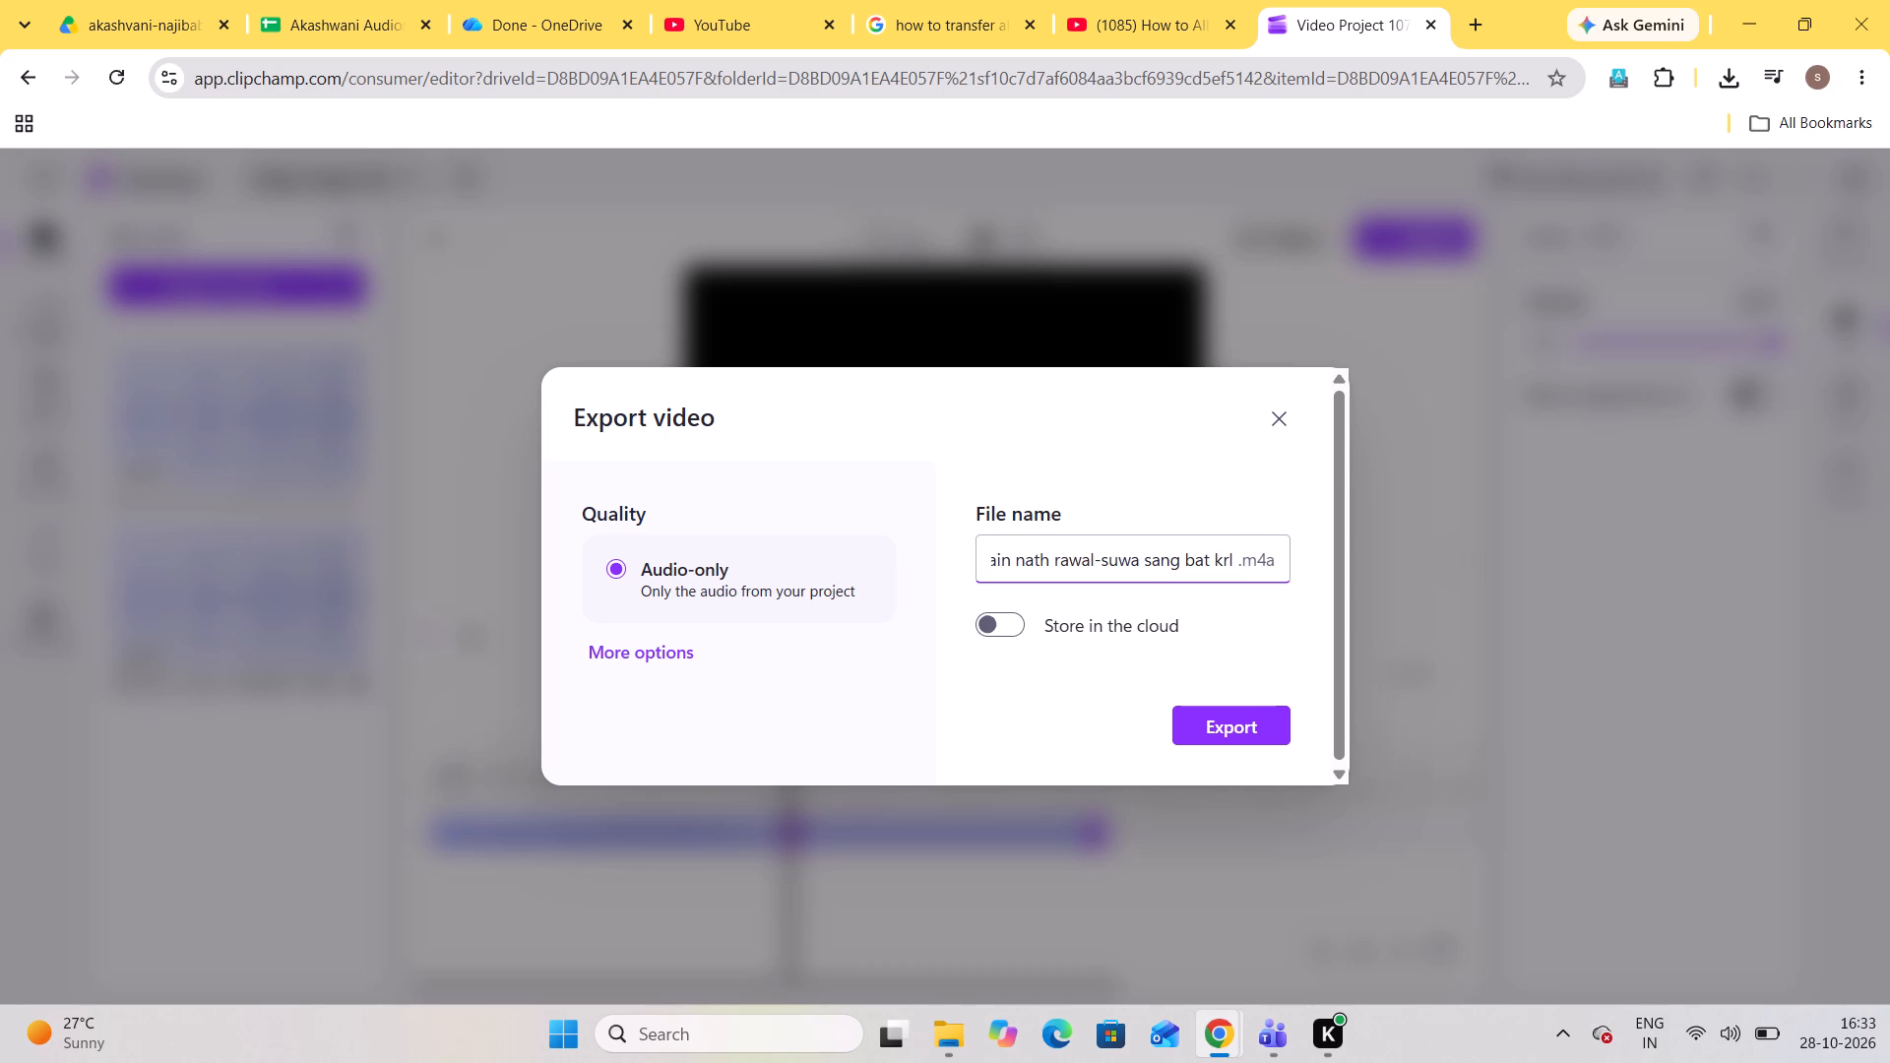
key("u")
key("l")
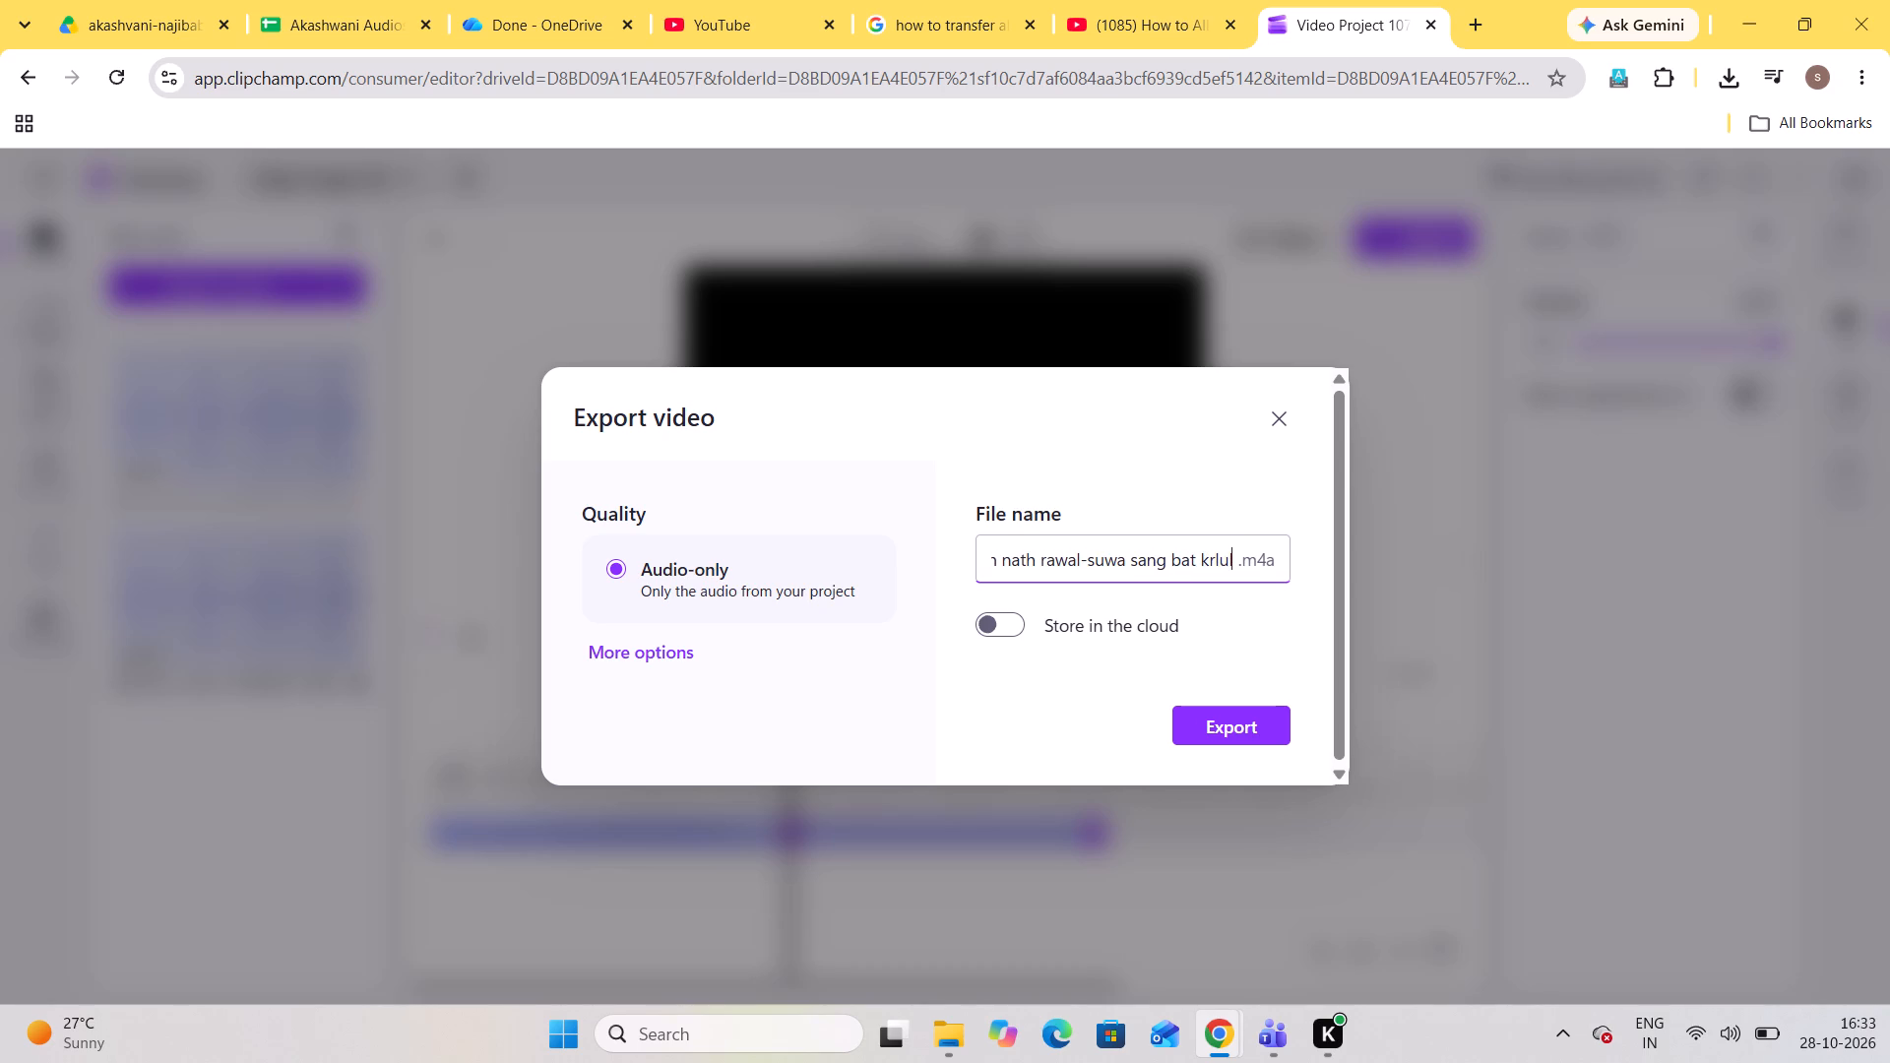
key("BackSpace")
key("space")
type("laa")
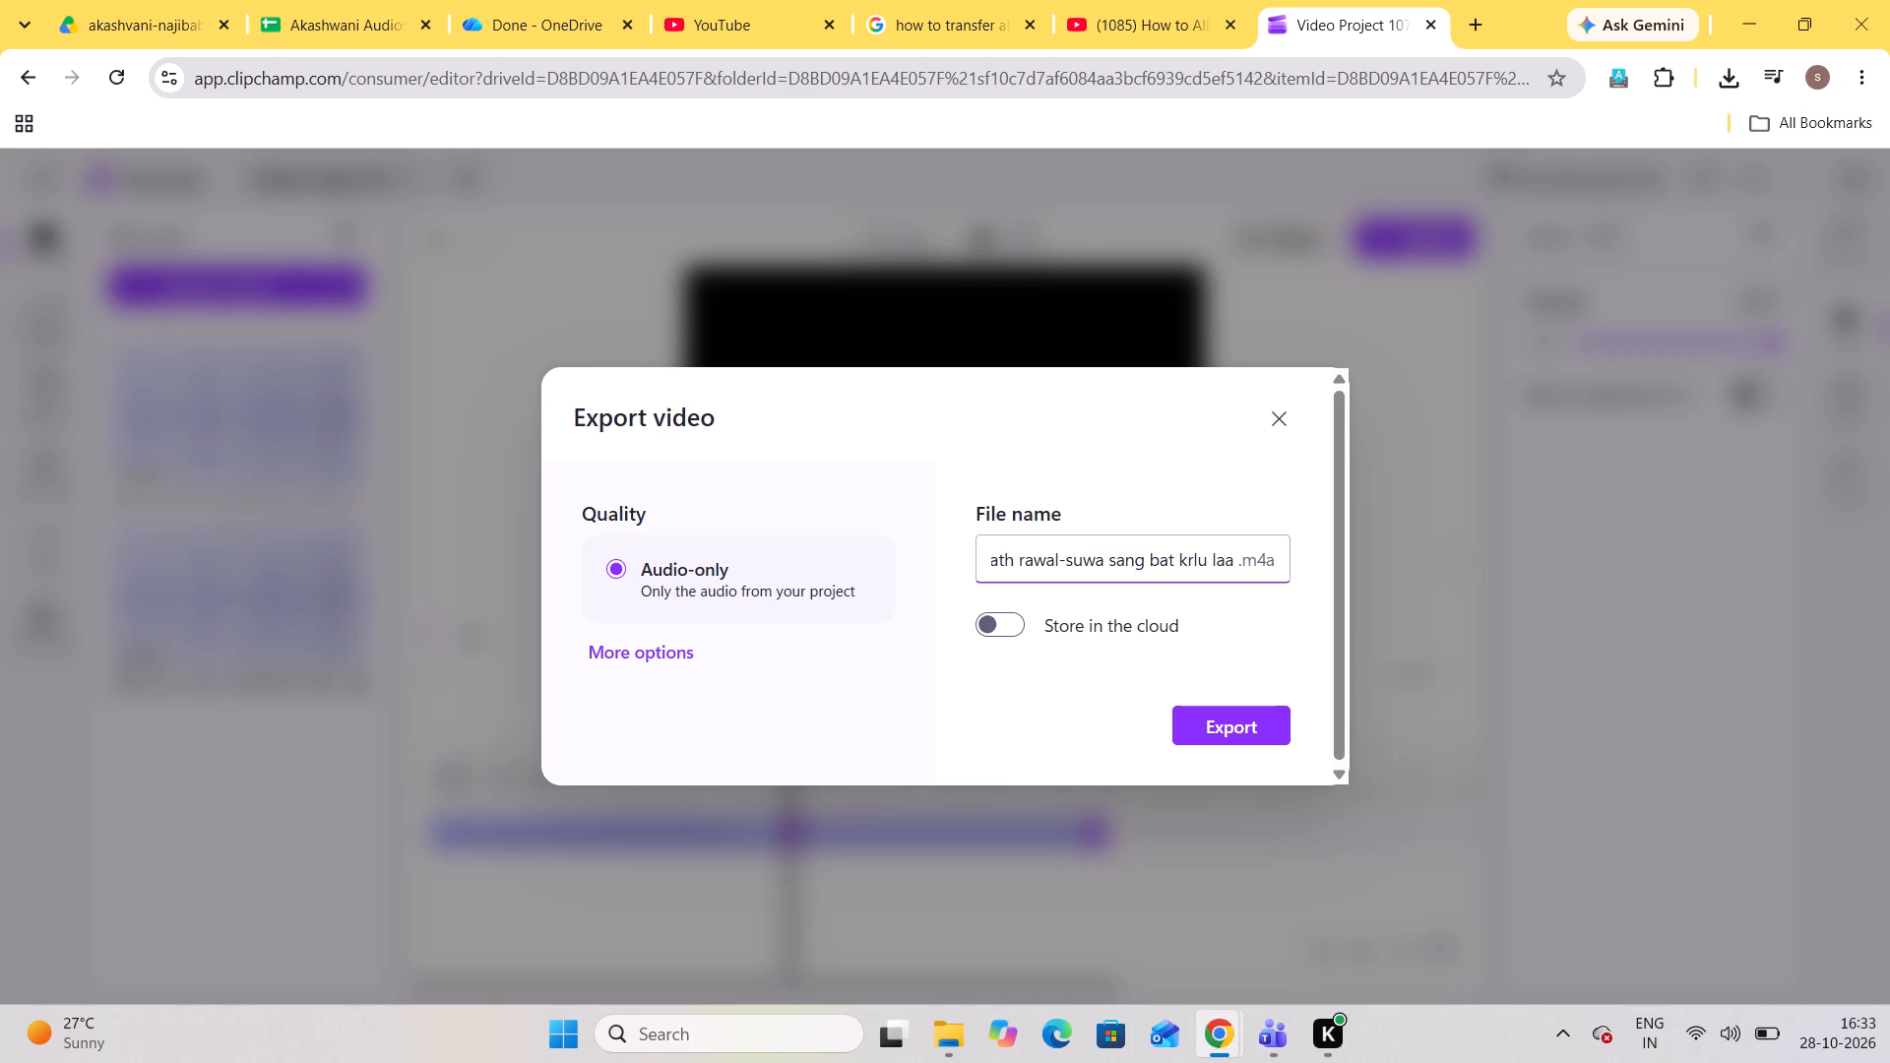
left_click(1075, 235)
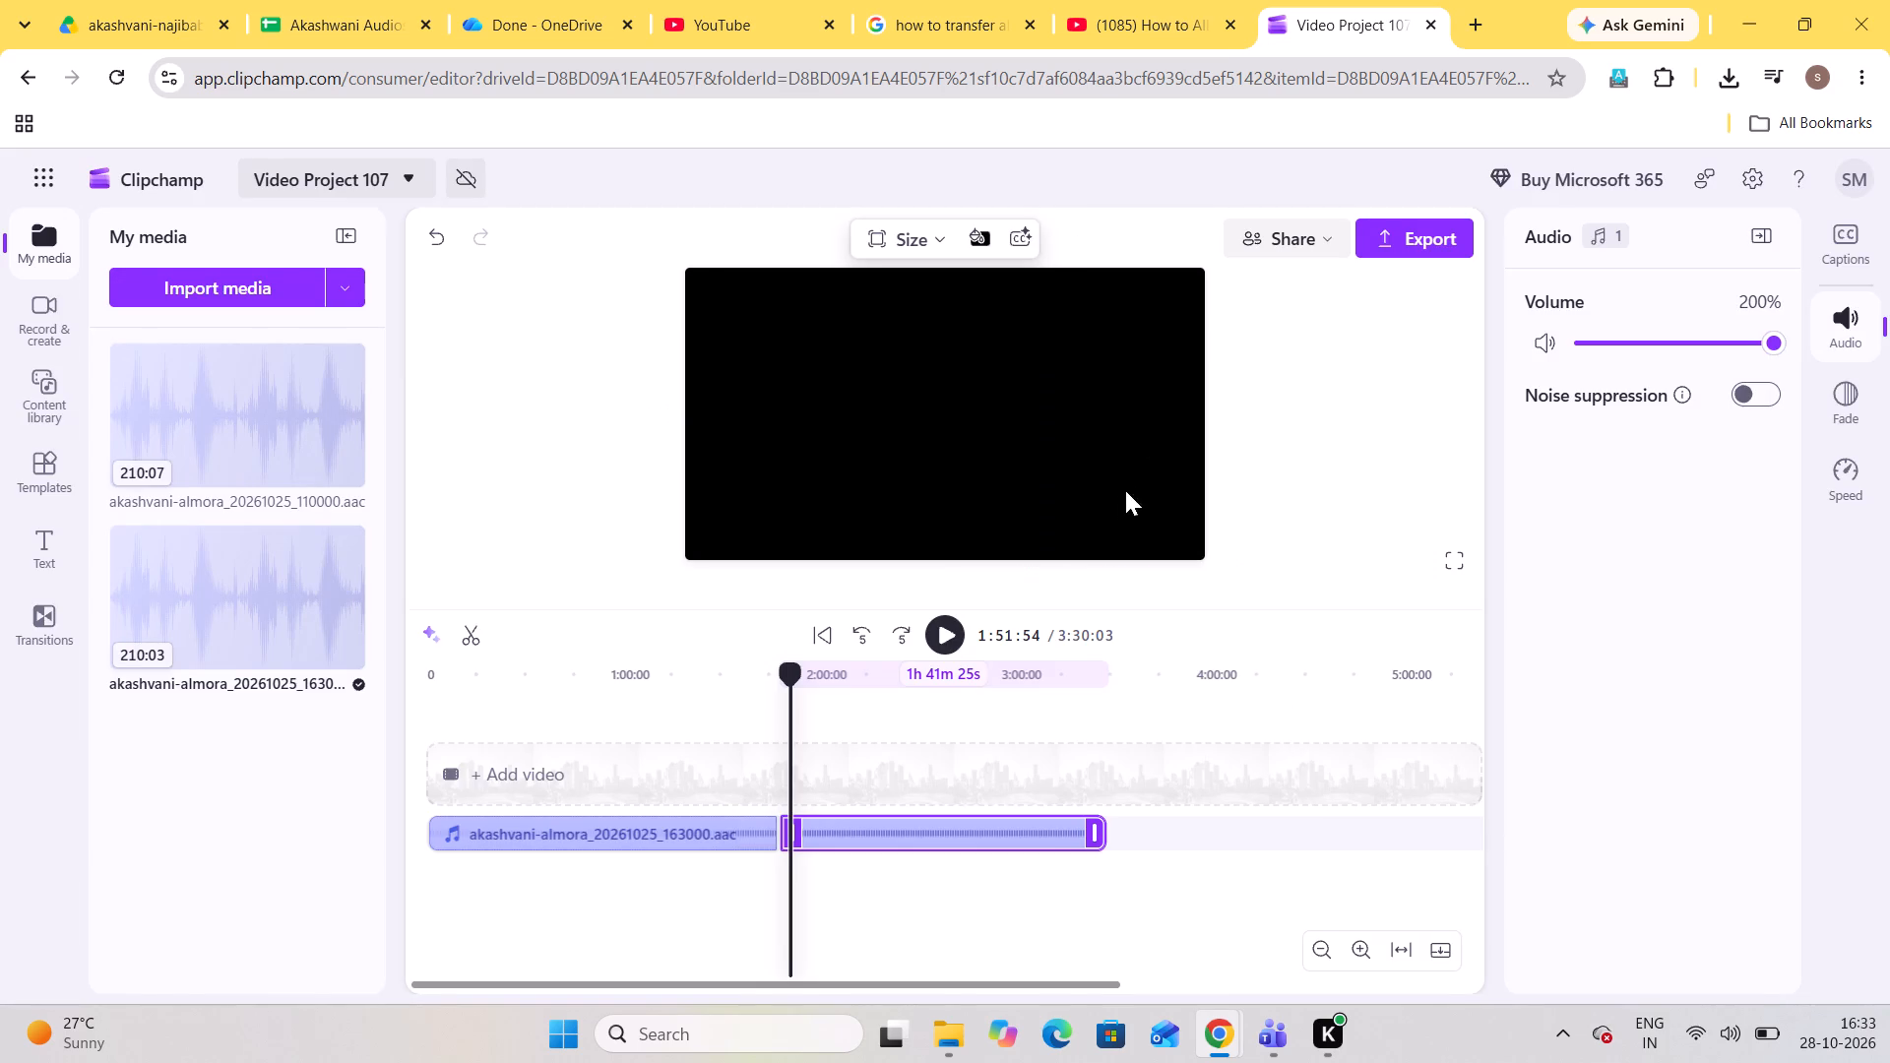
Find the end of the song and split the audio clip there at 1:54:24.
left_click(949, 638)
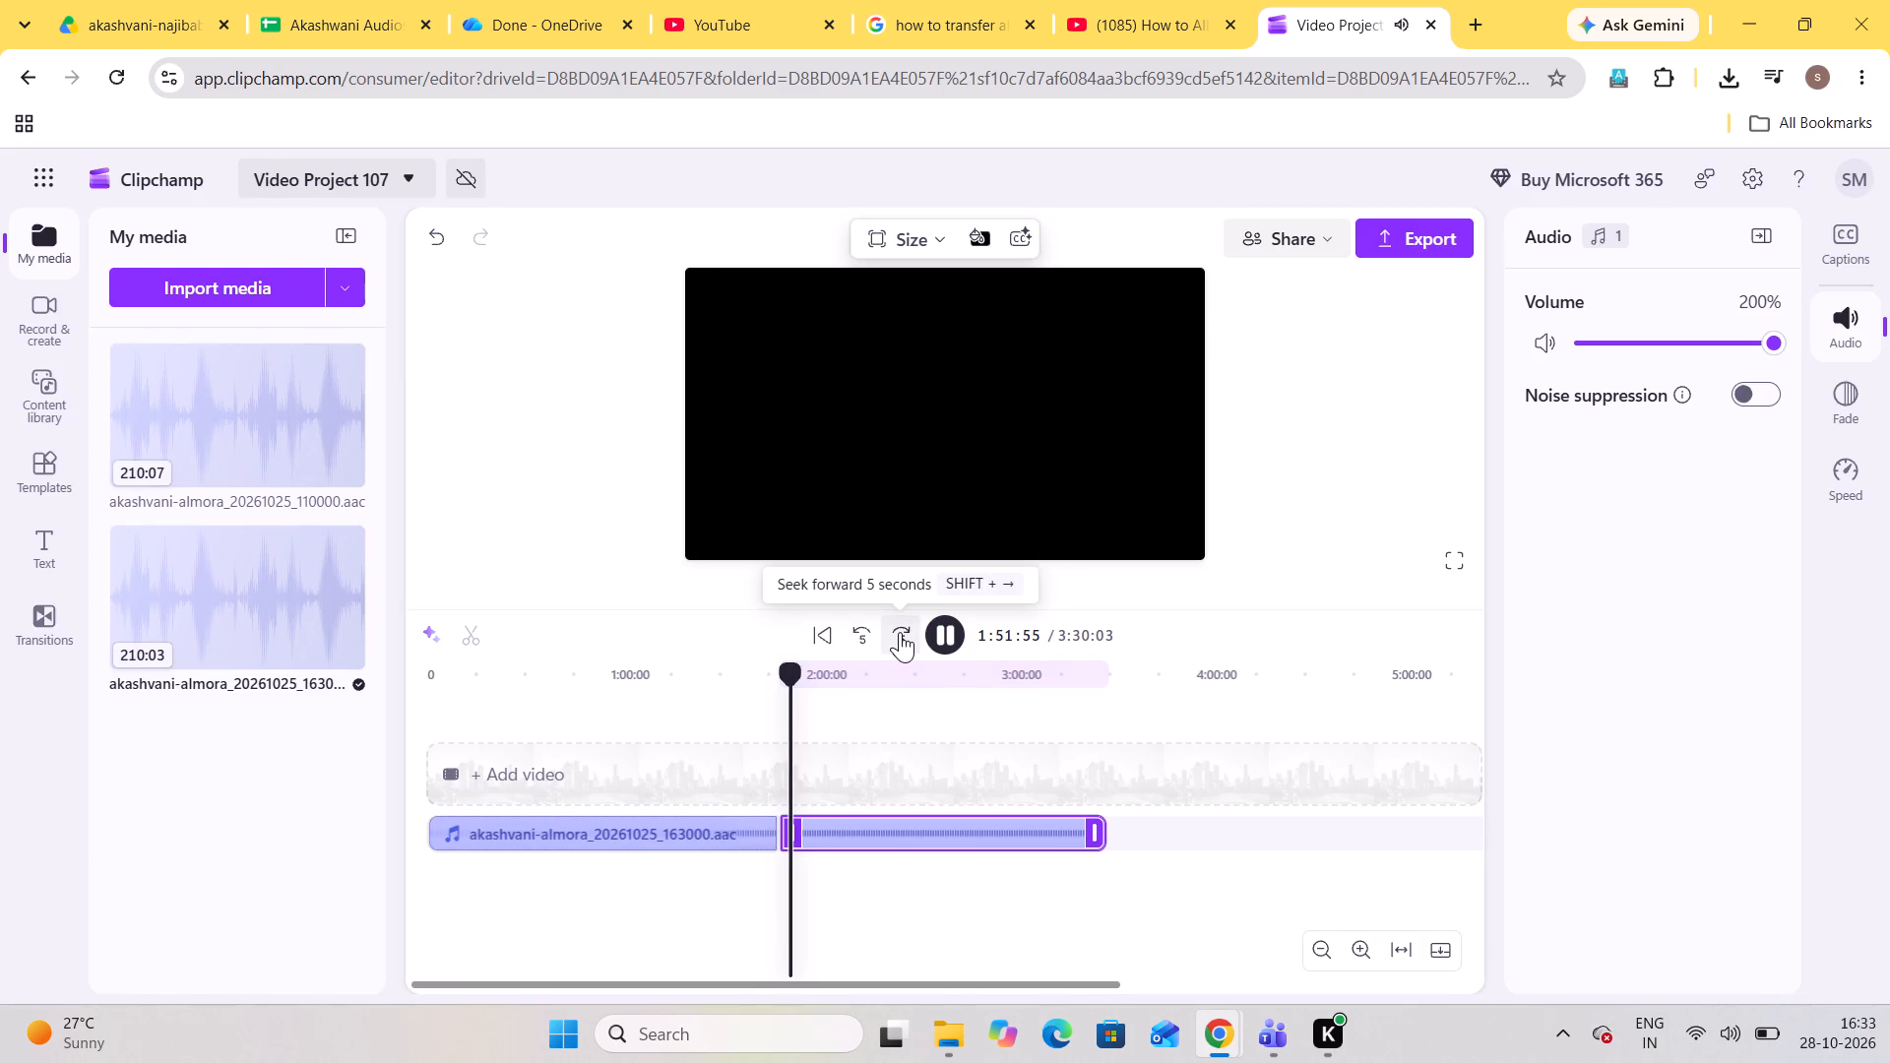
triple_click(900, 632)
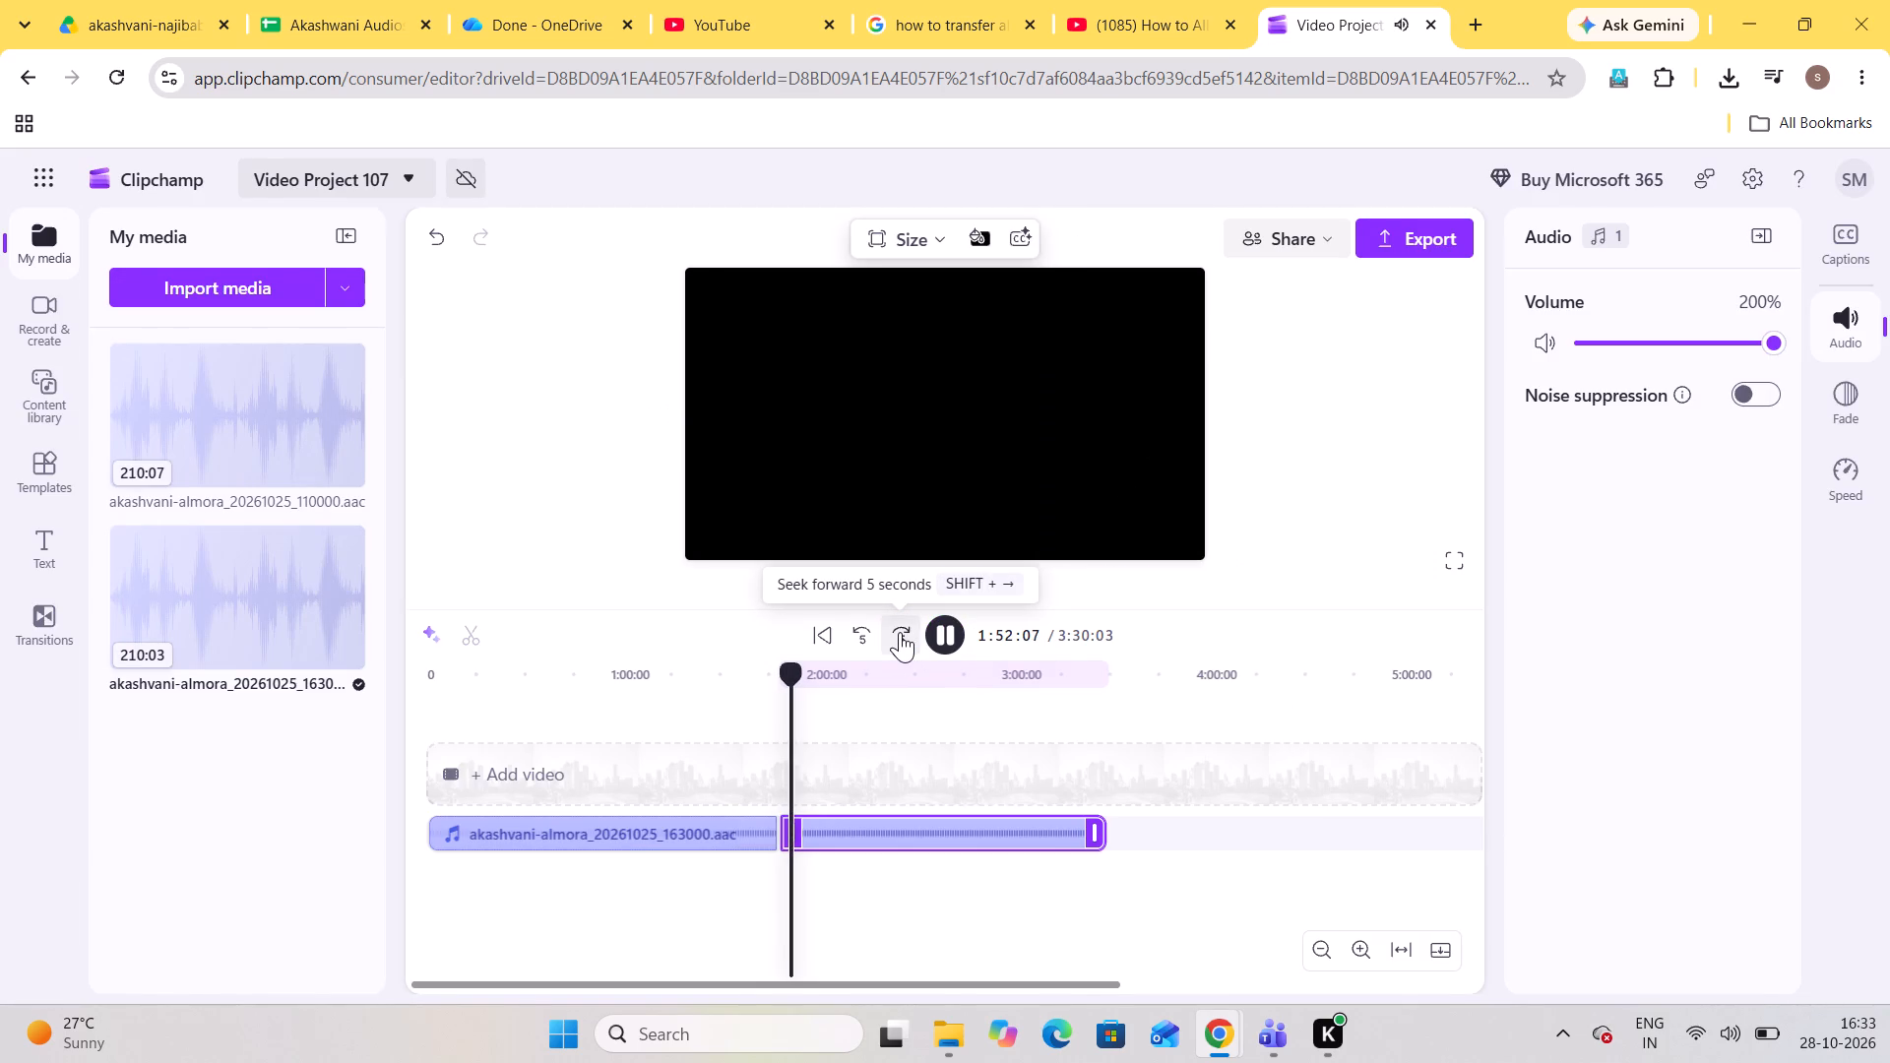
triple_click(900, 633)
triple_click(900, 633)
double_click(902, 633)
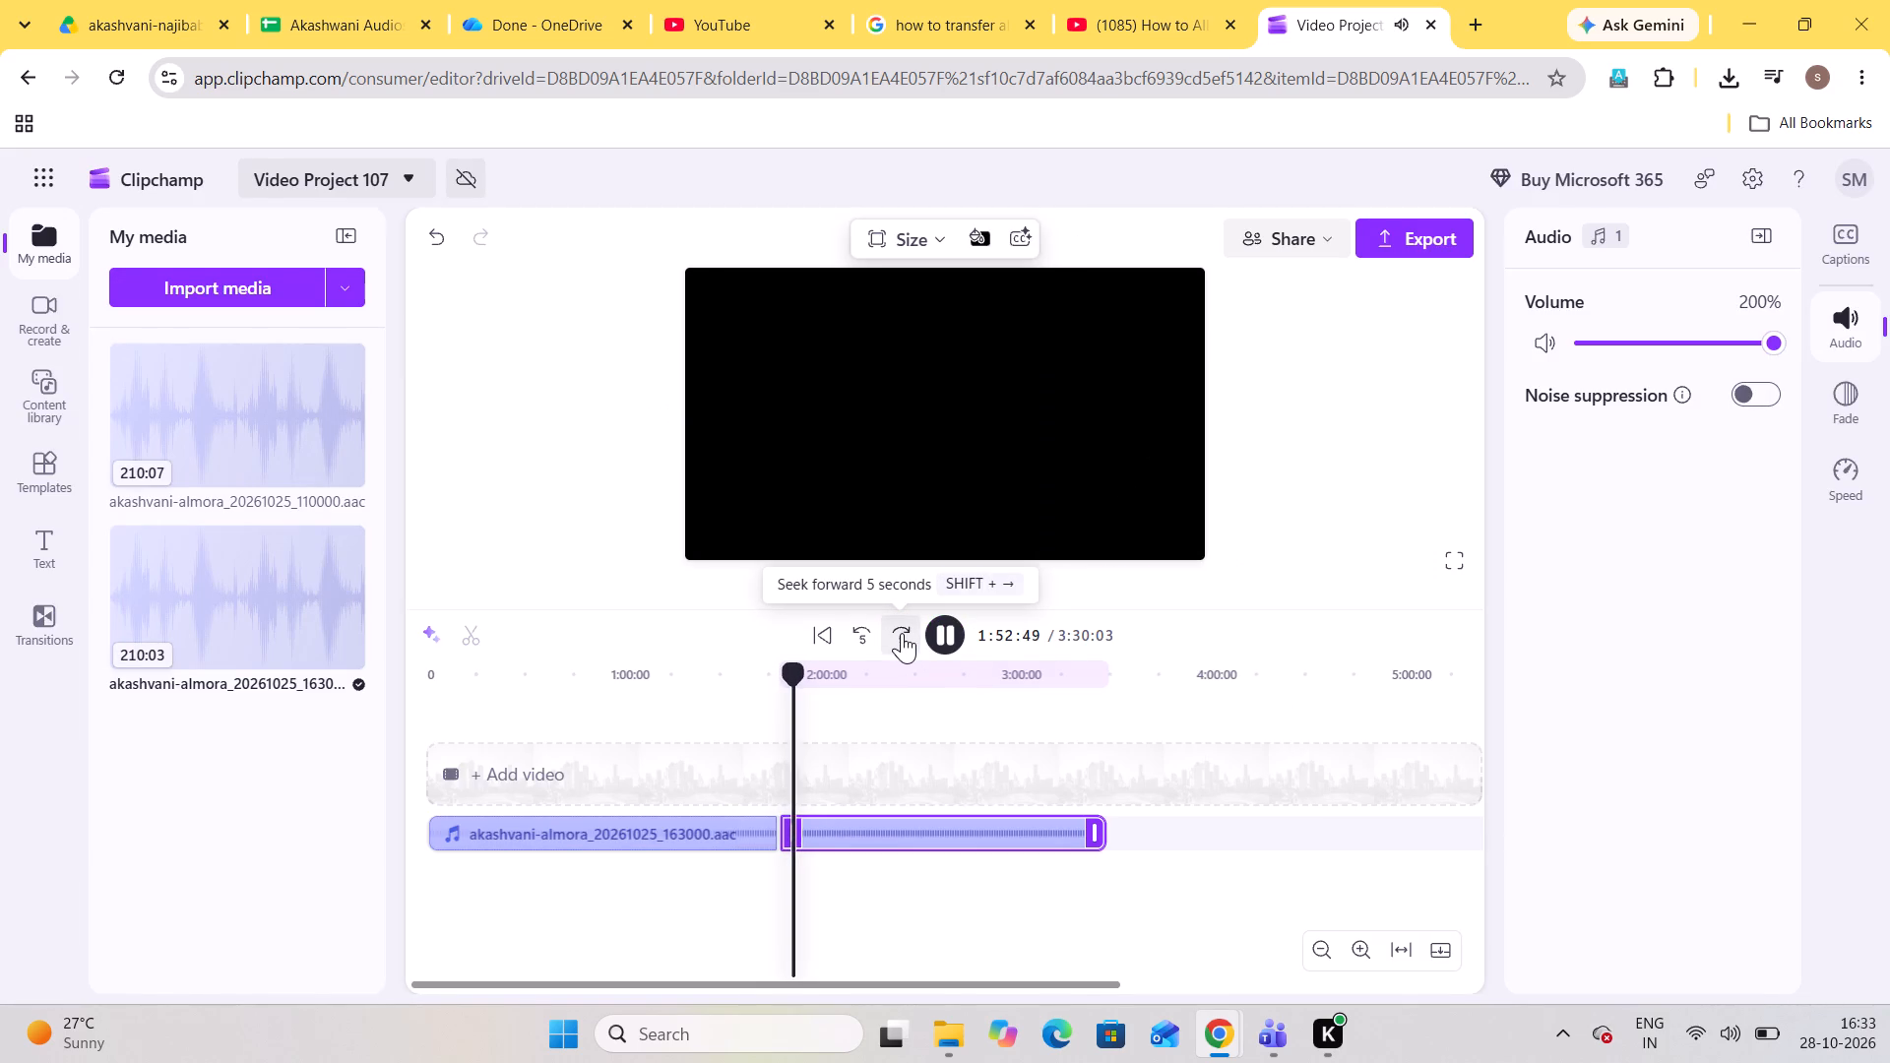
triple_click(902, 633)
triple_click(902, 632)
triple_click(902, 632)
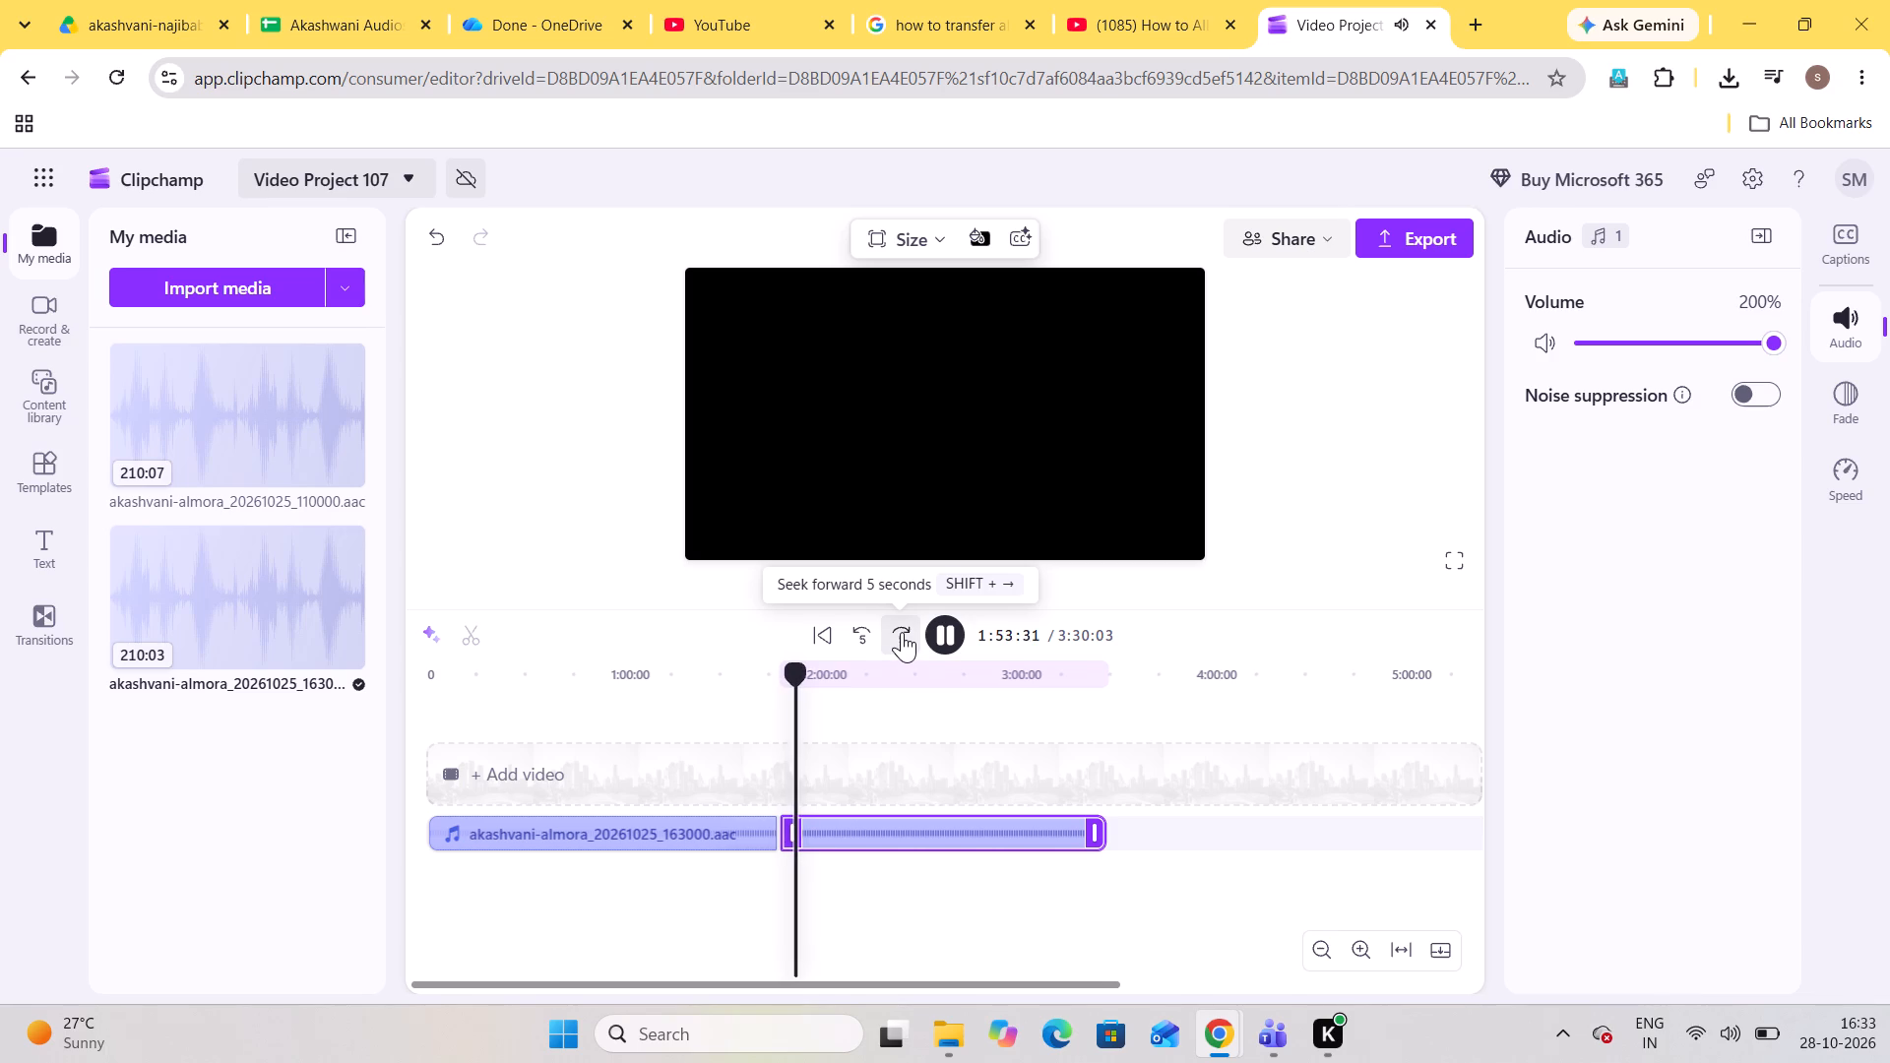
triple_click(902, 632)
left_click(902, 633)
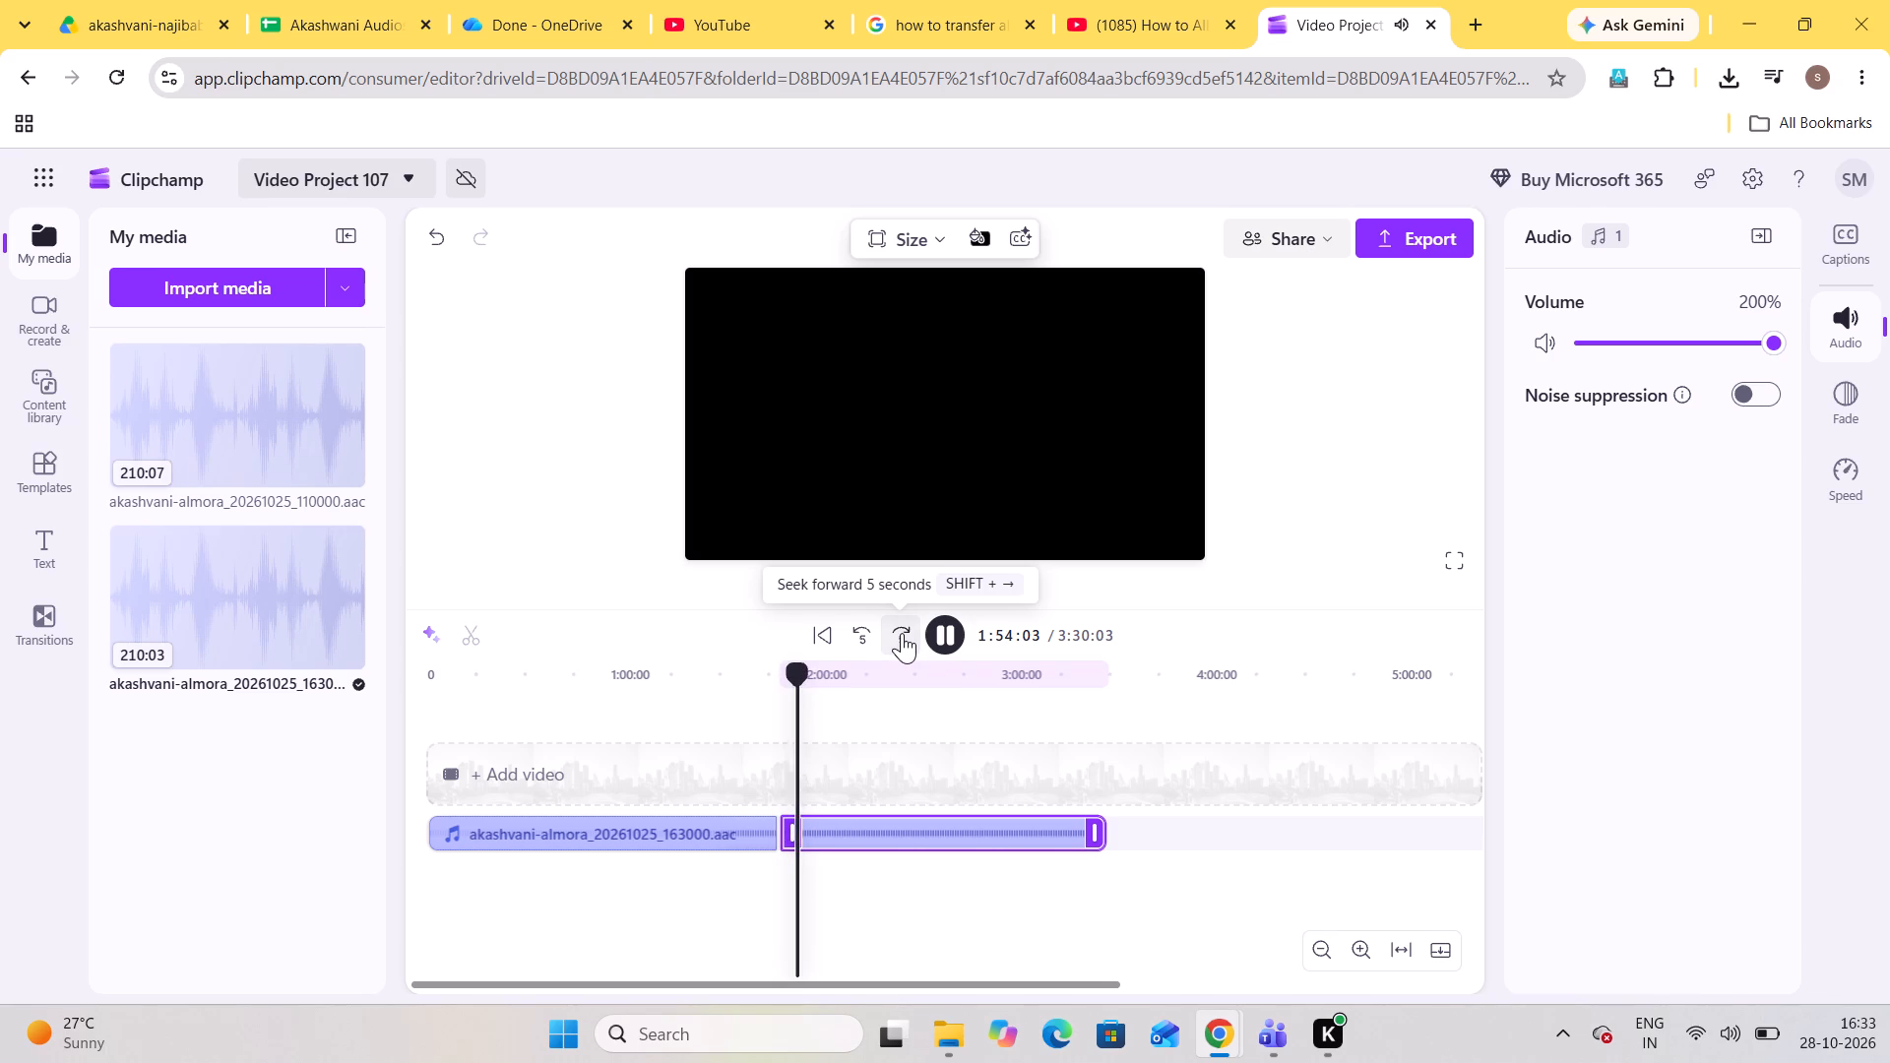
triple_click(902, 633)
triple_click(902, 634)
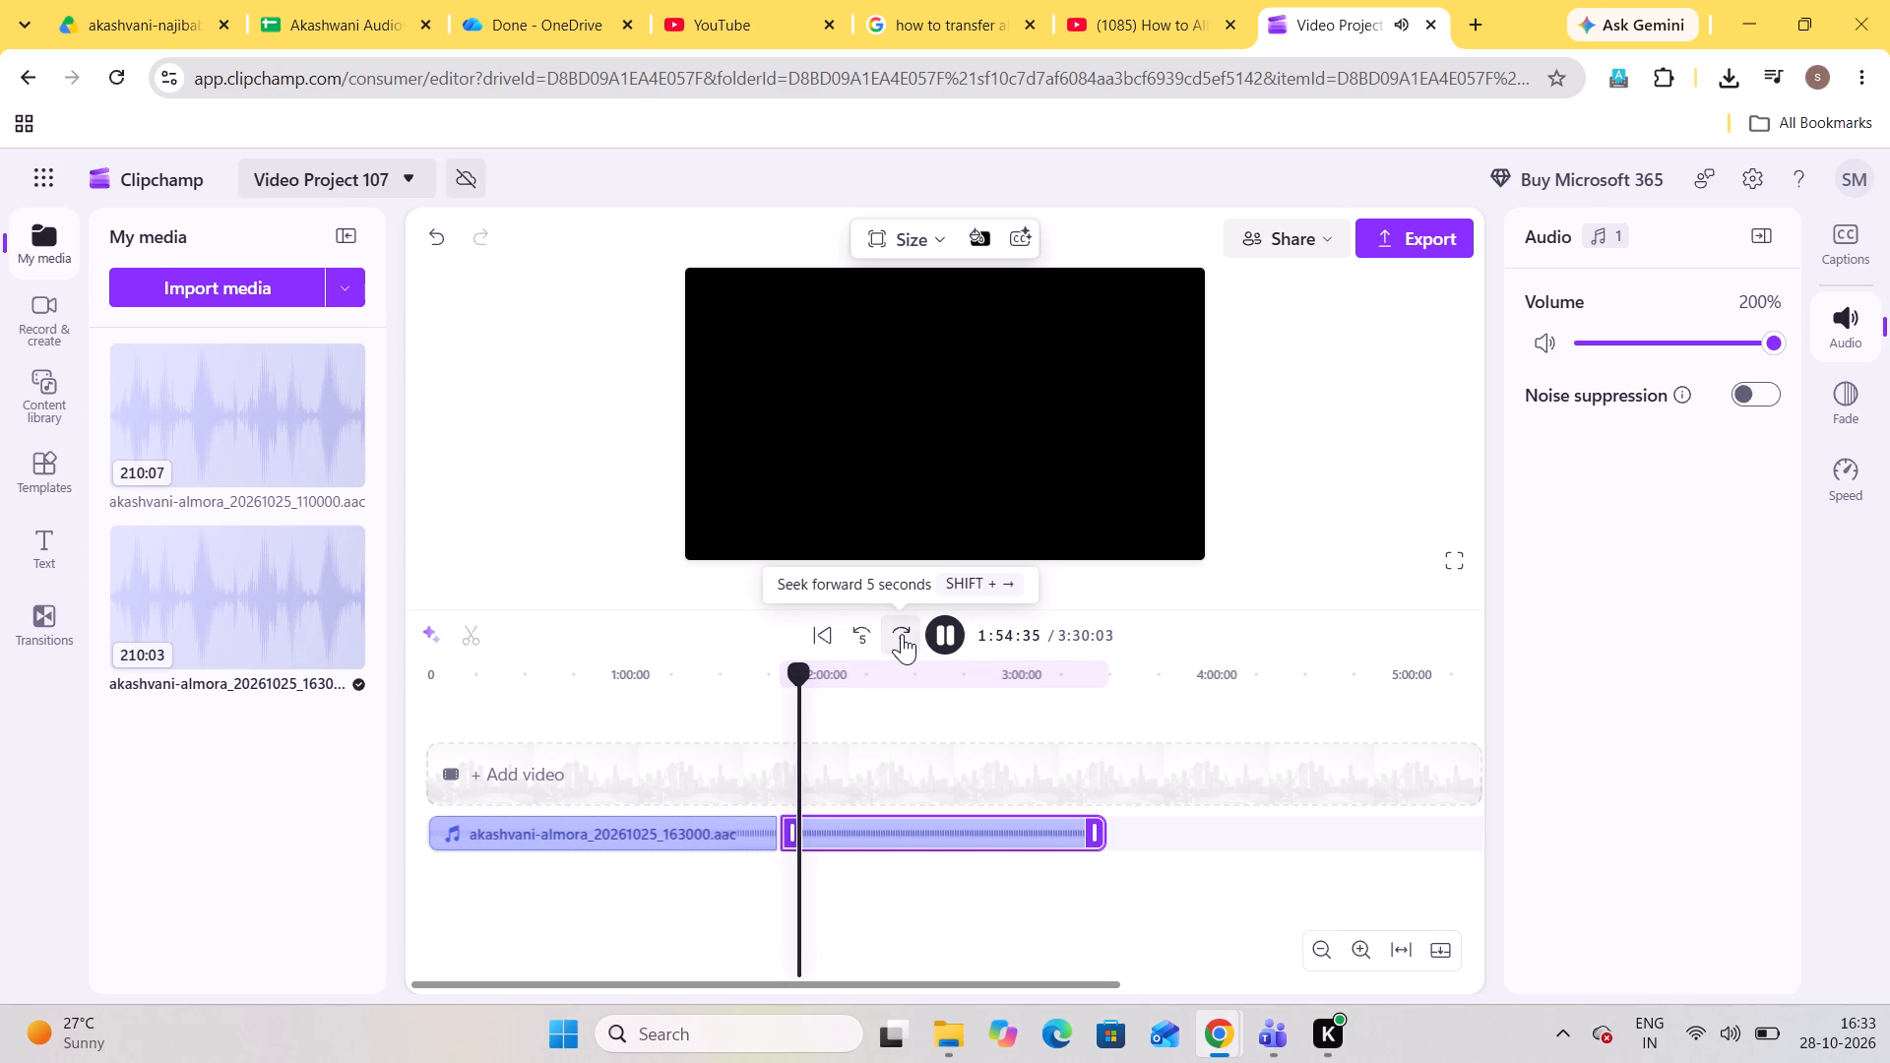
left_click(935, 628)
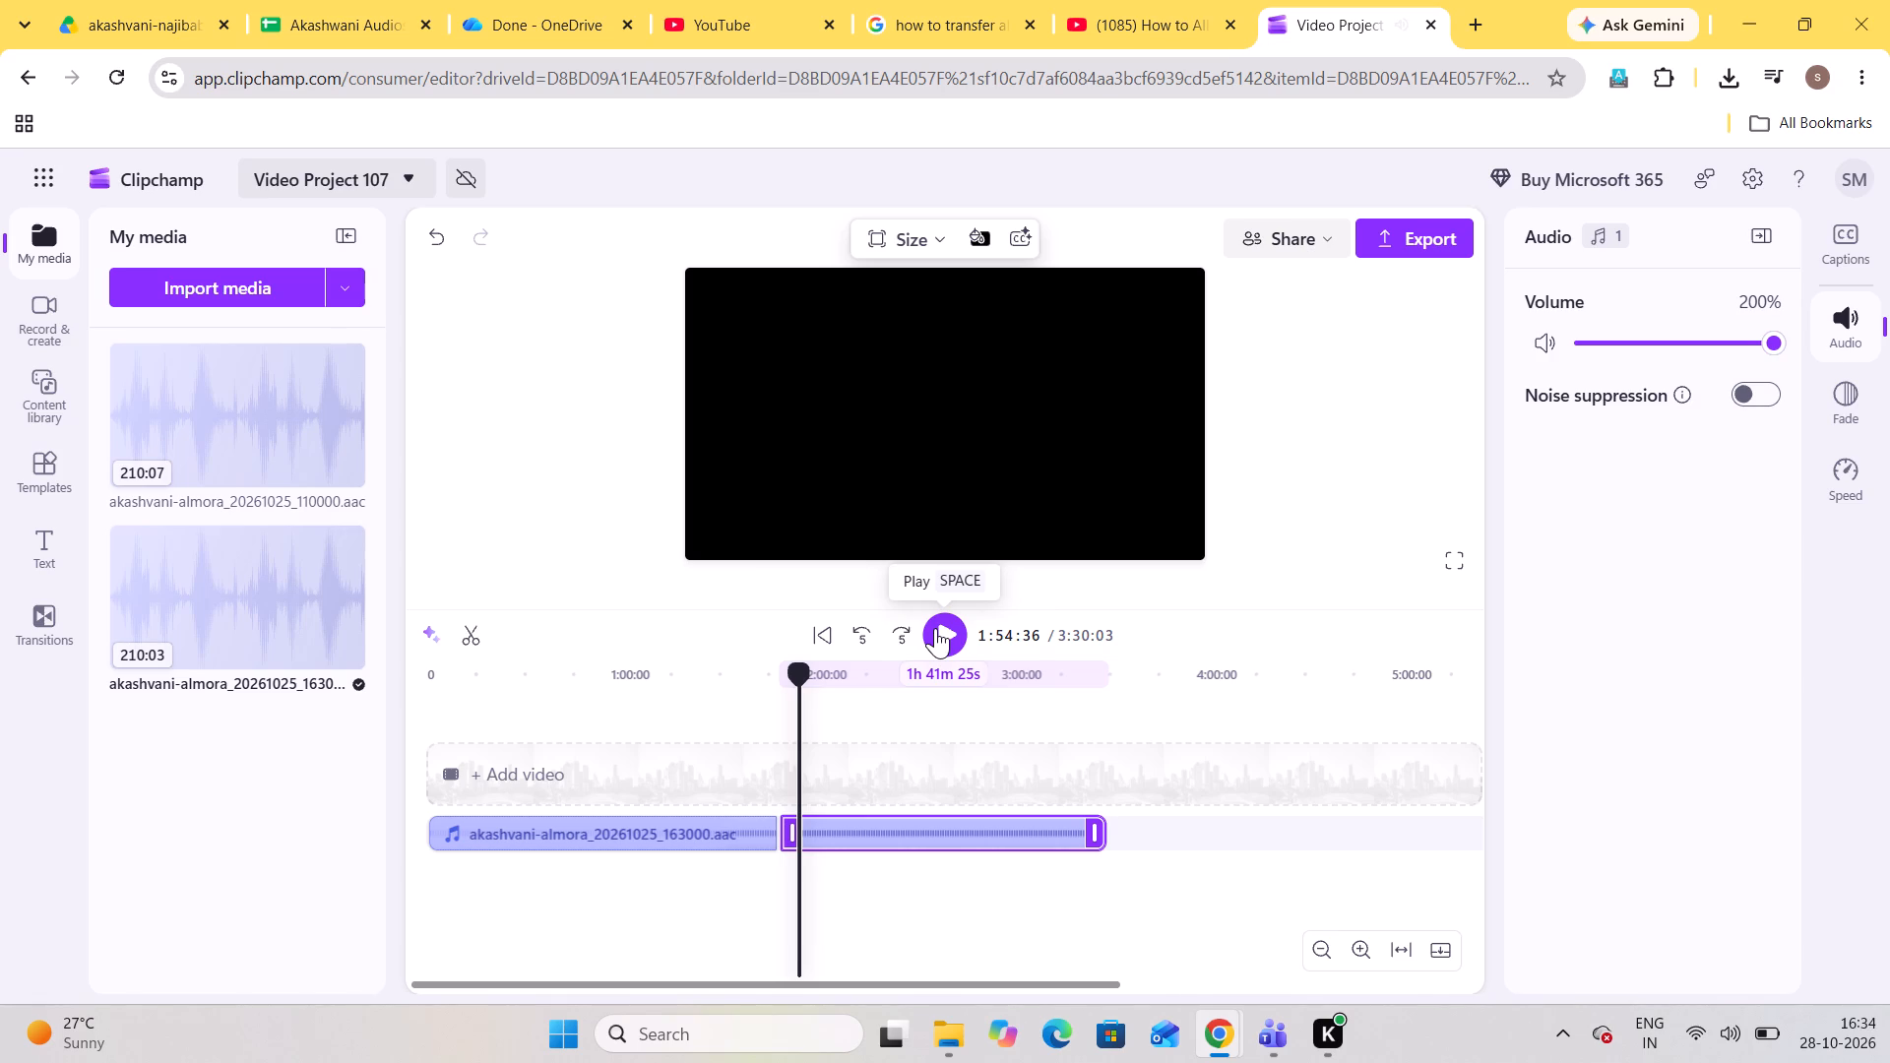
left_click(944, 632)
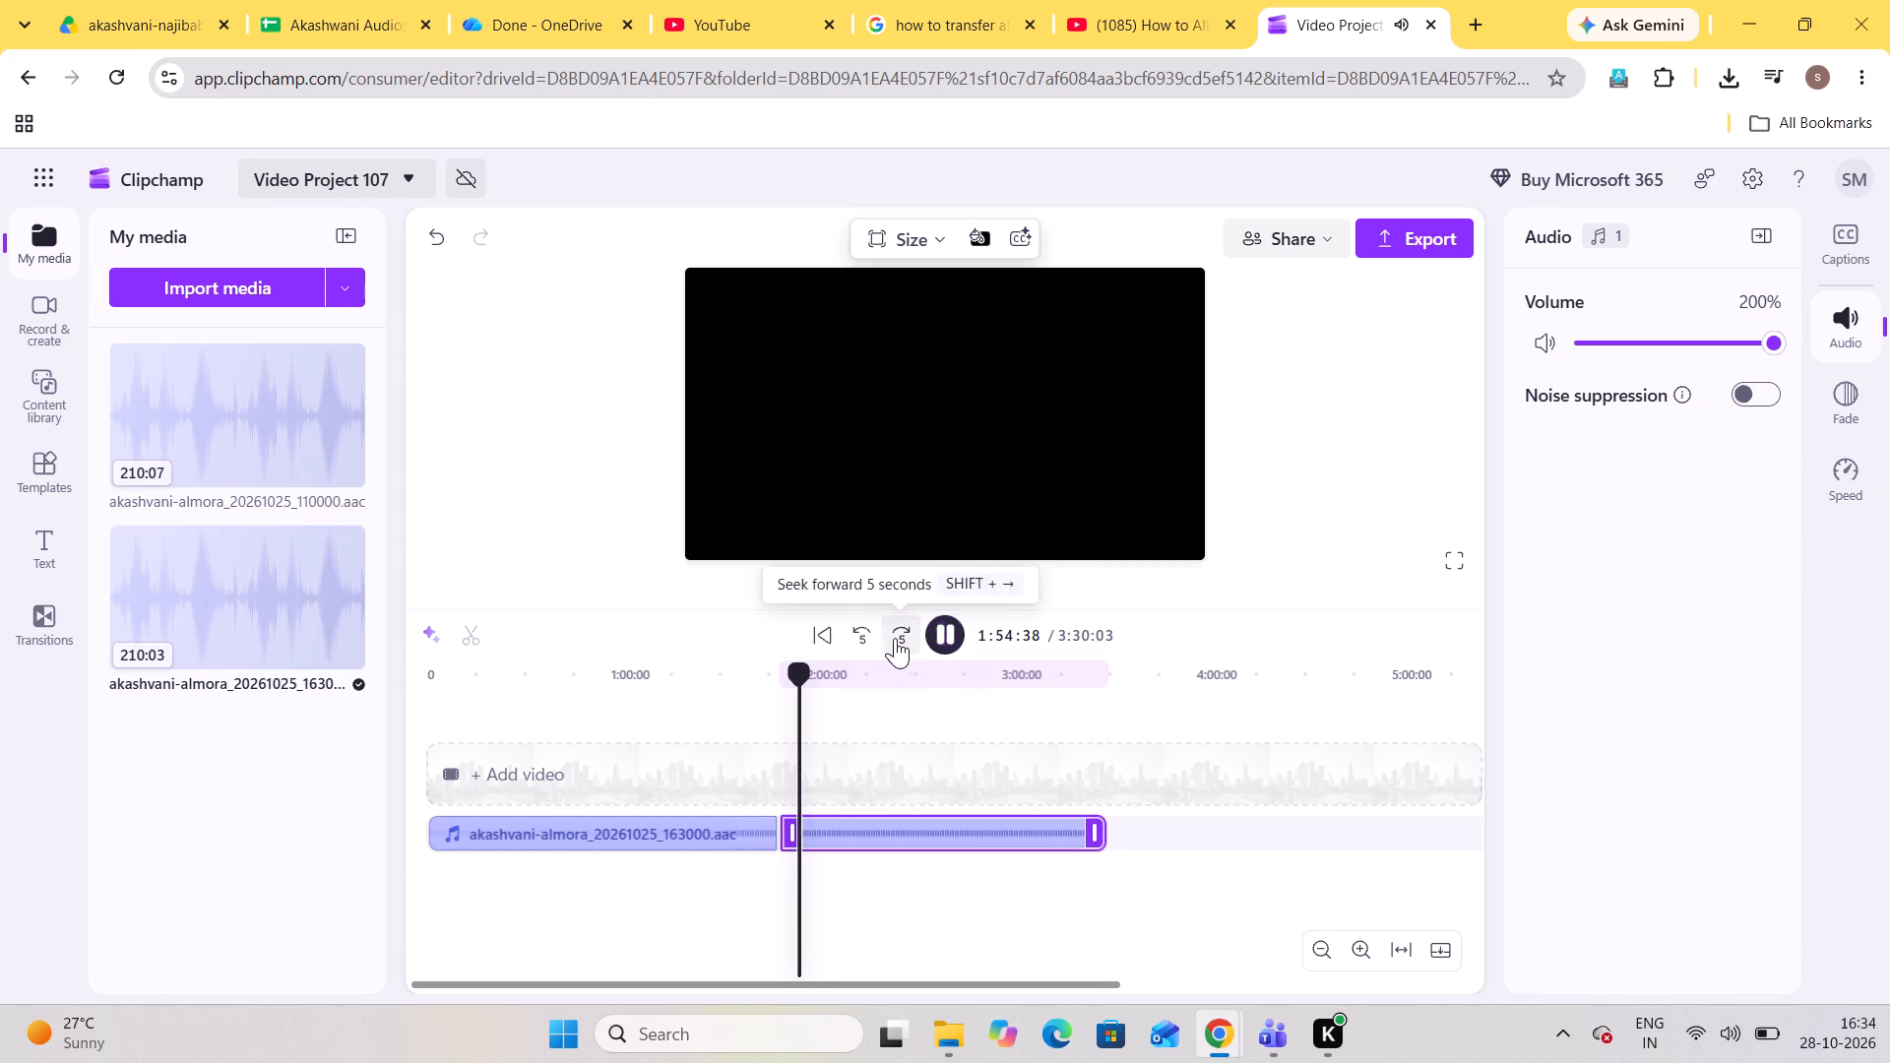
left_click(868, 631)
left_click(868, 631)
left_click(870, 631)
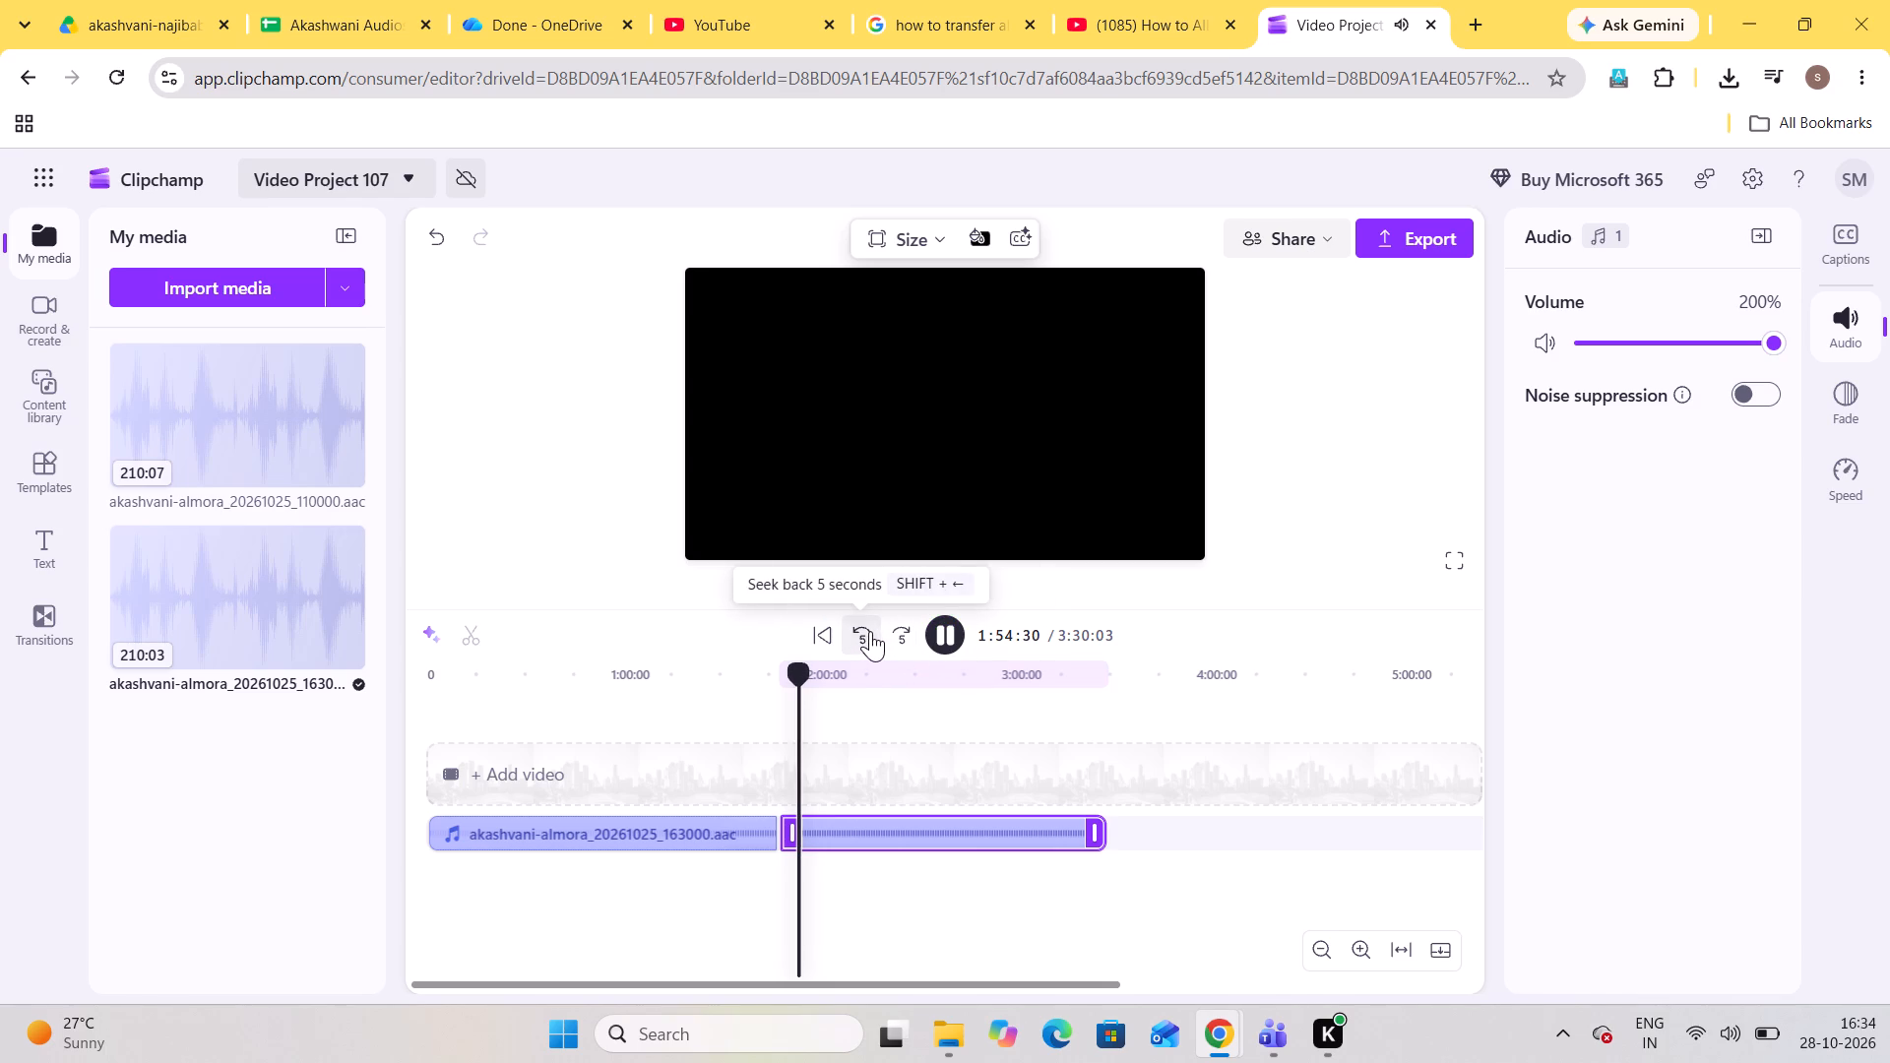
left_click(870, 632)
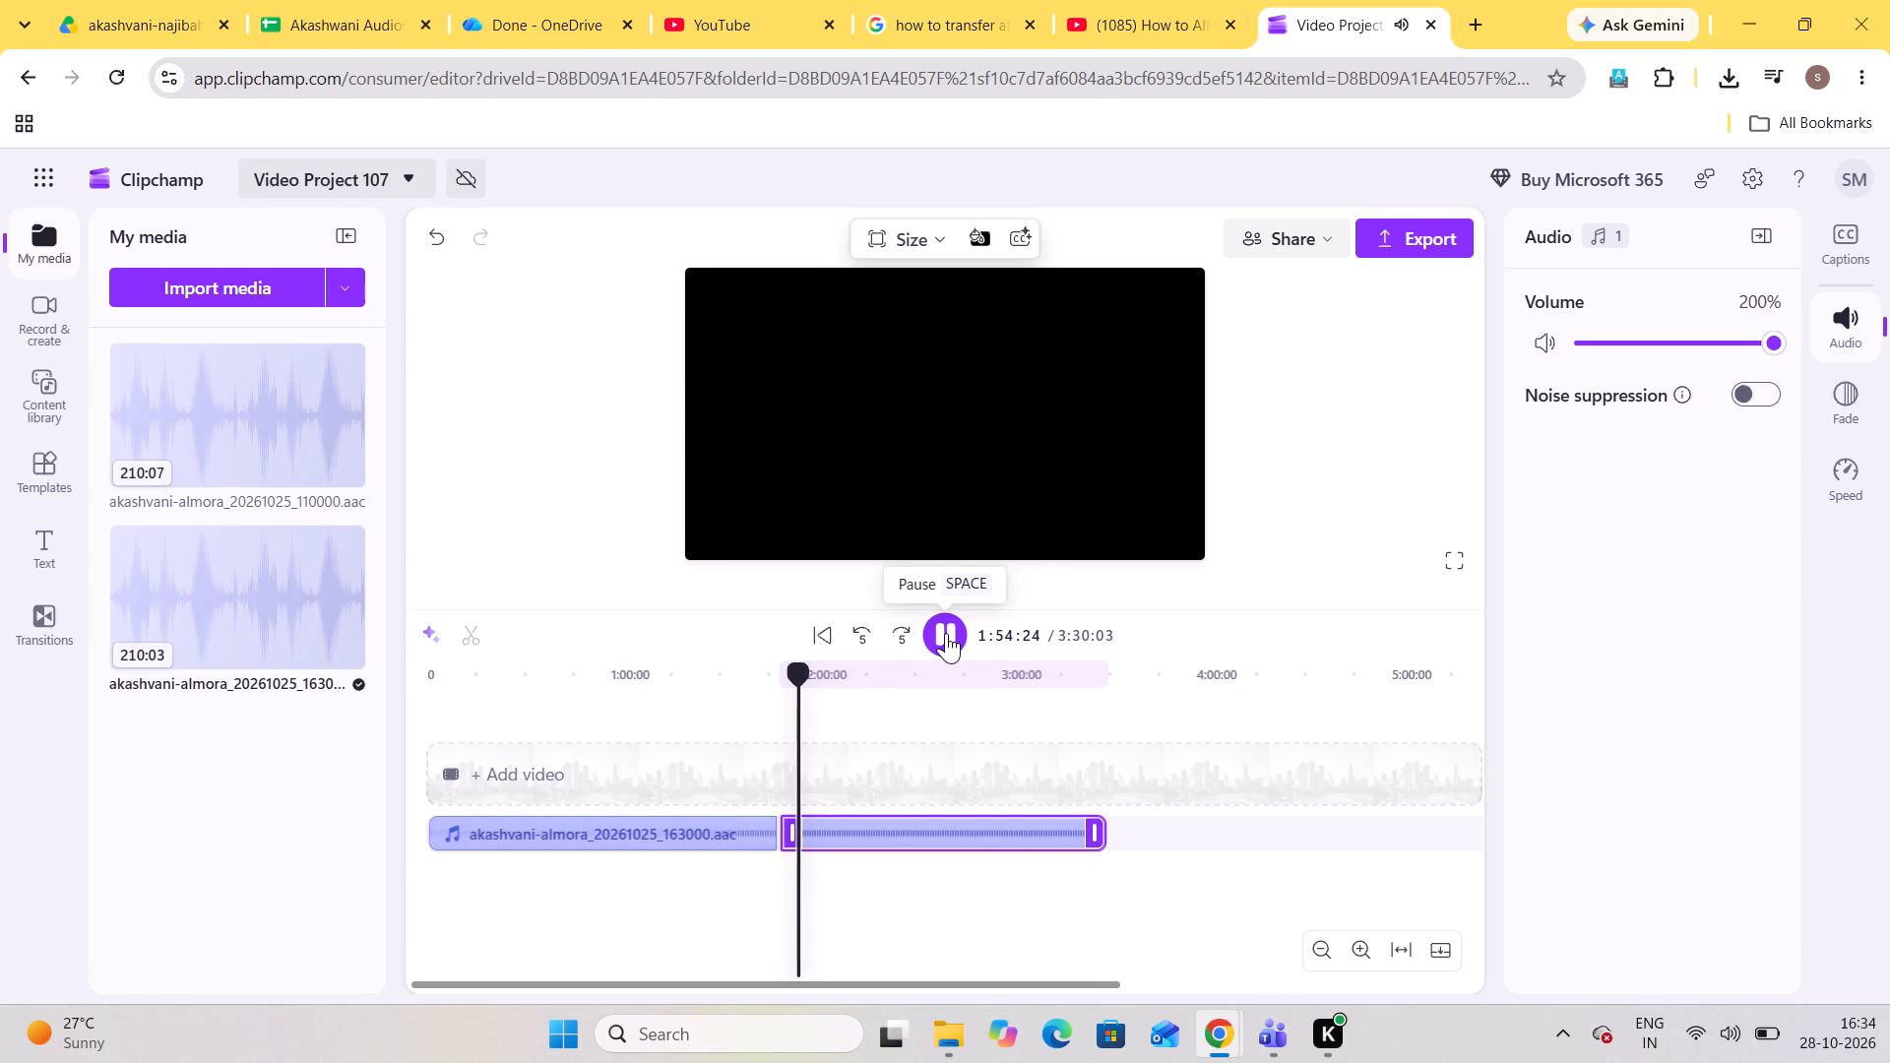
left_click(946, 633)
left_click(478, 622)
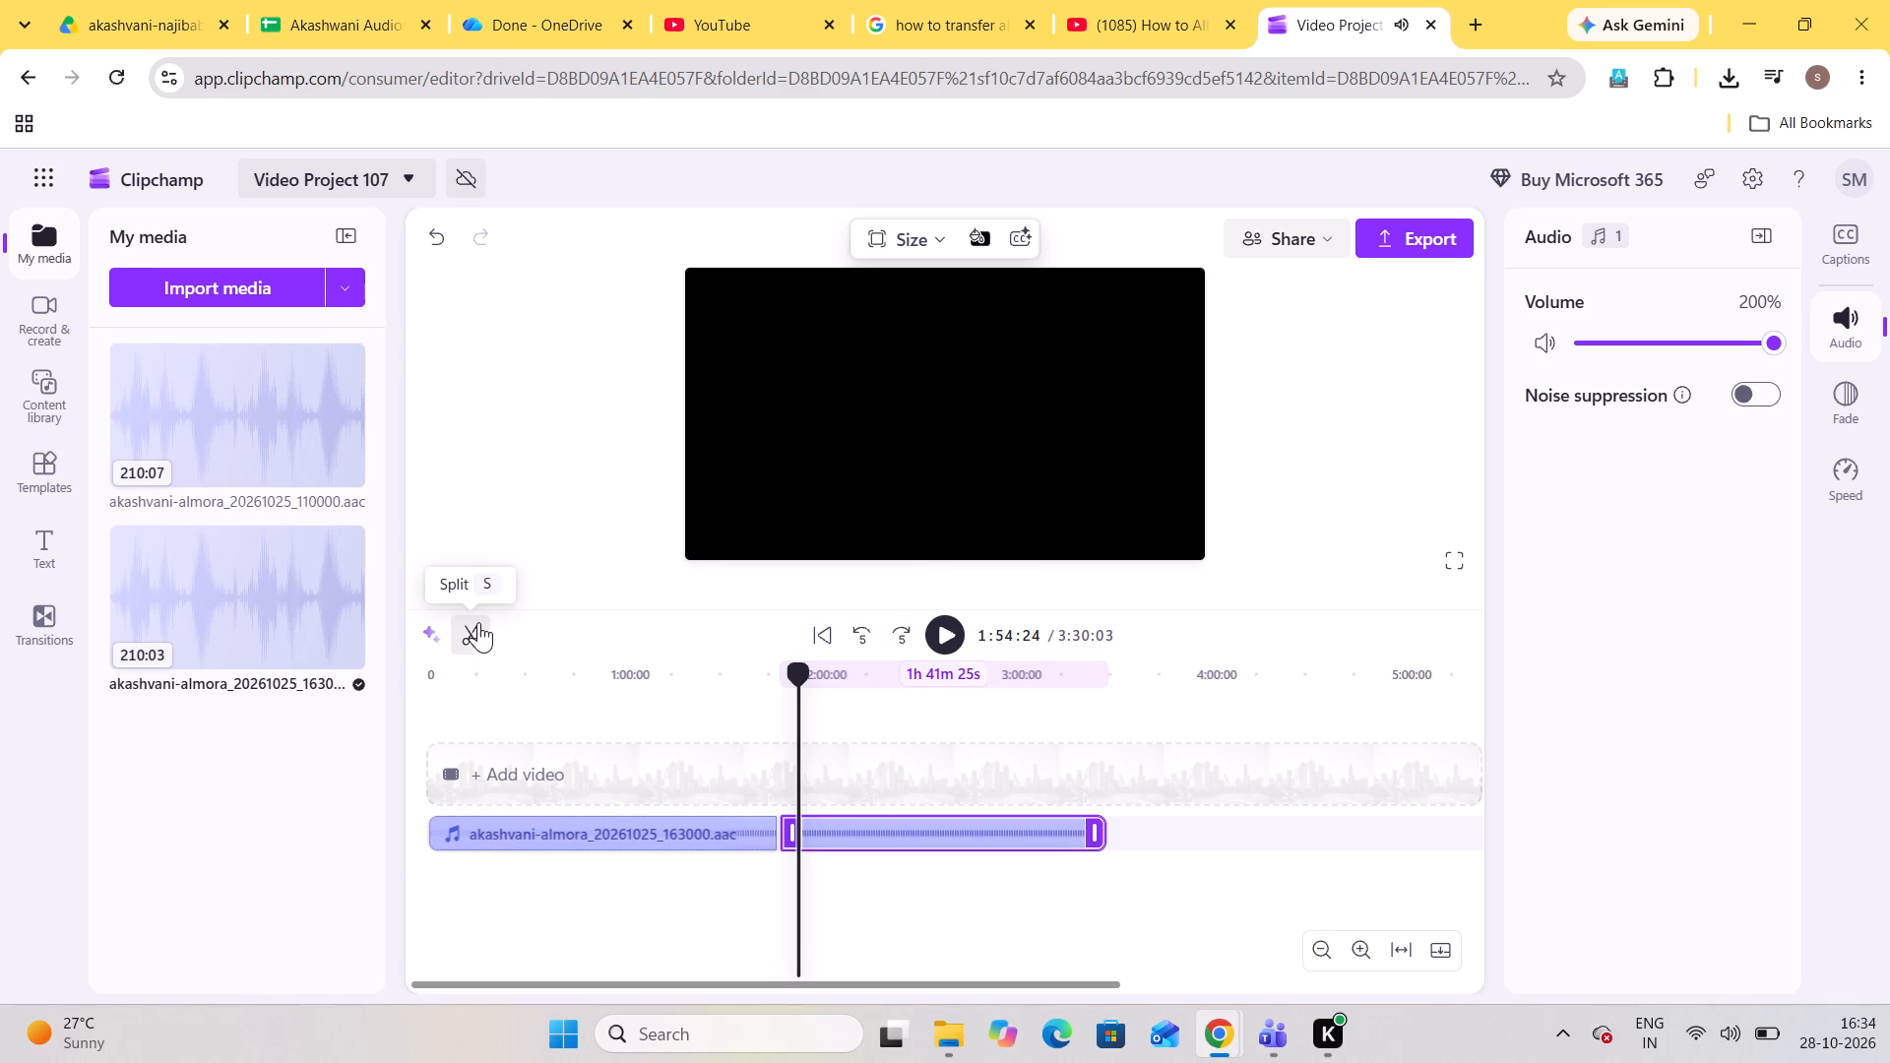
Delete the recording parts before and after the song and remove the empty gap ahead of it.
left_click(944, 625)
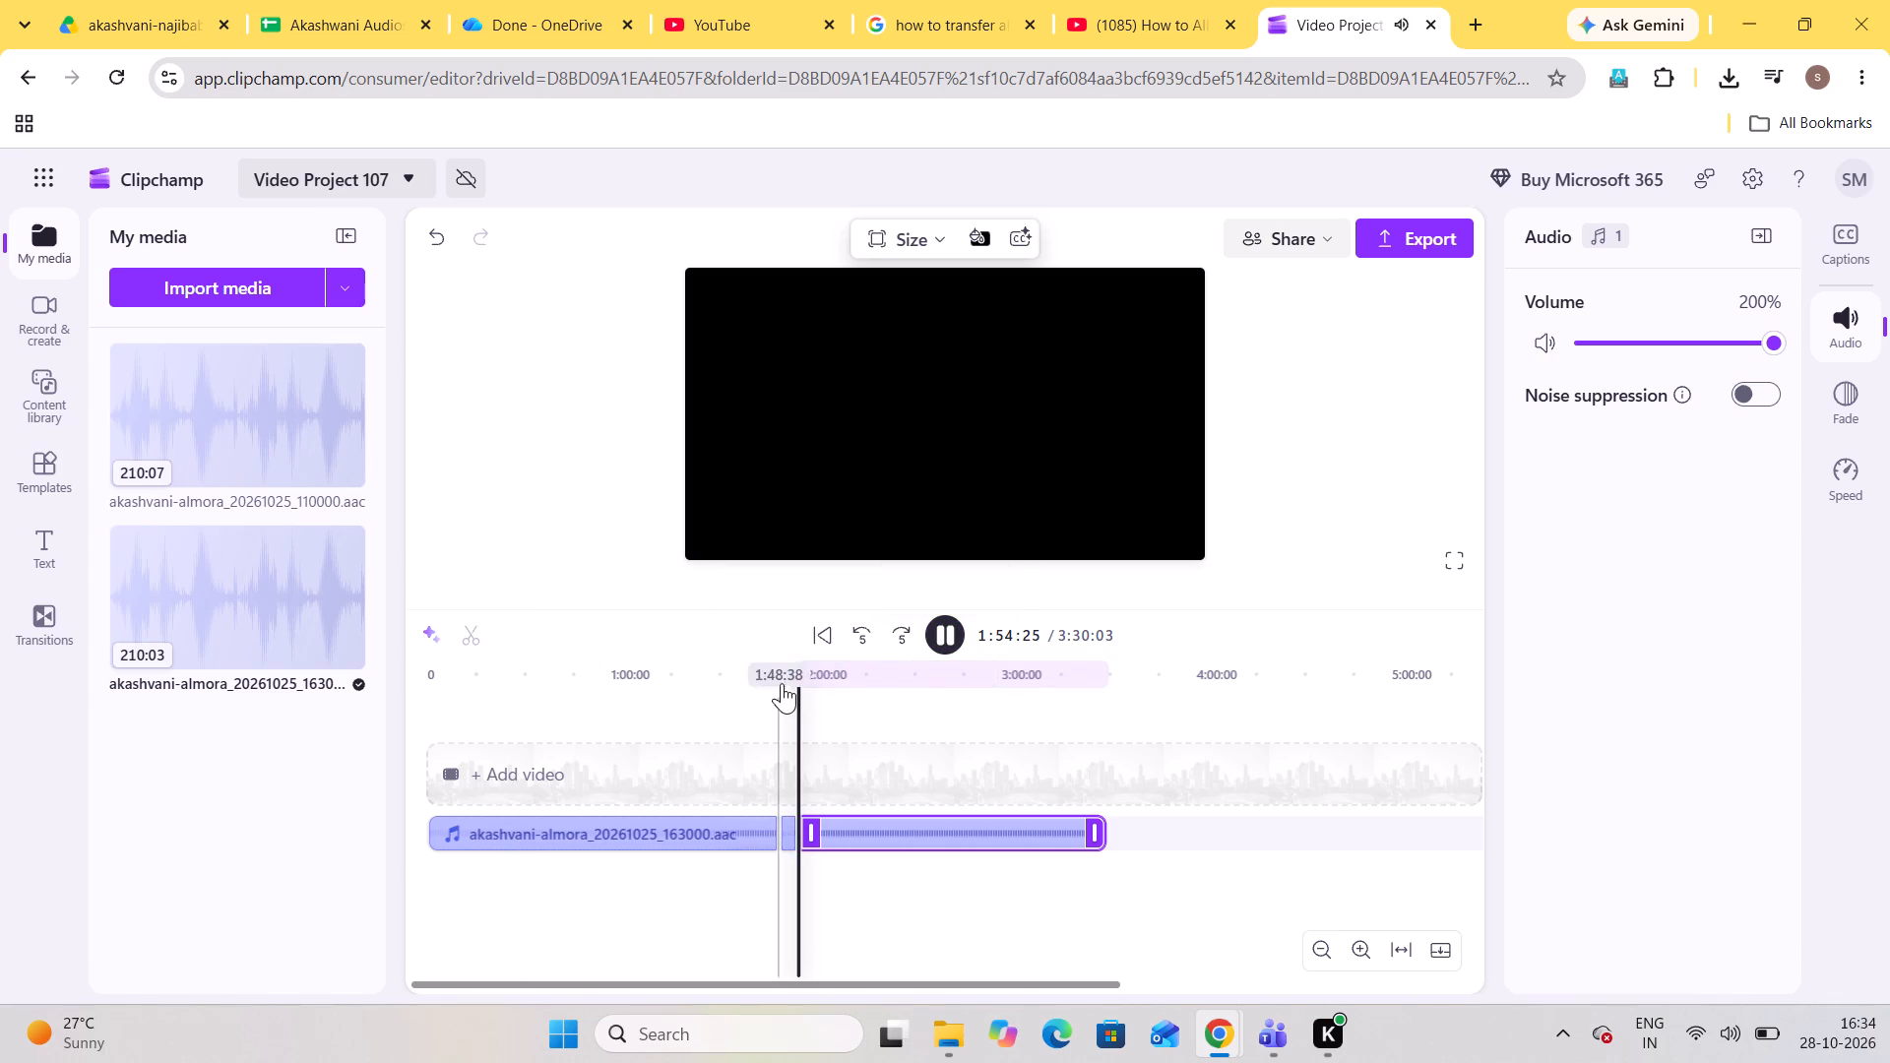
left_click(713, 818)
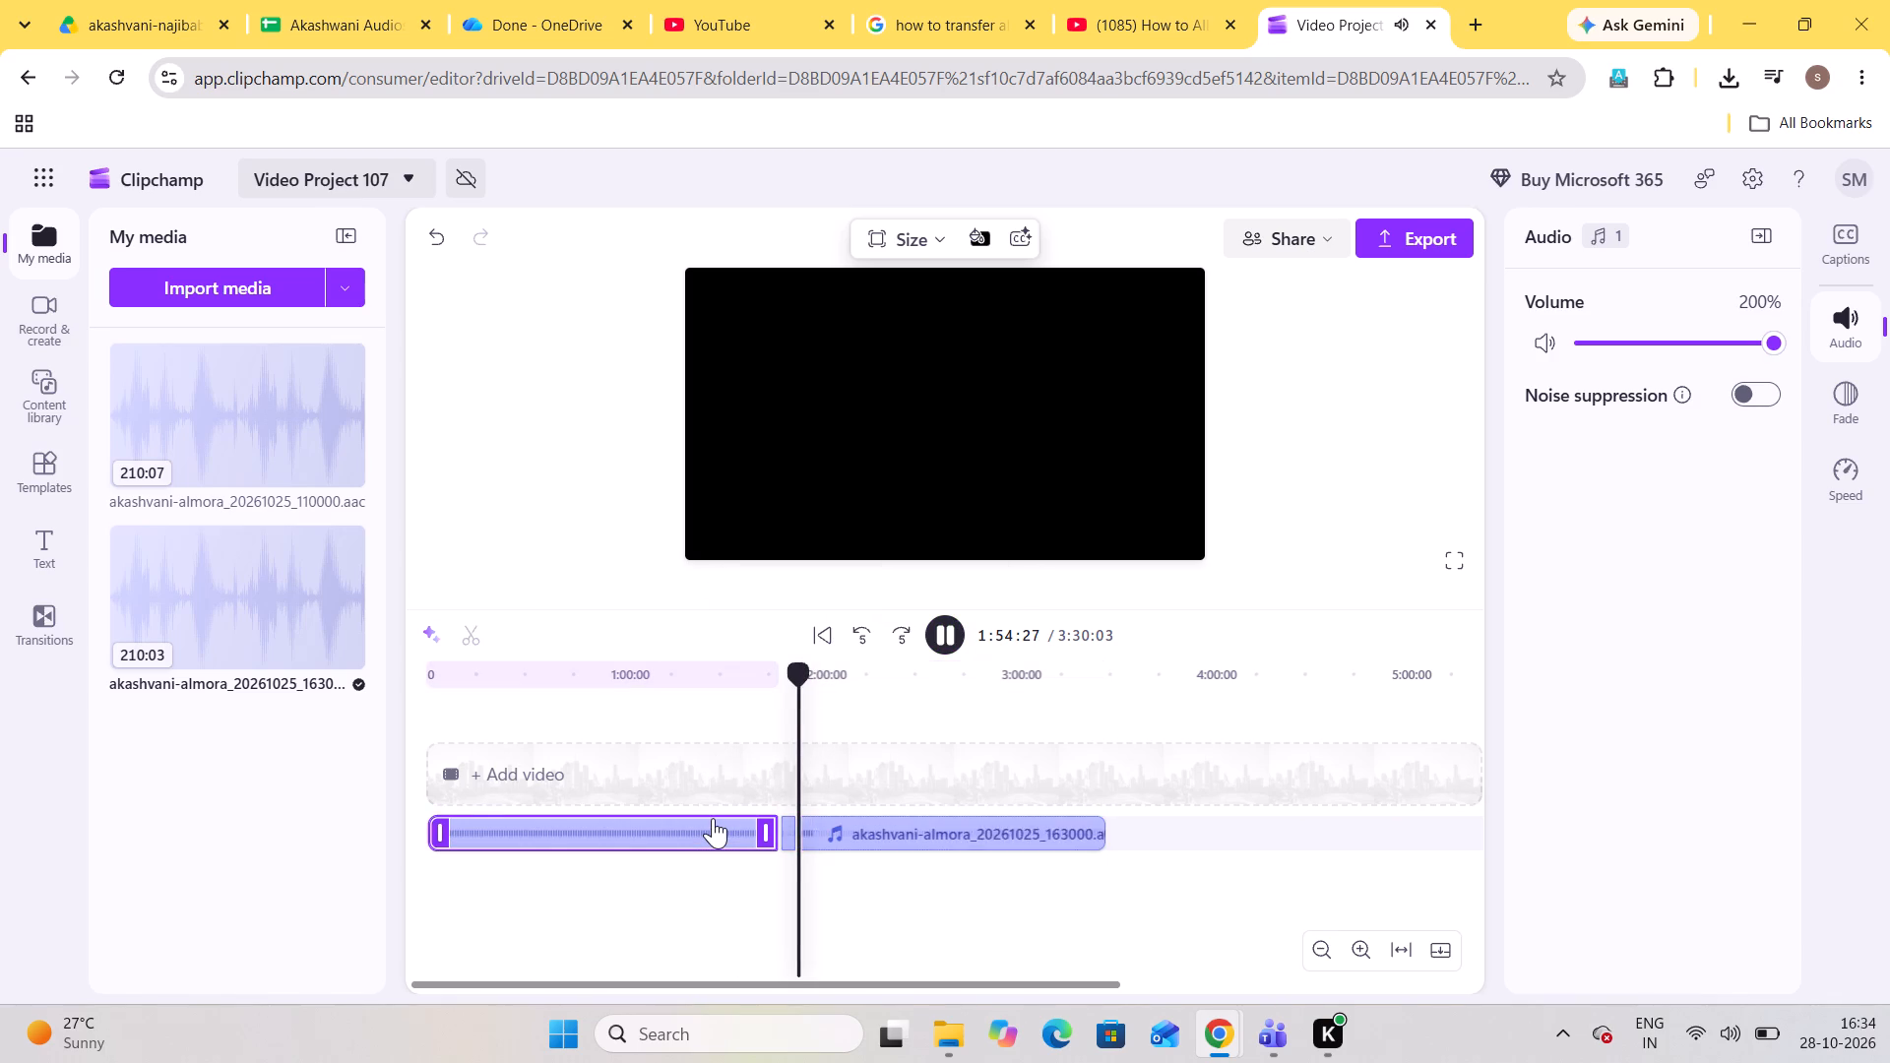
key("Delete")
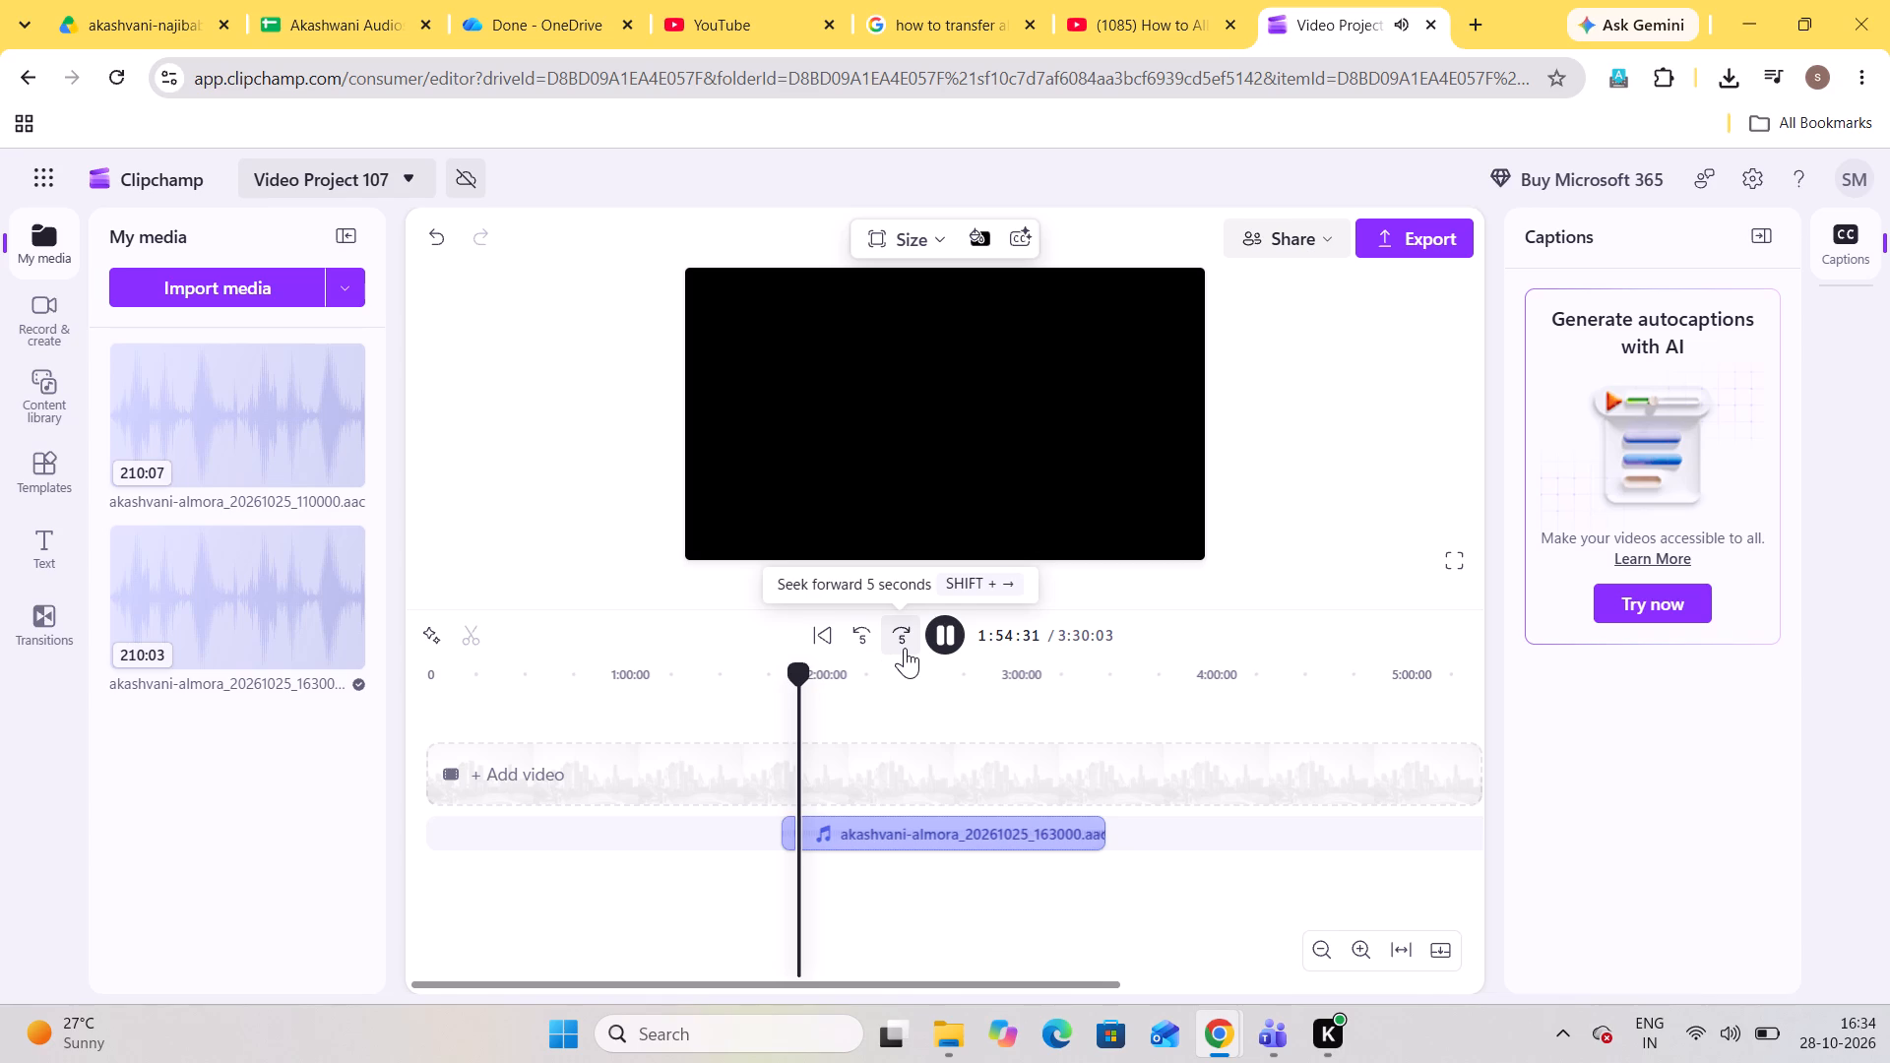
left_click(942, 821)
key("Delete")
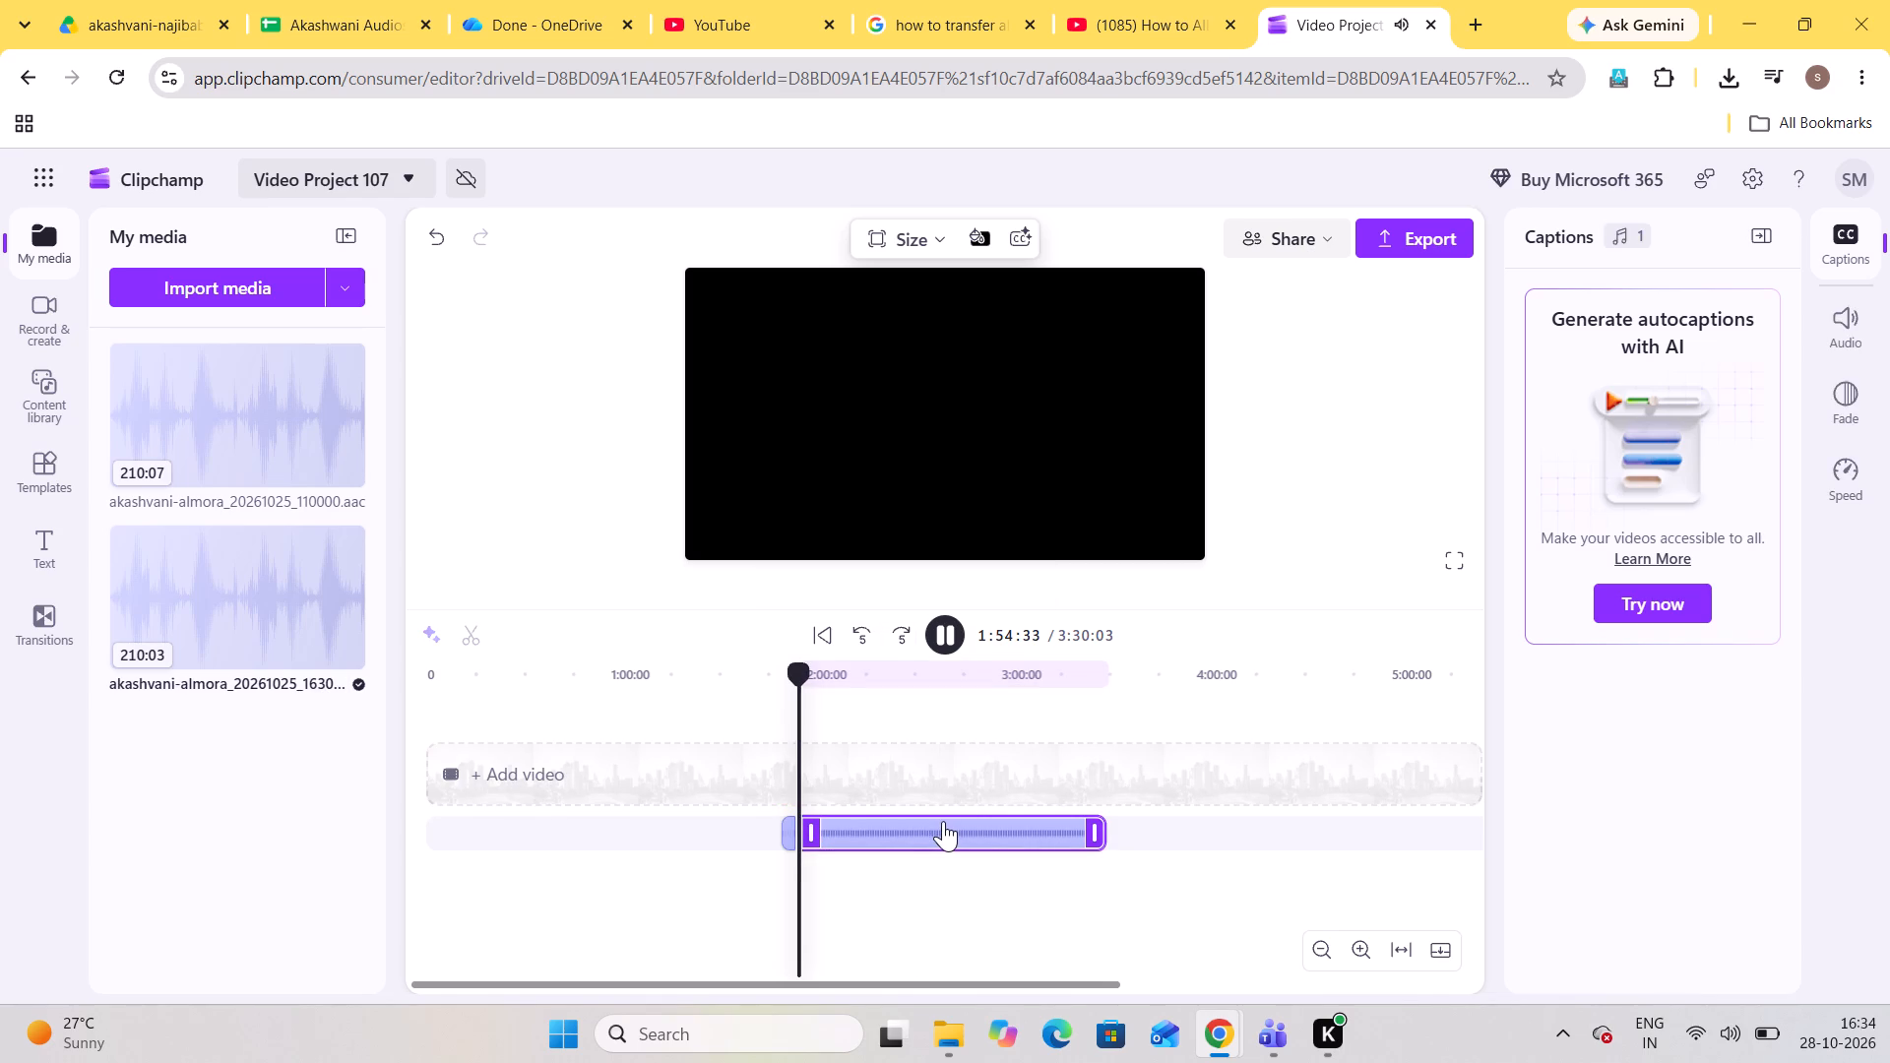
left_click(604, 831)
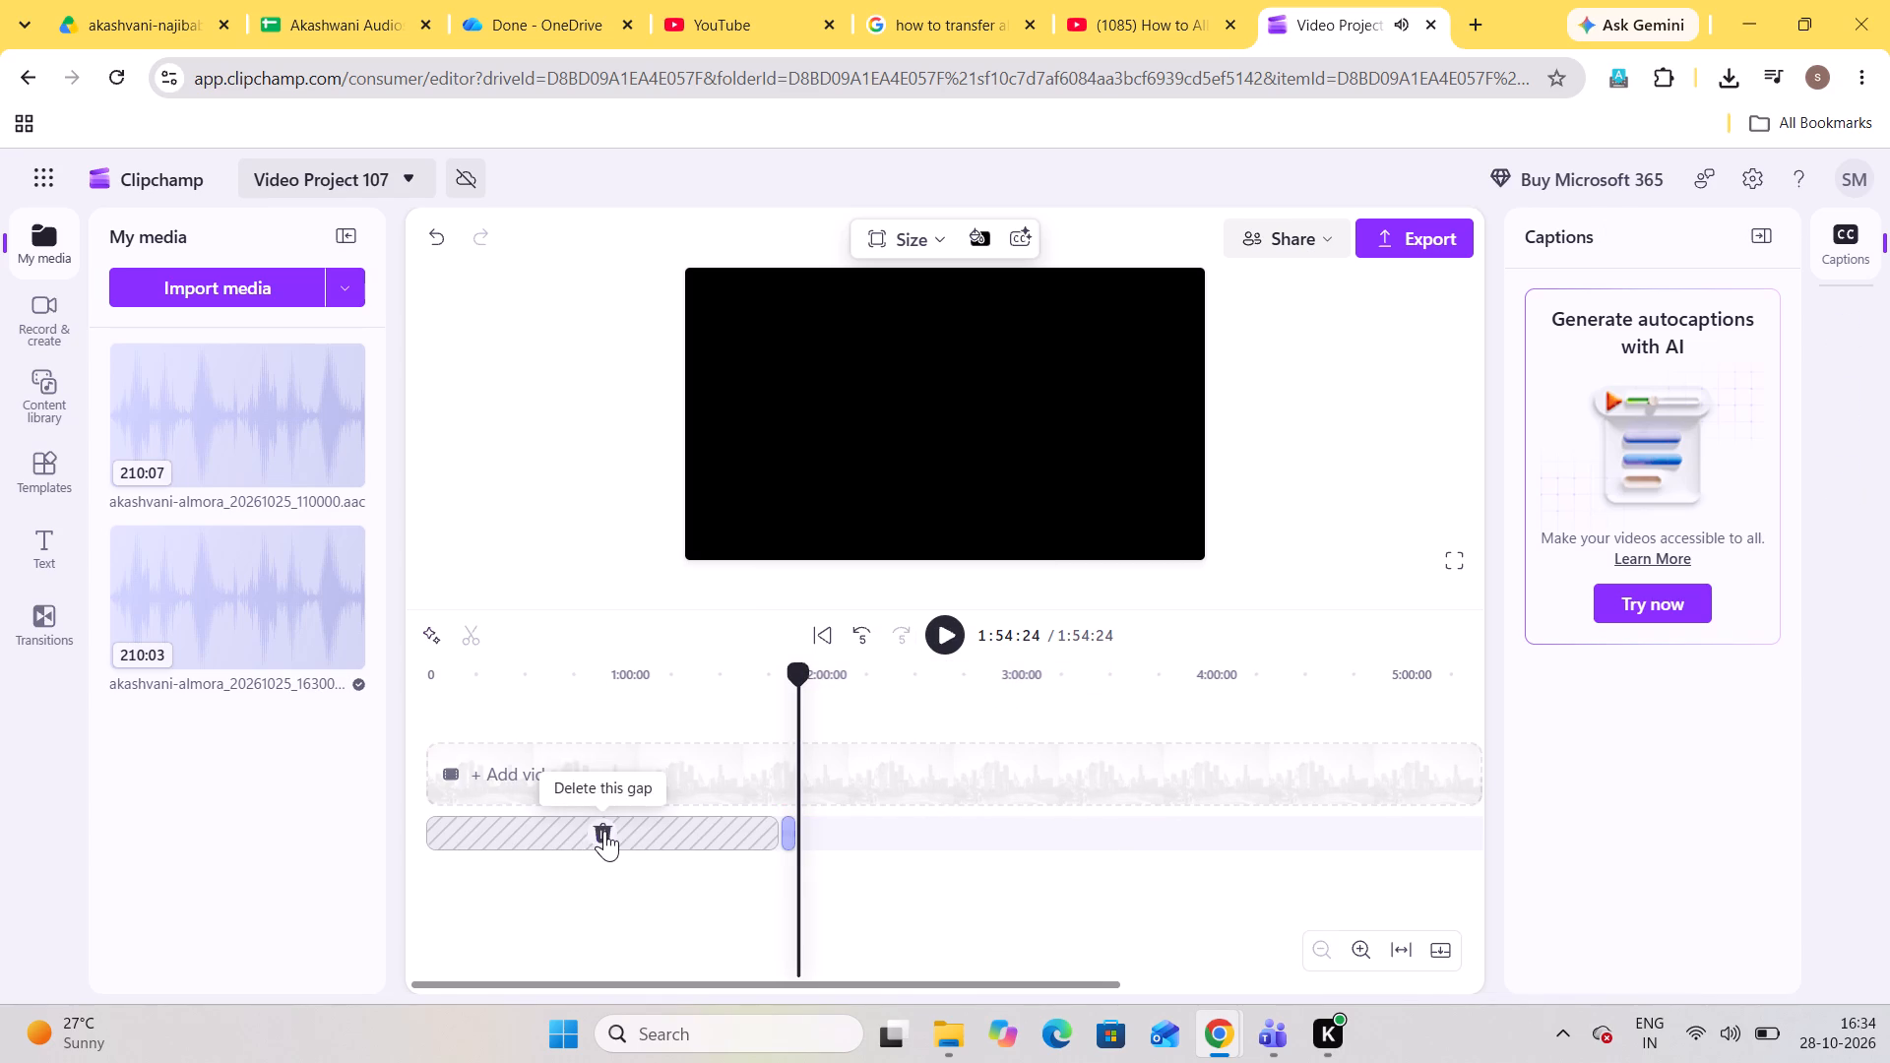
Export the trimmed song as audio only under the name "kumauni-nain nath rawal-suwa sang bat krlu laa".
left_click(1383, 241)
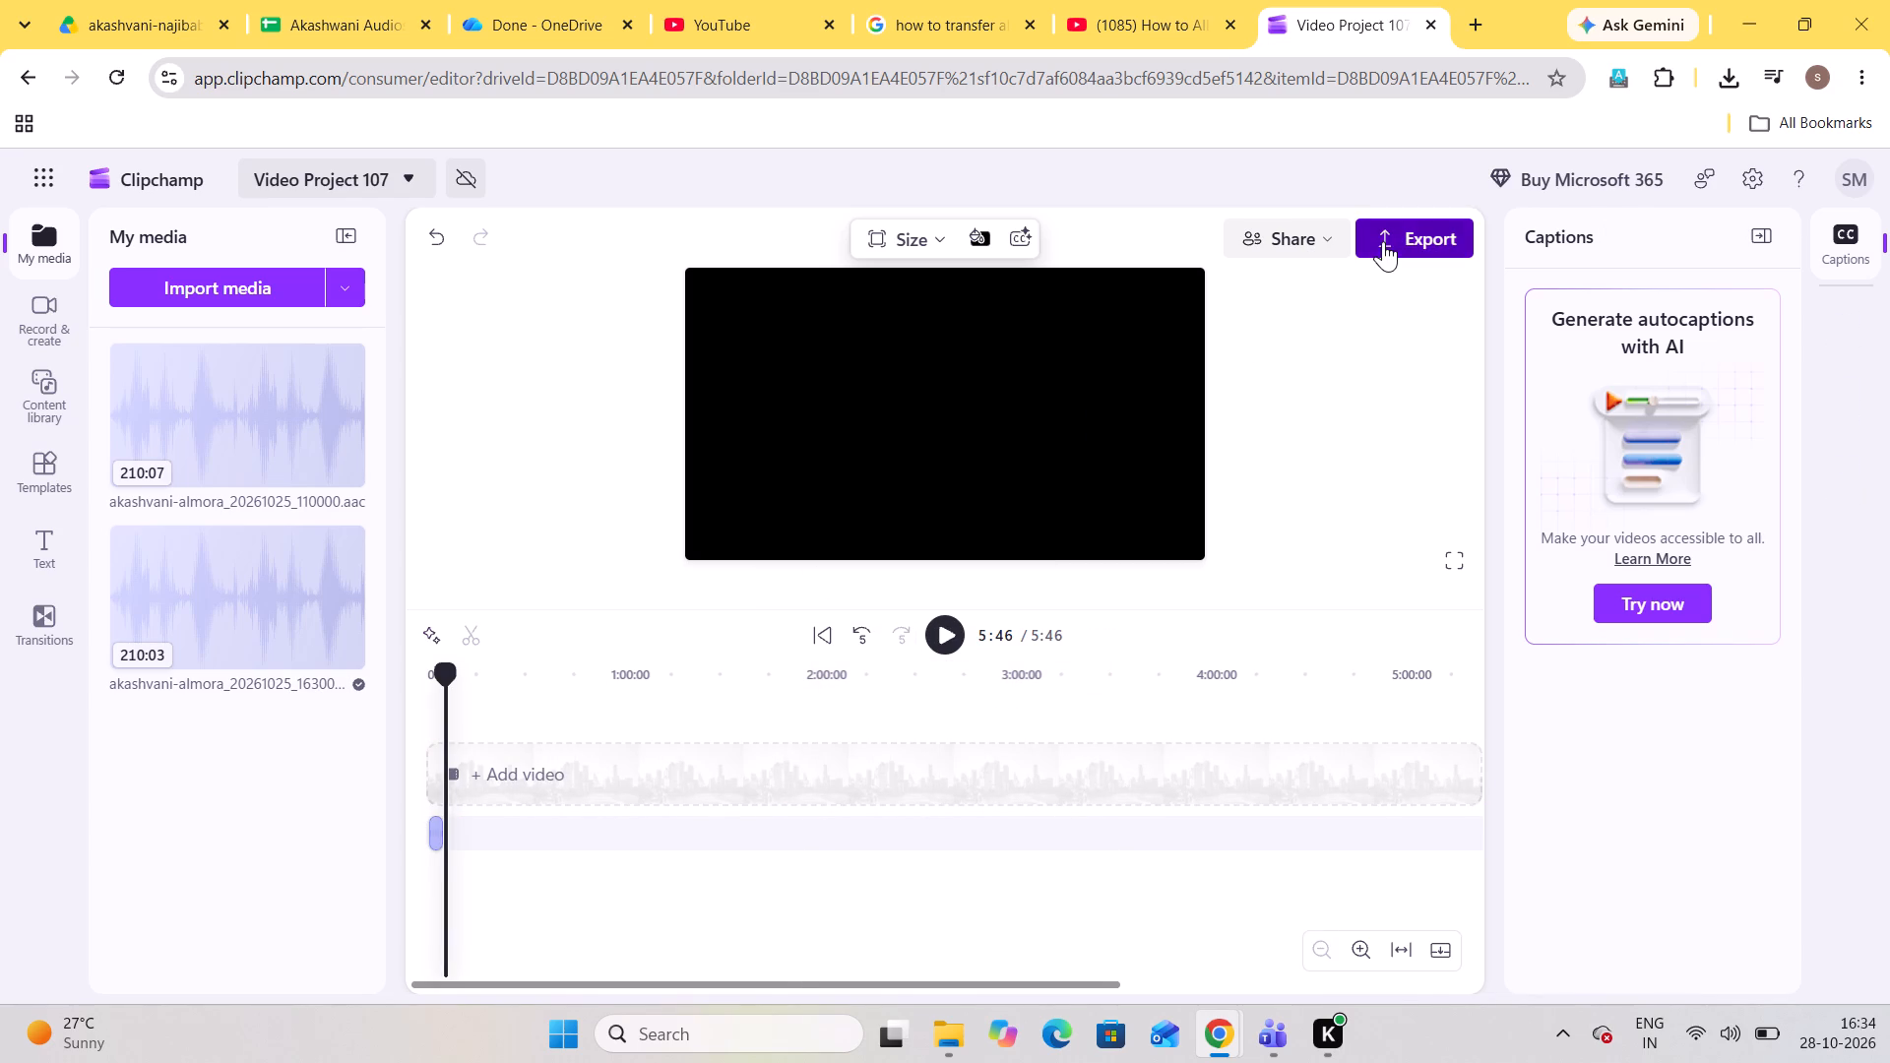
left_click(1236, 725)
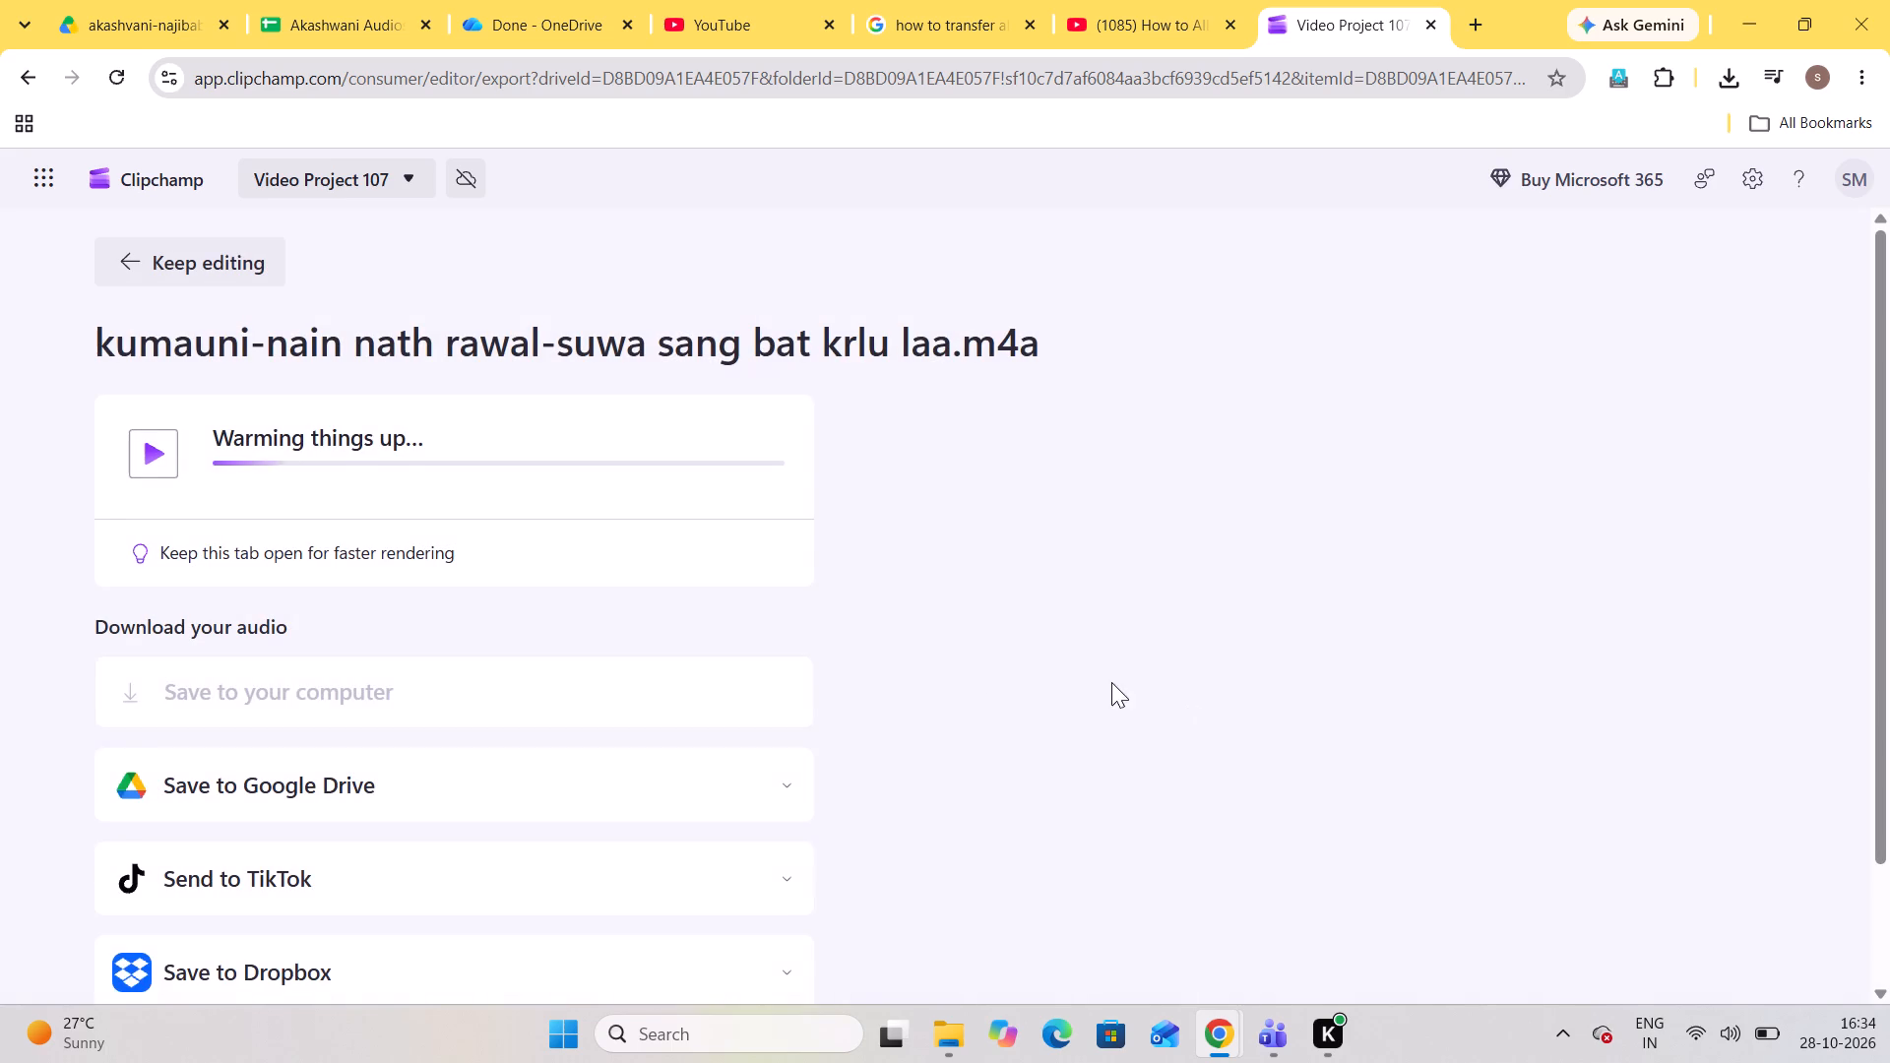